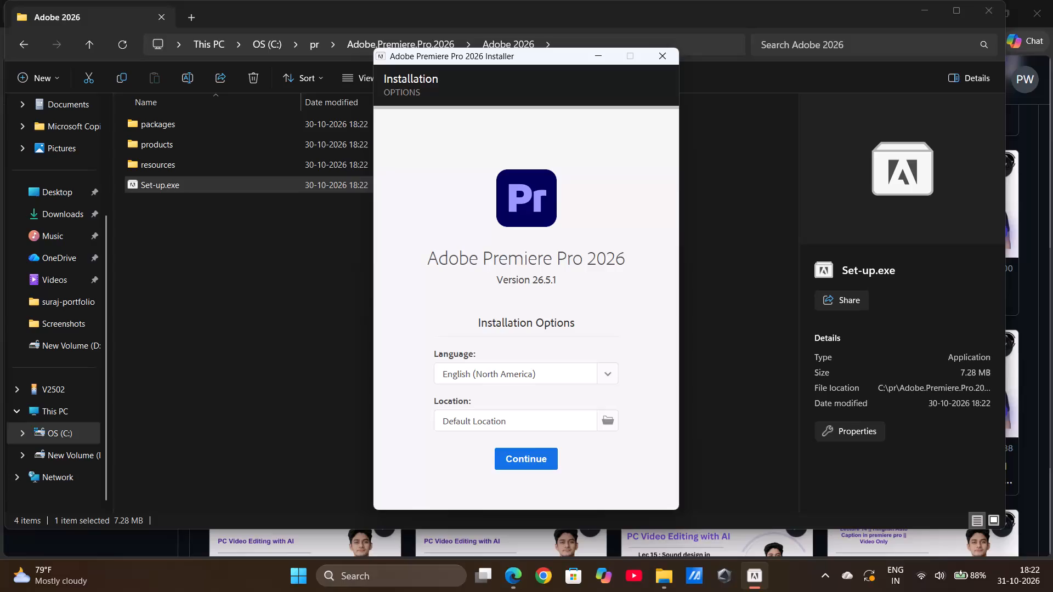
Change the Premiere Pro installation location to the pr folder on the C: drive and continue with the installation.
left_click(460, 424)
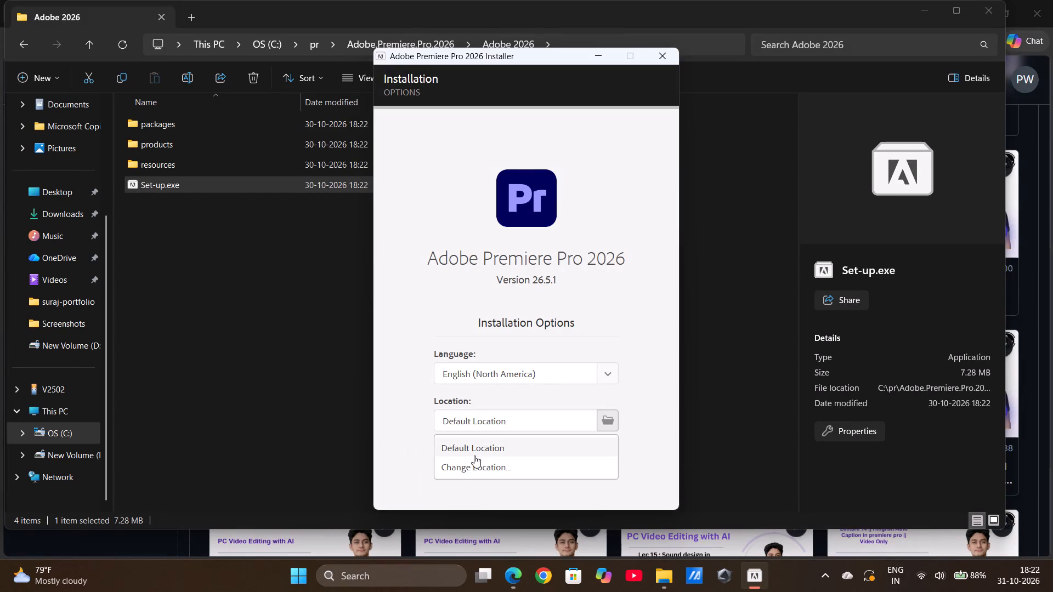
left_click(462, 461)
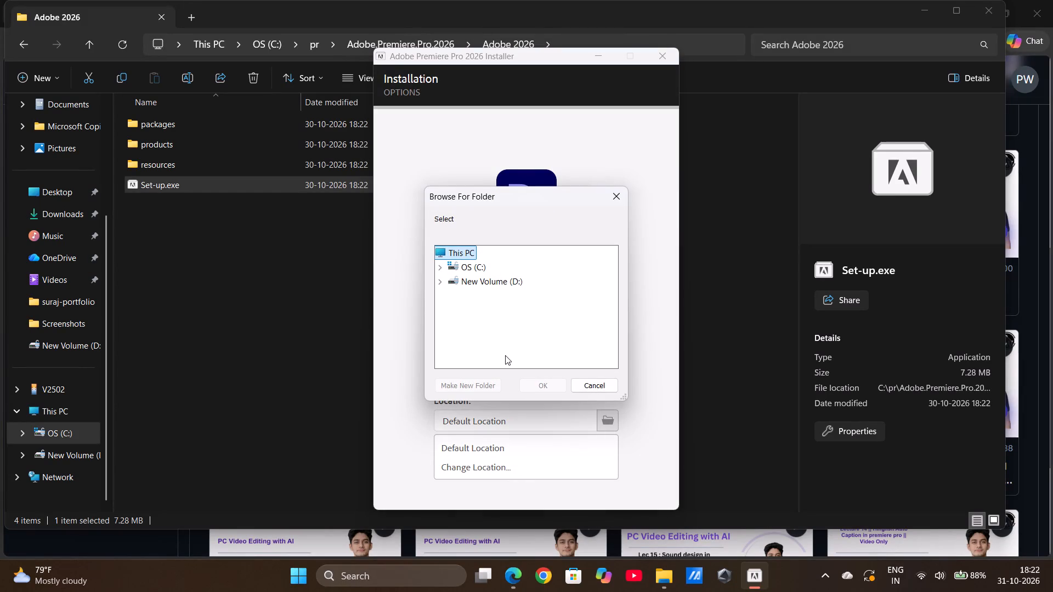
left_click(475, 267)
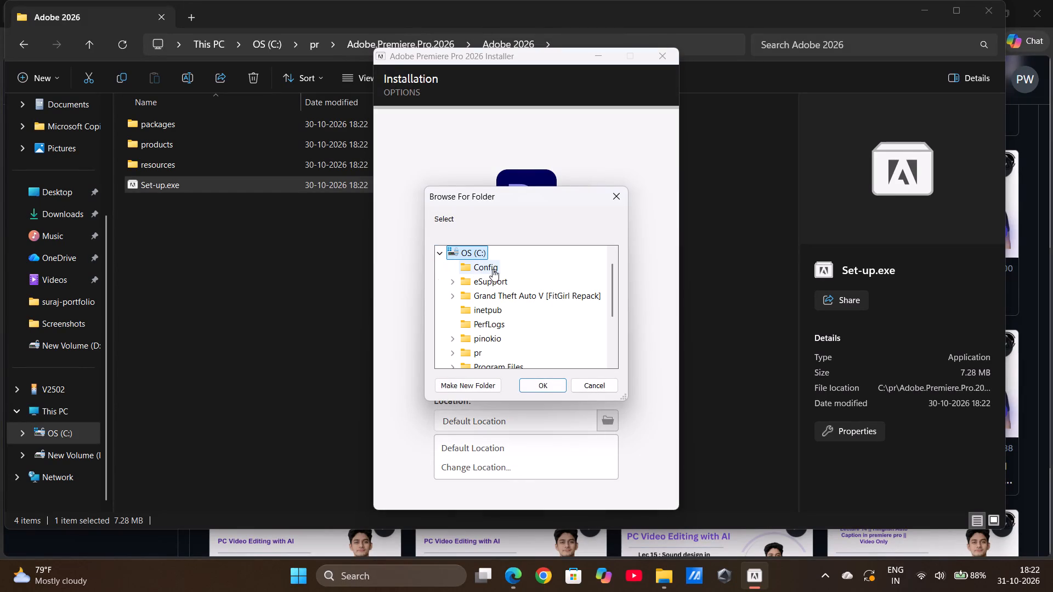
left_click(487, 348)
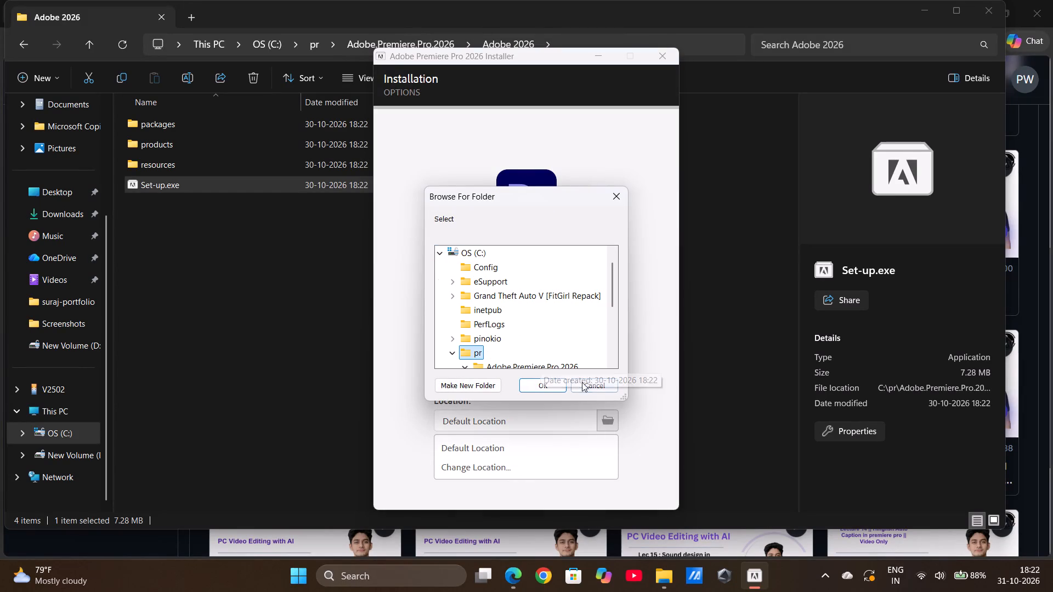
left_click(552, 382)
left_click(547, 459)
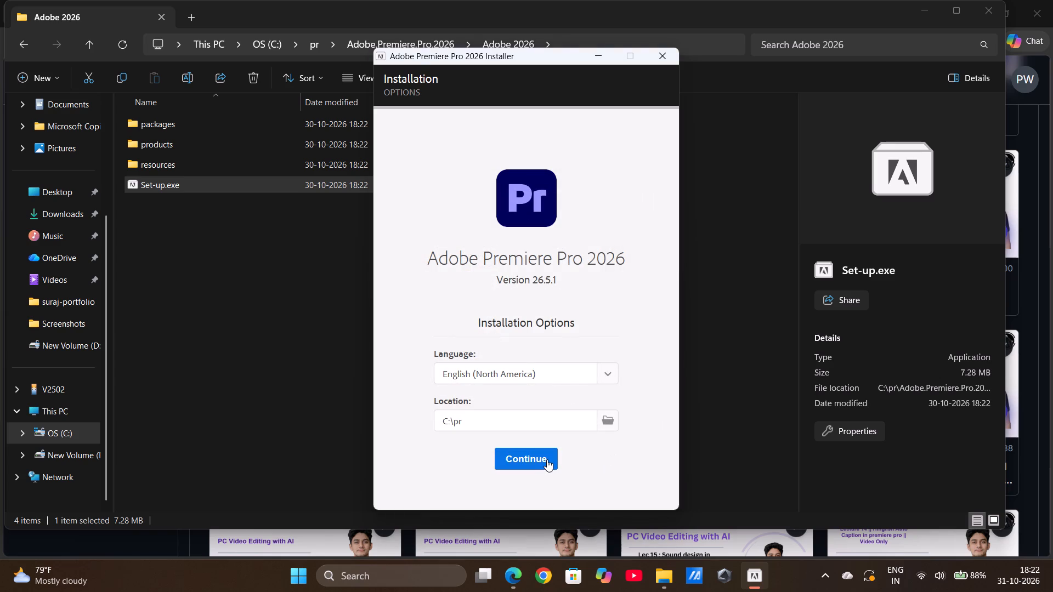
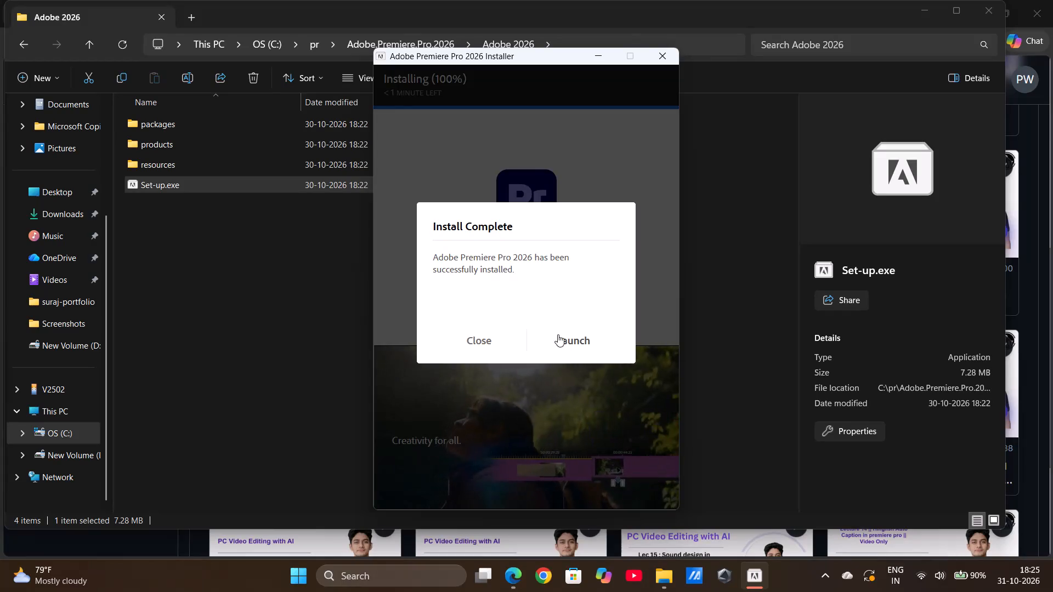
Launch Adobe Premiere Pro 2026 directly from the installer's completion dialog.
left_click(559, 335)
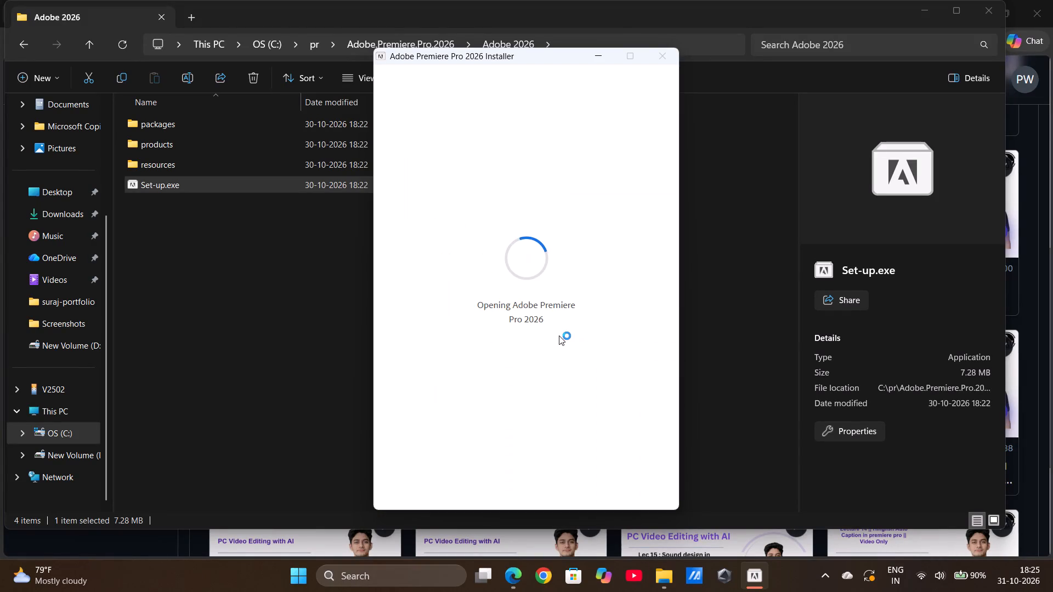
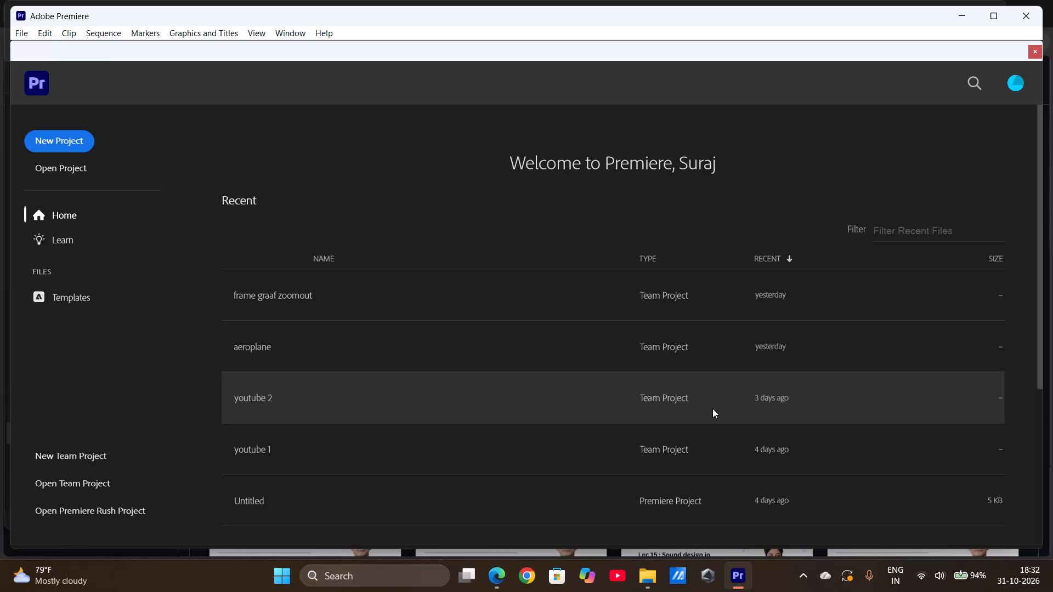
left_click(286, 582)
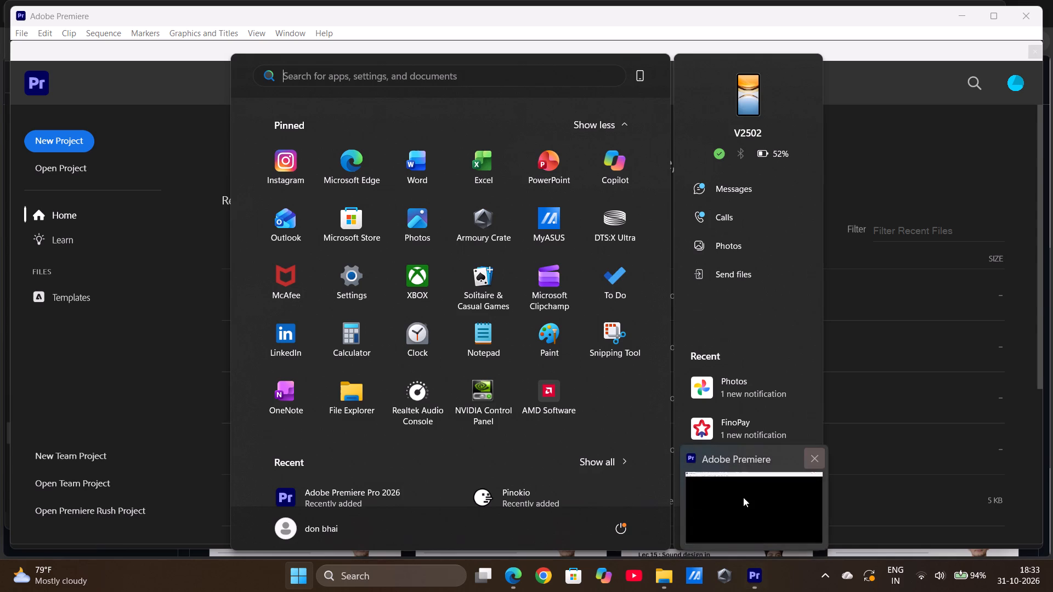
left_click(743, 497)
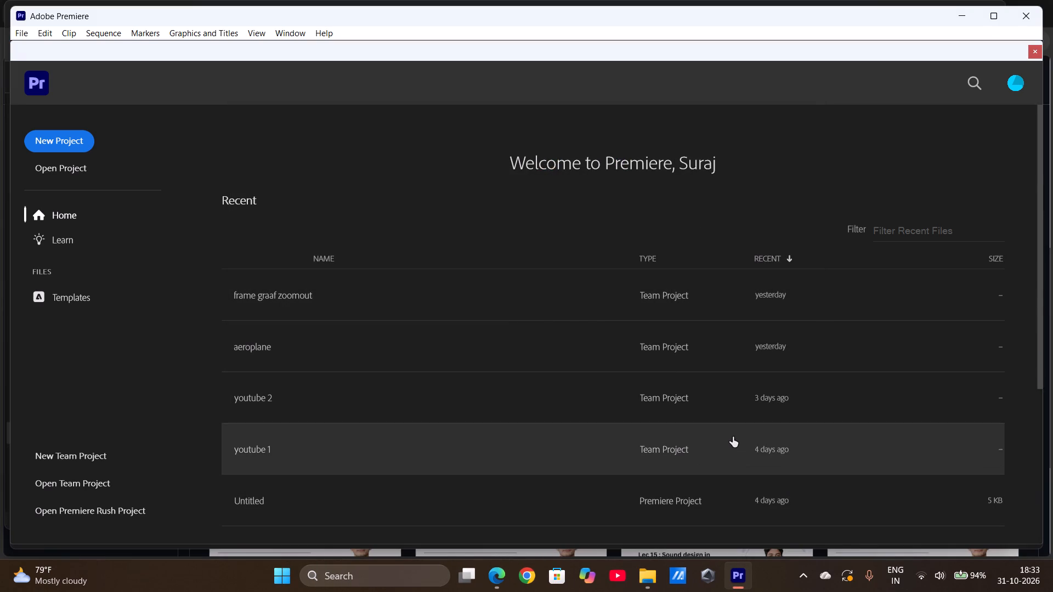
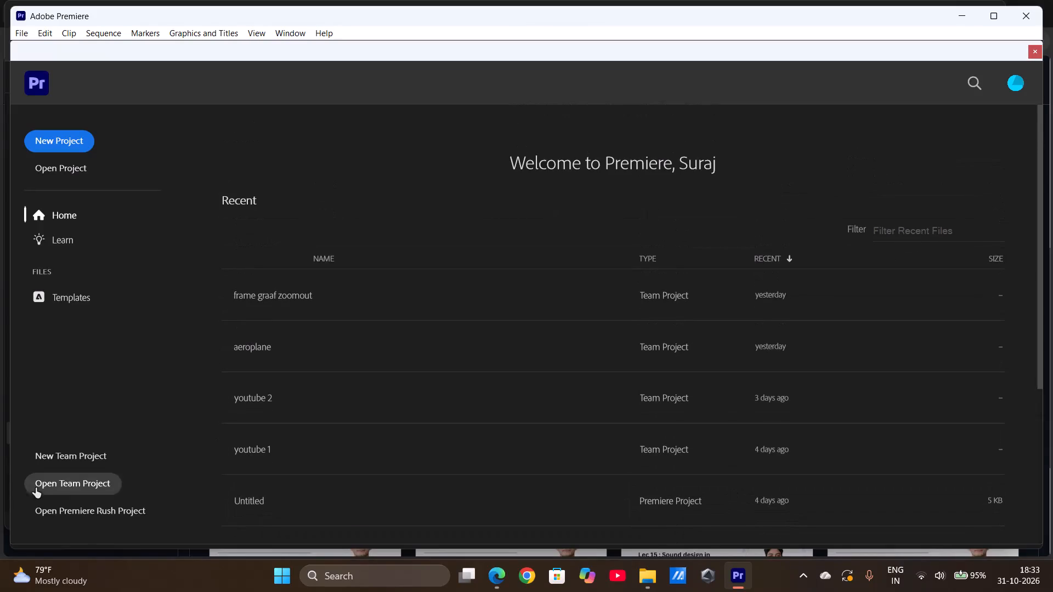
Create a new team project named "reel ed", leaving its description blank and the other settings at their defaults.
left_click(71, 464)
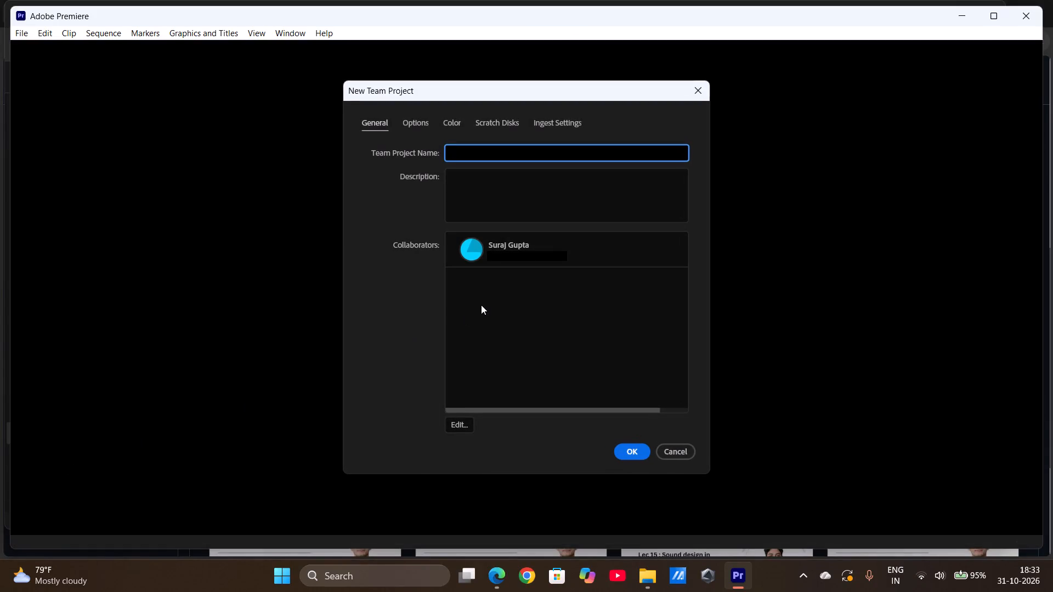
type("re")
type("el")
key("space")
type("ed")
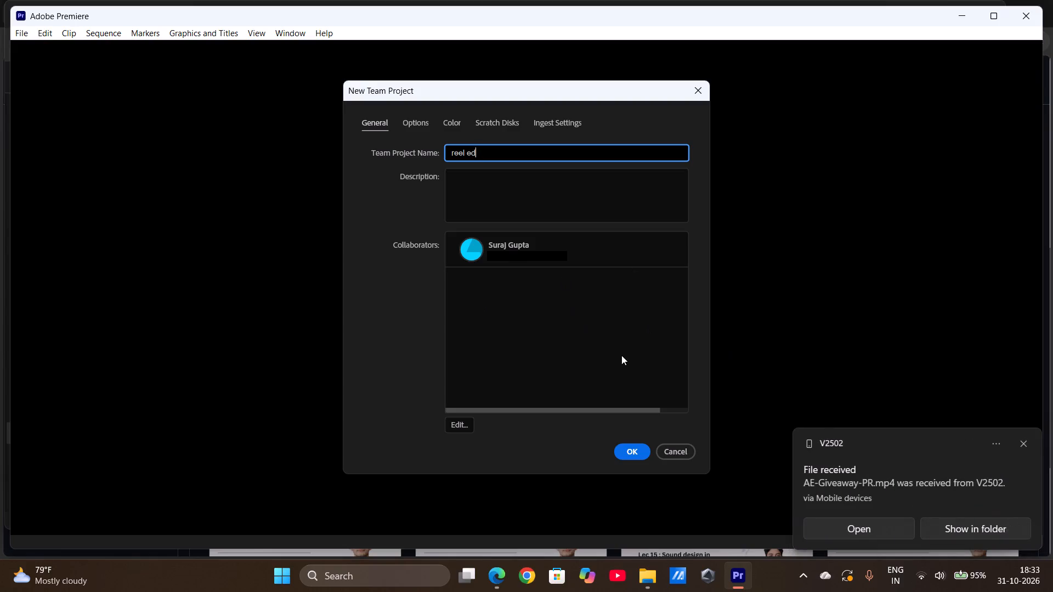
left_click(642, 451)
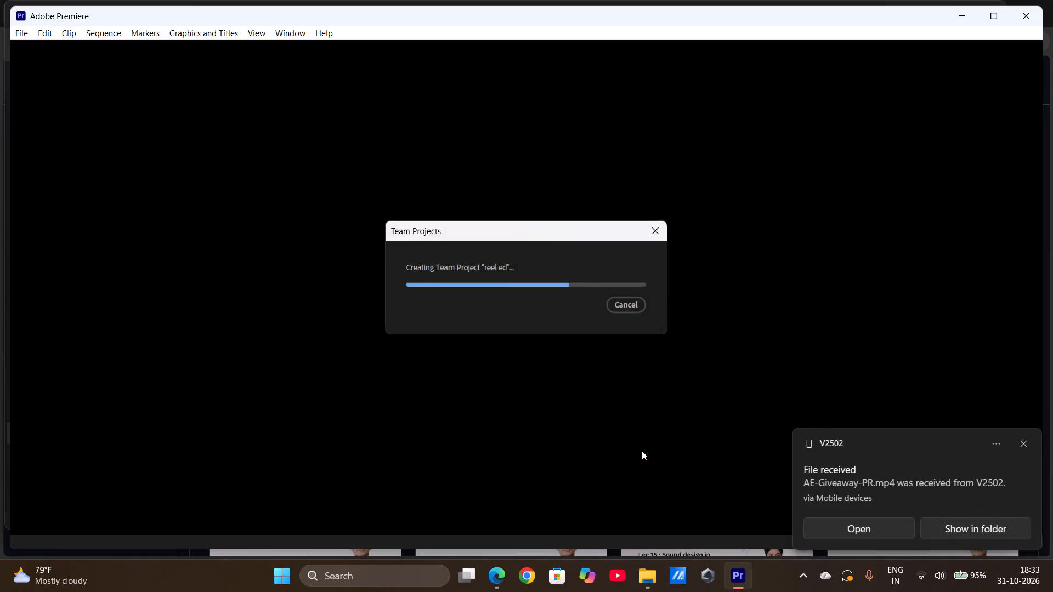
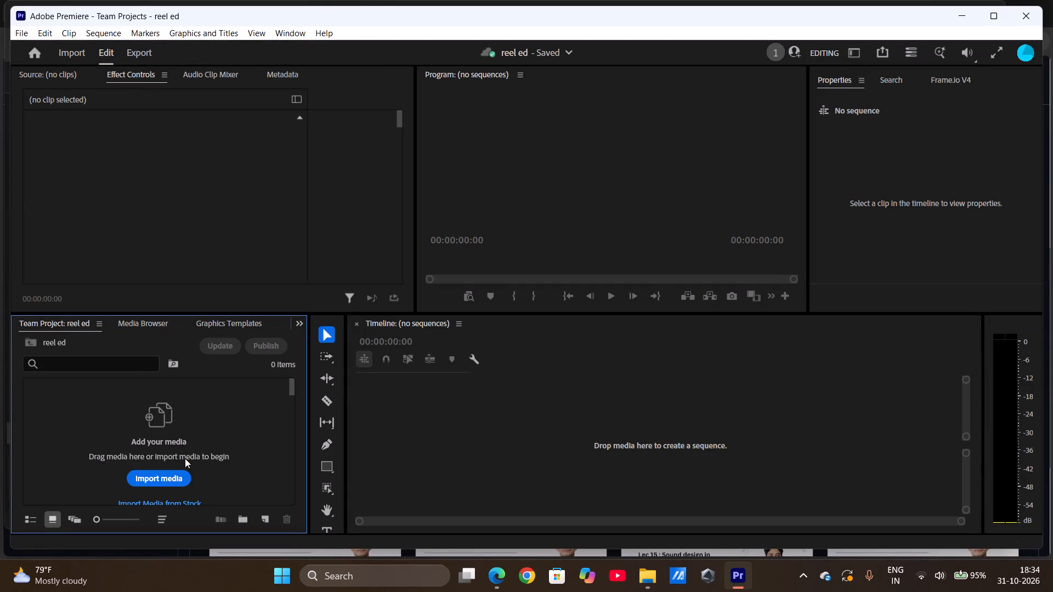
Import AE-Giveaway-PR.mp4 from the Mobile Devices folder in Downloads into the project.
left_click(180, 481)
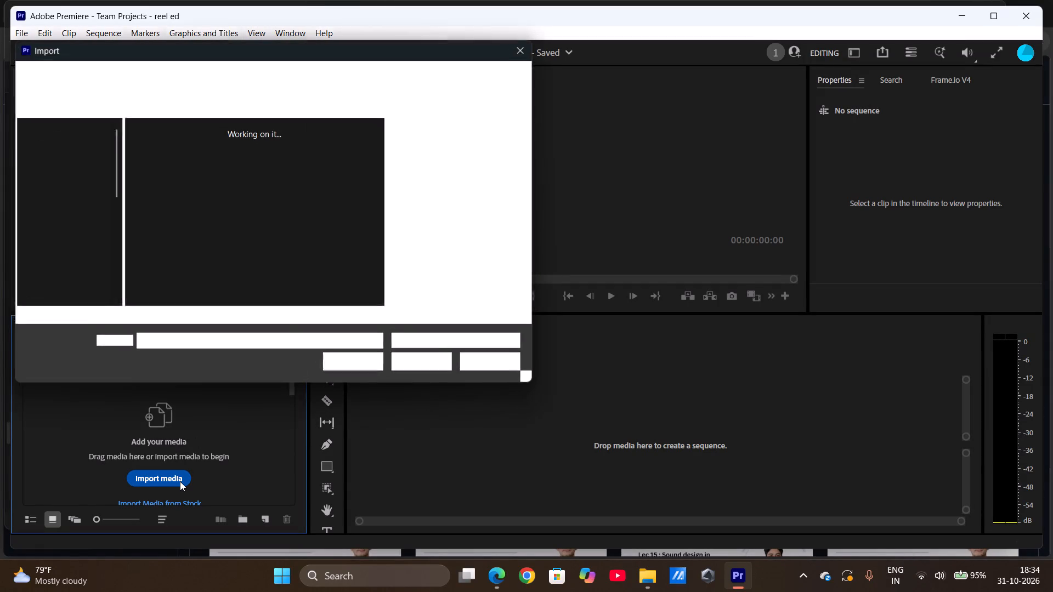
left_click(337, 346)
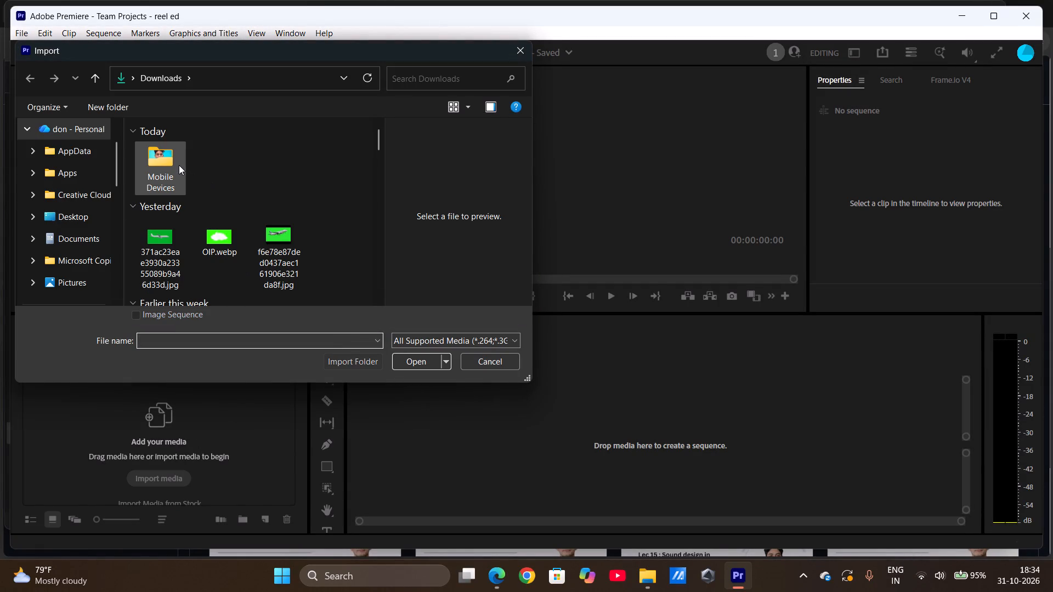
left_click(179, 165)
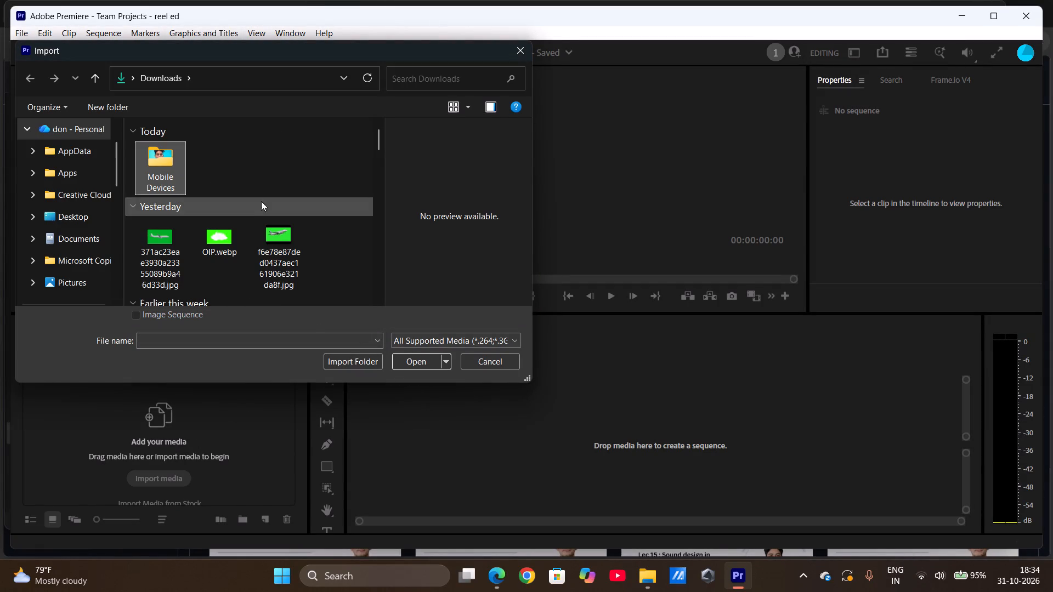
double_click(143, 164)
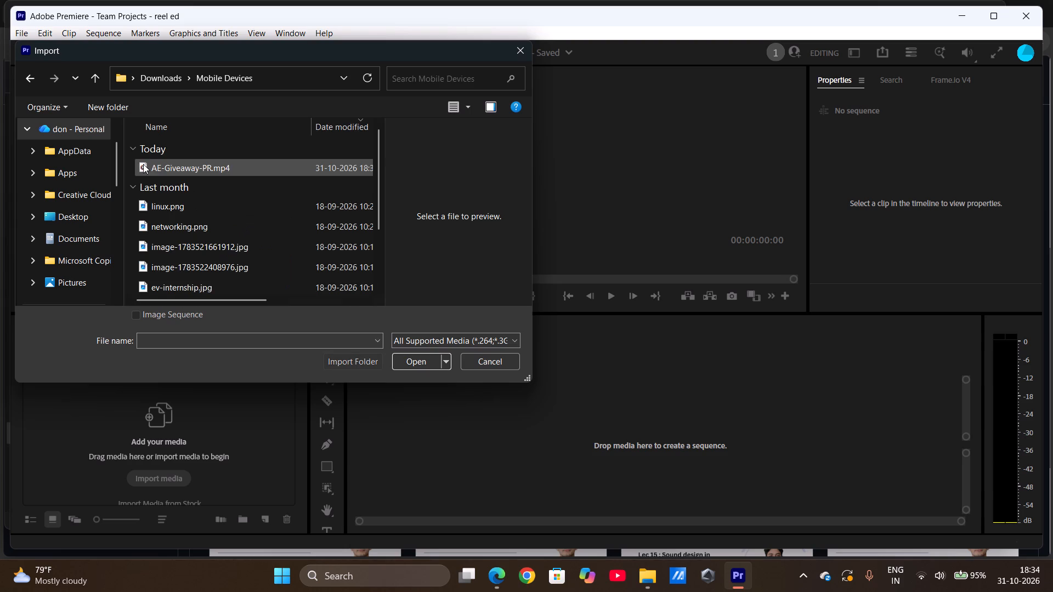
double_click(195, 159)
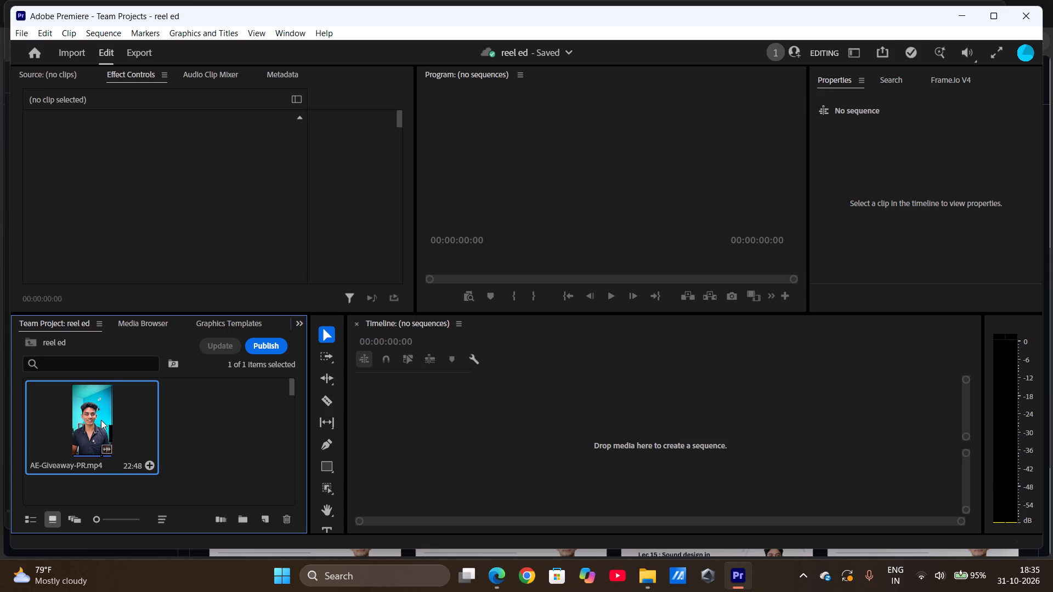
Create a new sequence from the AE-Giveaway-PR.mp4 clip by placing it in the empty timeline.
left_click_drag(102, 418, 103, 418)
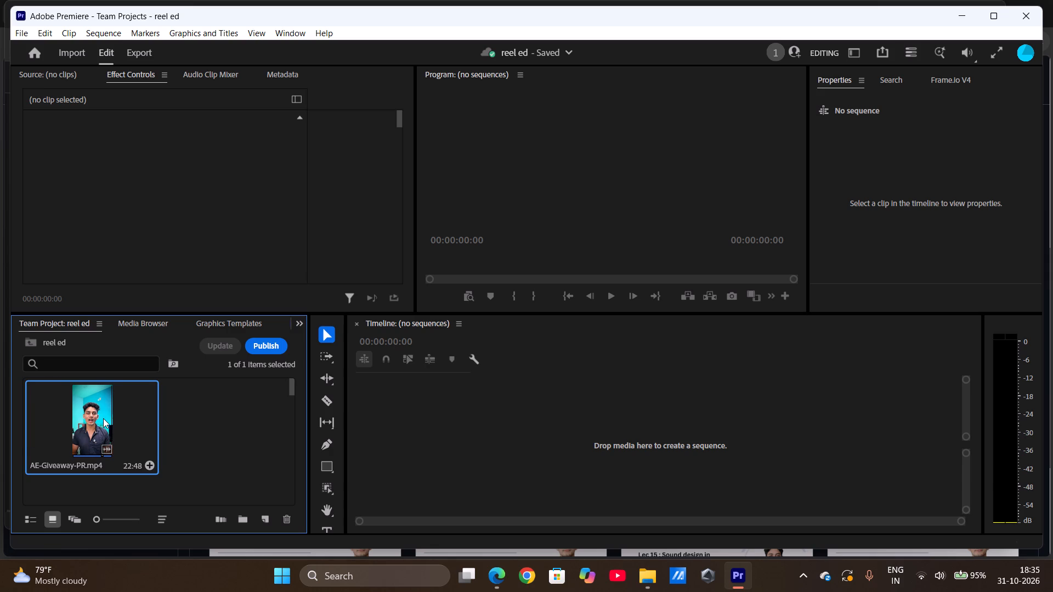
left_click_drag(103, 418, 513, 441)
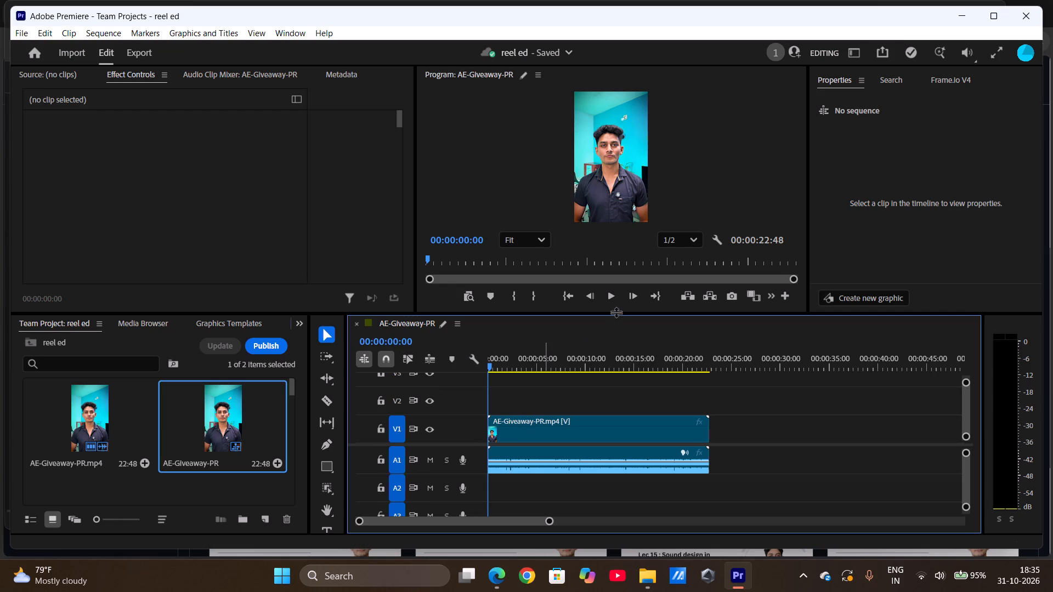
Play the AE-Giveaway-PR sequence through to its end to review the footage, with the preview zoom reset to Fit.
left_click(617, 297)
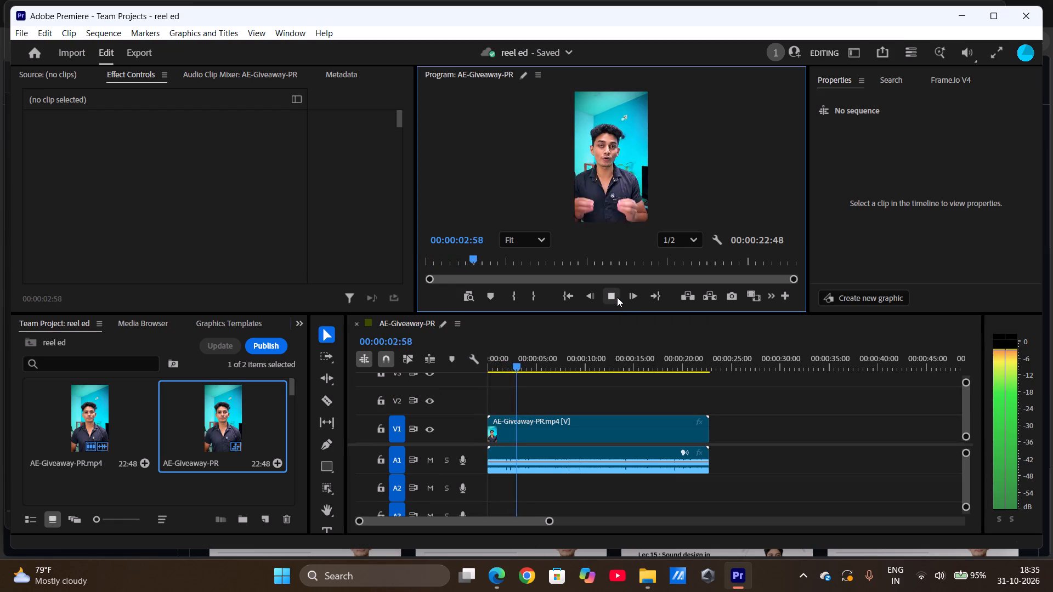
left_click_drag(608, 217, 603, 217)
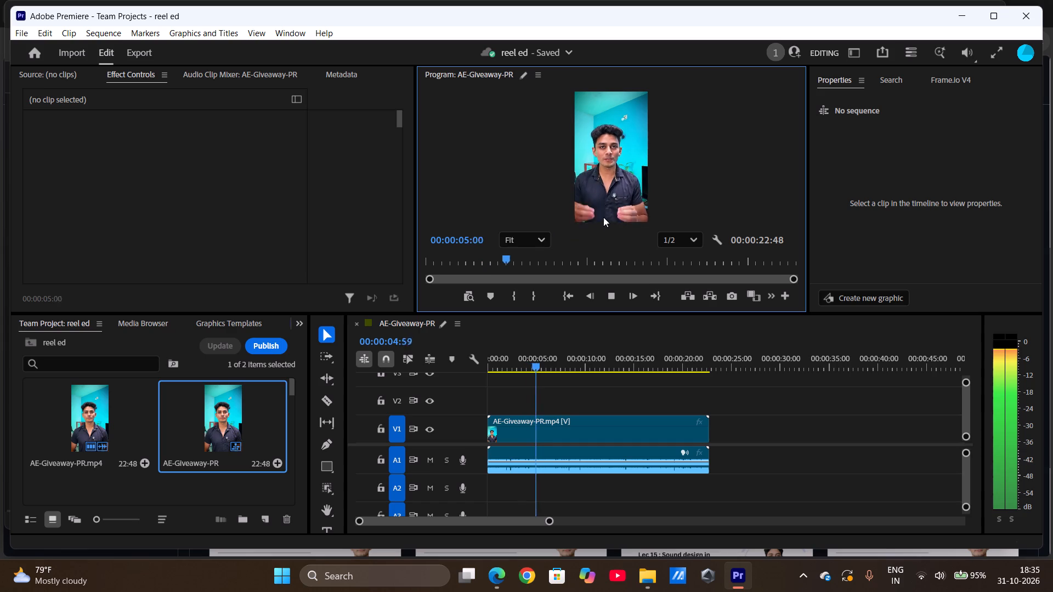
left_click_drag(603, 217, 201, 441)
left_click_drag(708, 152, 585, 163)
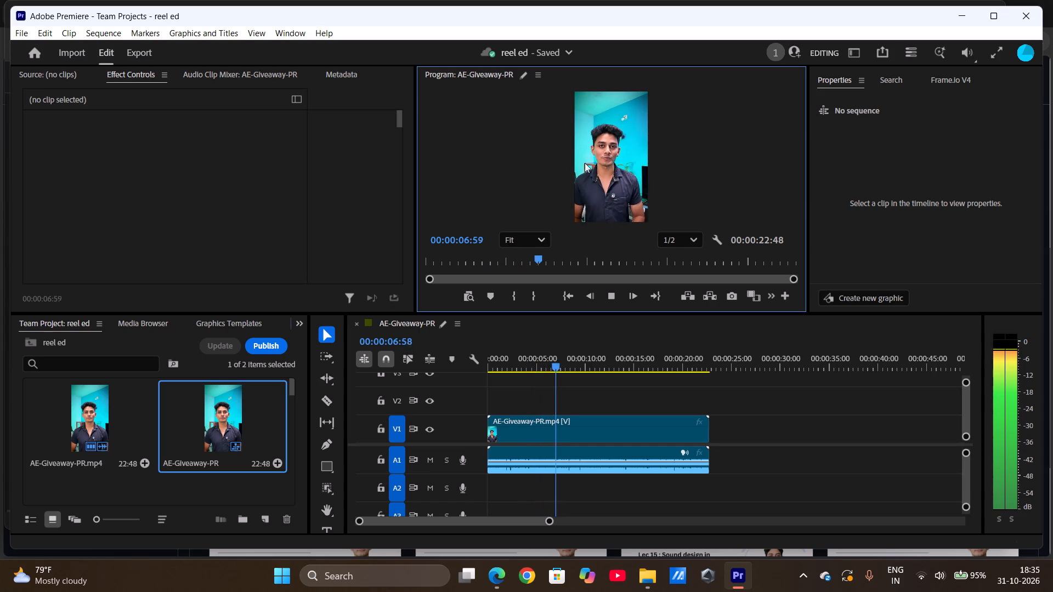
left_click_drag(585, 163, 530, 189)
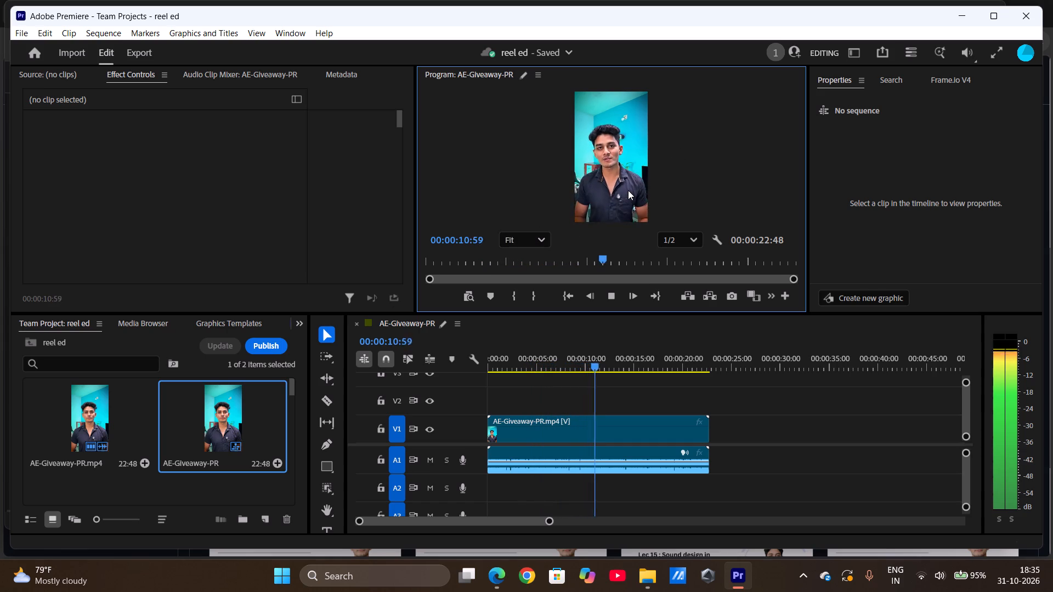
scroll(628, 190, "up", 3, "ctrl")
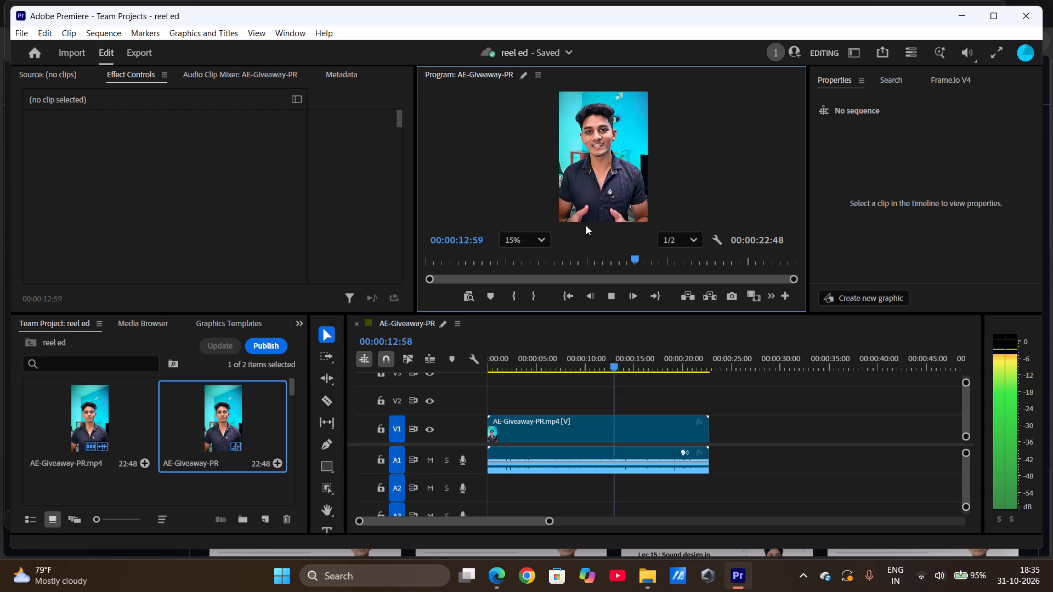
scroll(586, 225, "left", 1)
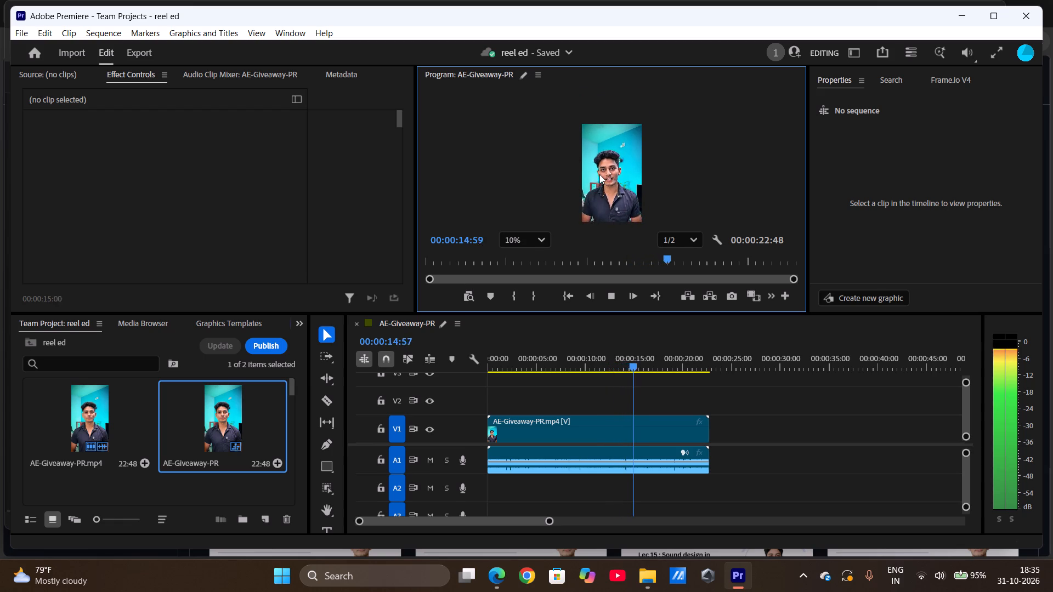
scroll(599, 174, "down", 1)
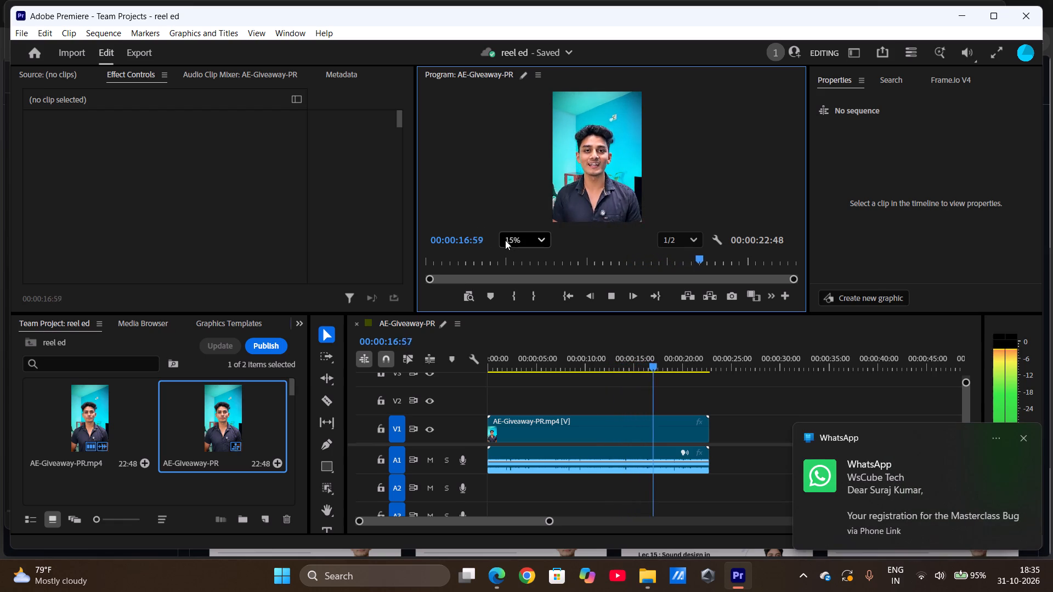
left_click(512, 244)
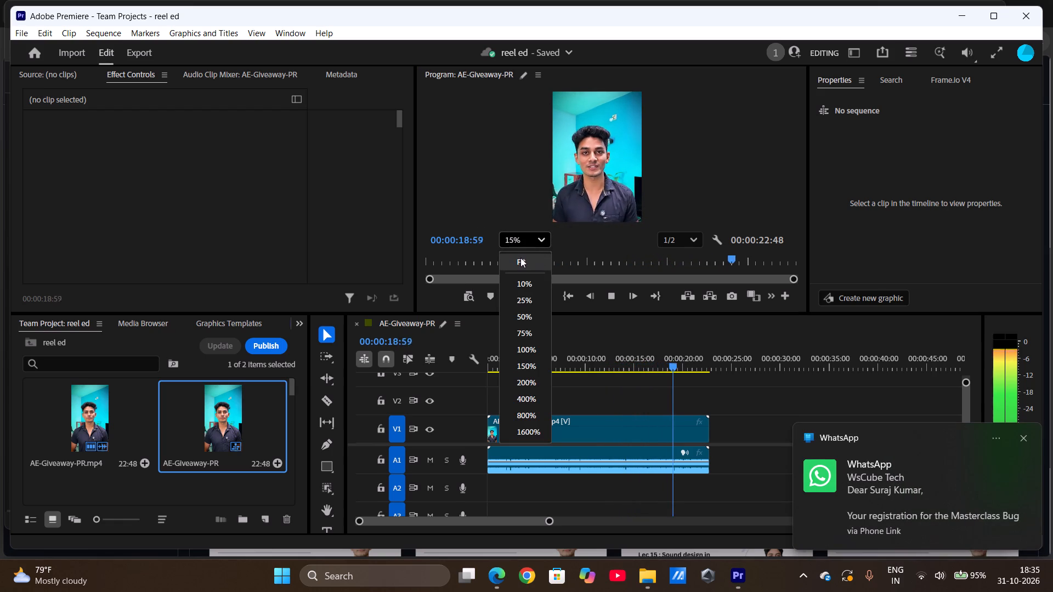
left_click(520, 258)
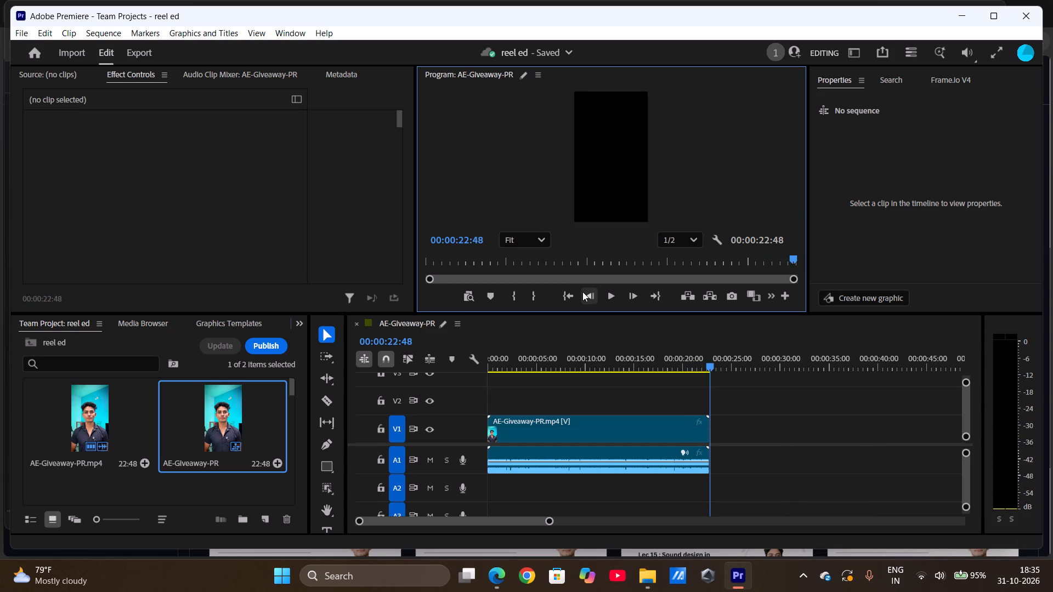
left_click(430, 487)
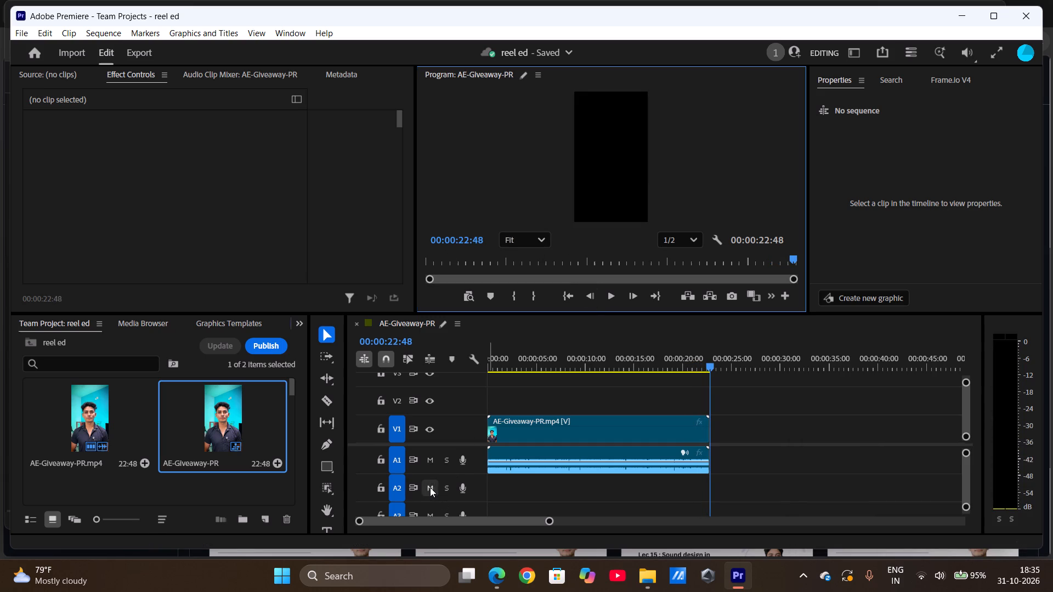
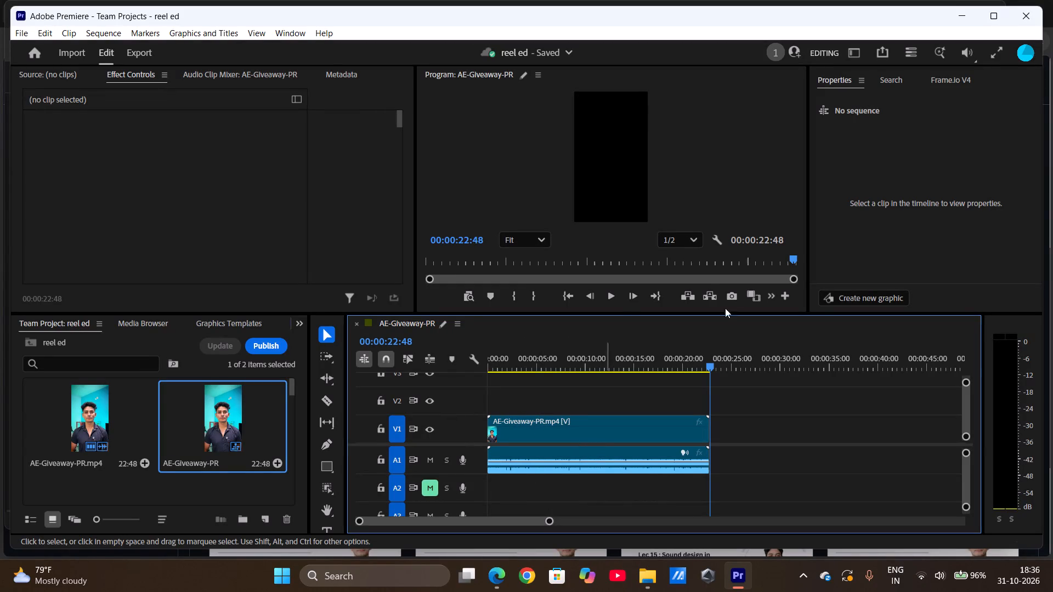
Play the AE-Giveaway-PR sequence again from its beginning.
left_click(618, 299)
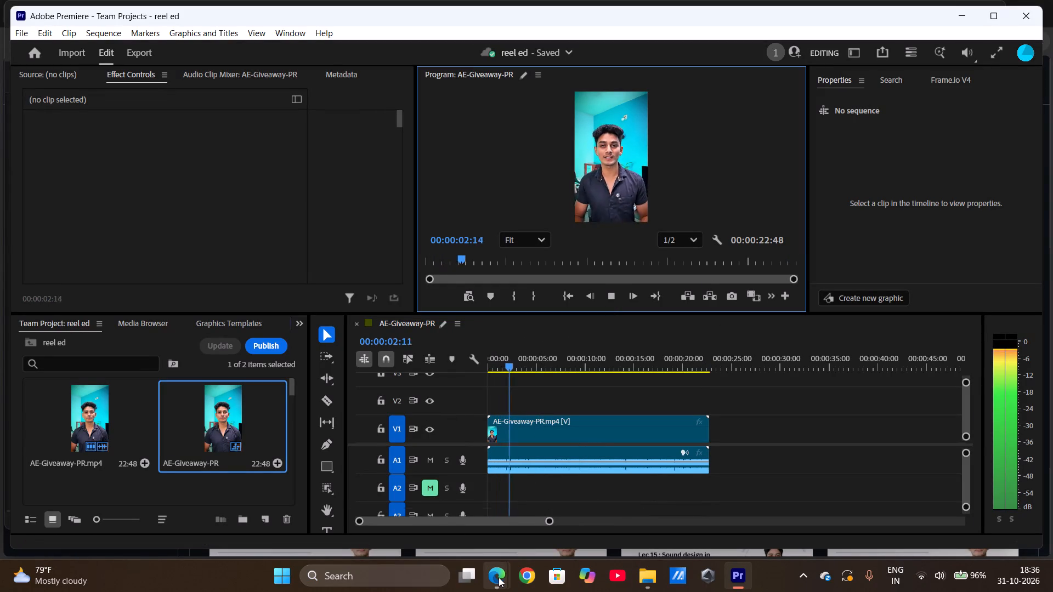
Switch to Microsoft Edge, find Lecture 7, Editing Full Reel Part-1, in the full lecture list and open it with the iPhone / Mac stream.
left_click(608, 517)
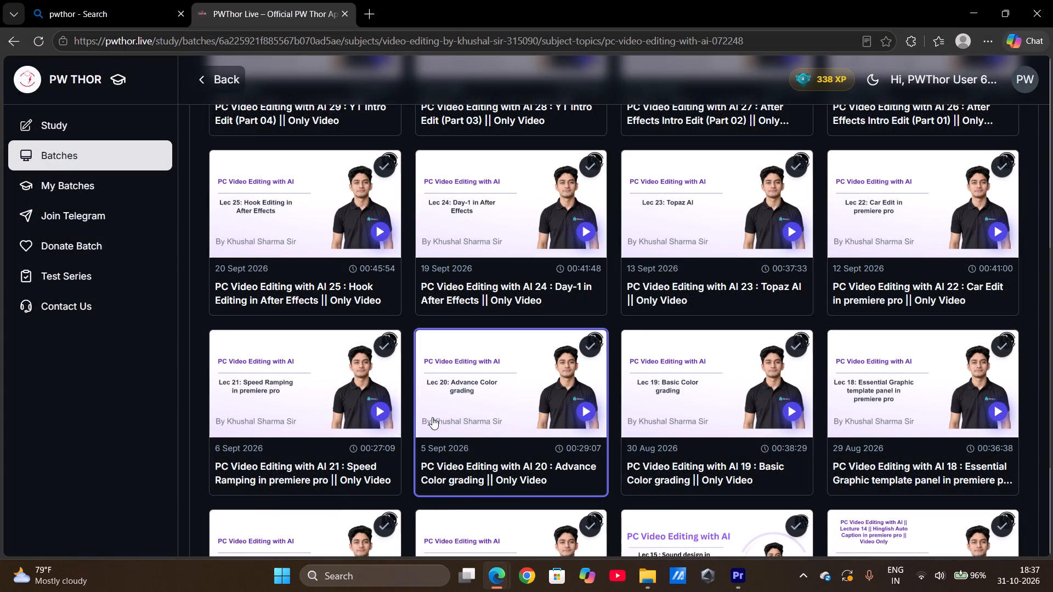
scroll(380, 303, "up", 4)
scroll(436, 343, "down", 3)
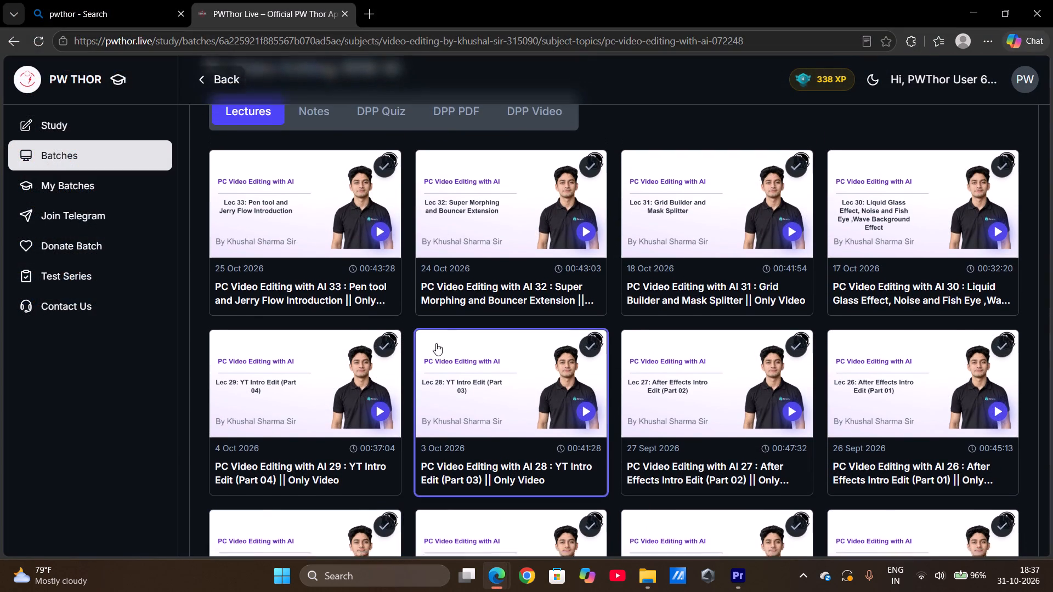
scroll(436, 343, "down", 2)
left_click(641, 534)
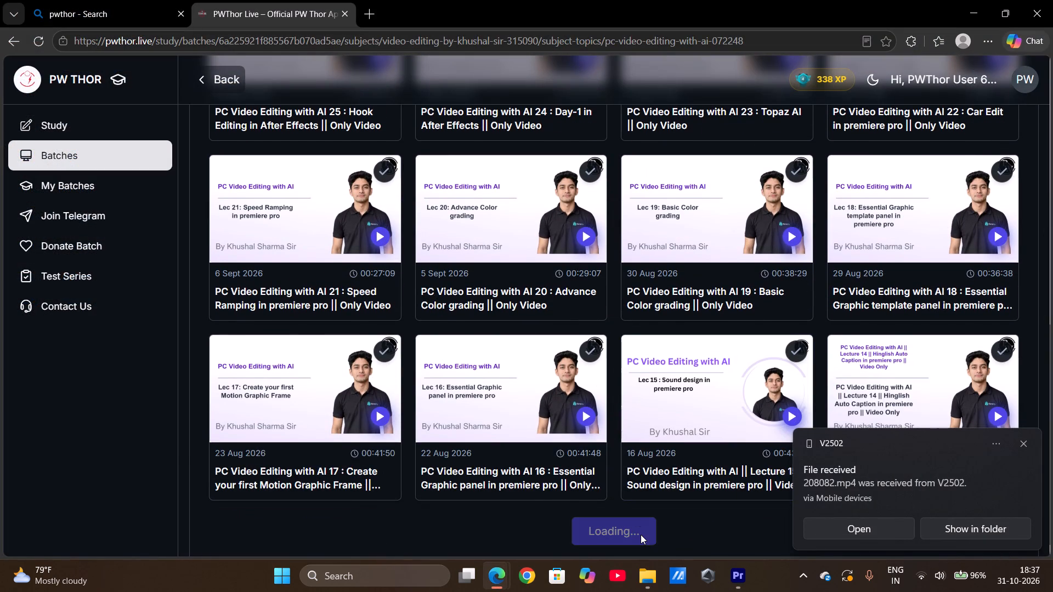
scroll(615, 394, "down", 3)
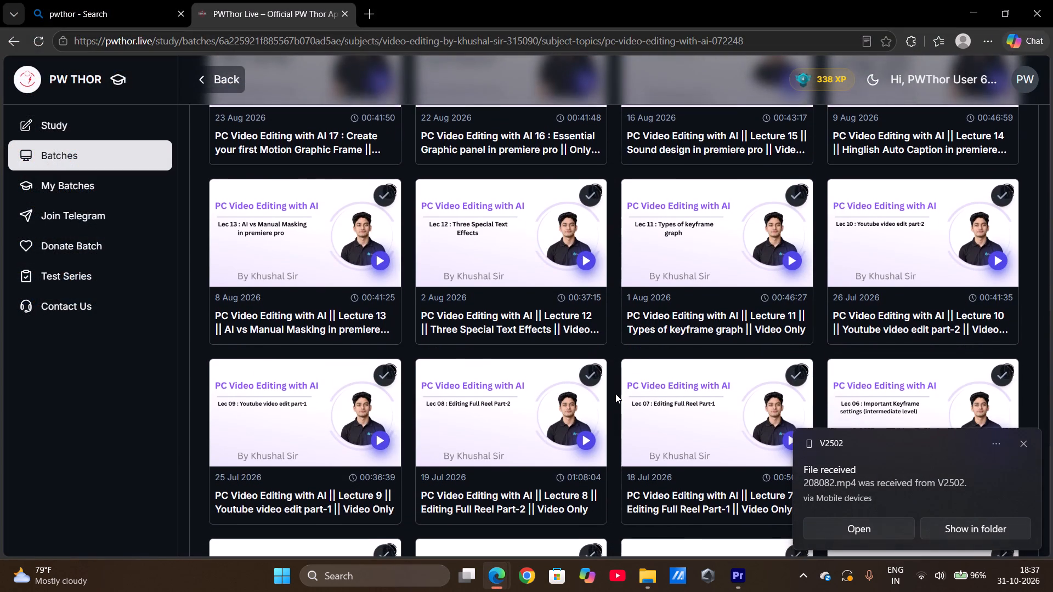
scroll(658, 442, "down", 5)
scroll(658, 442, "up", 2)
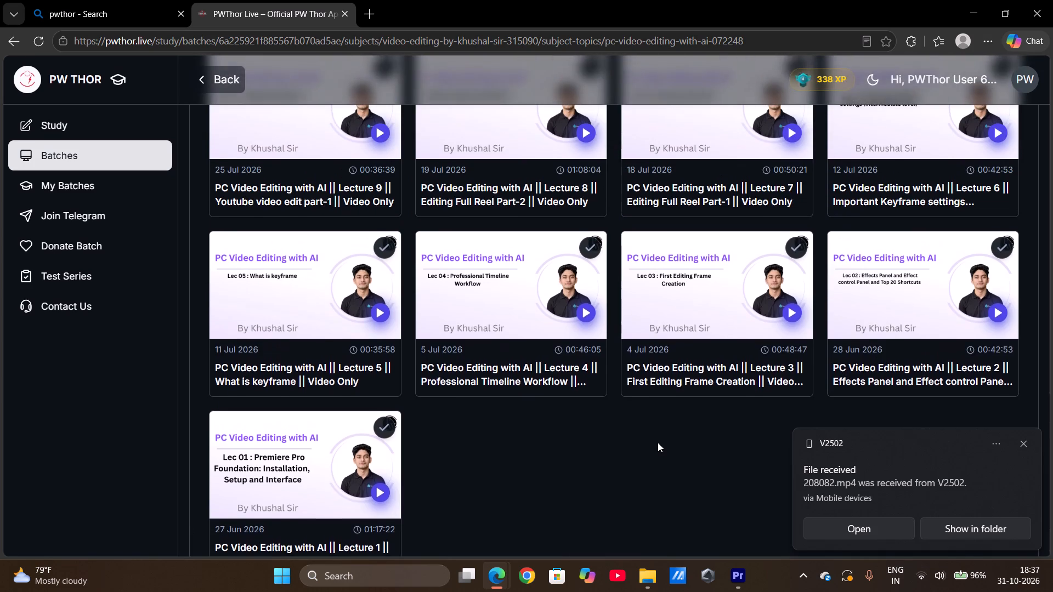
scroll(658, 442, "up", 2)
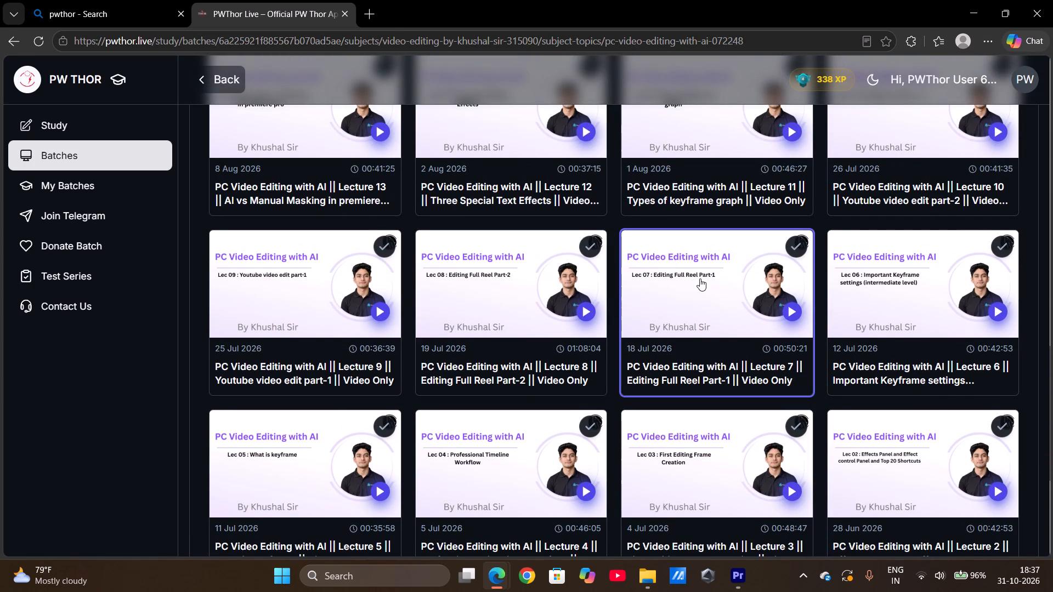
left_click(700, 278)
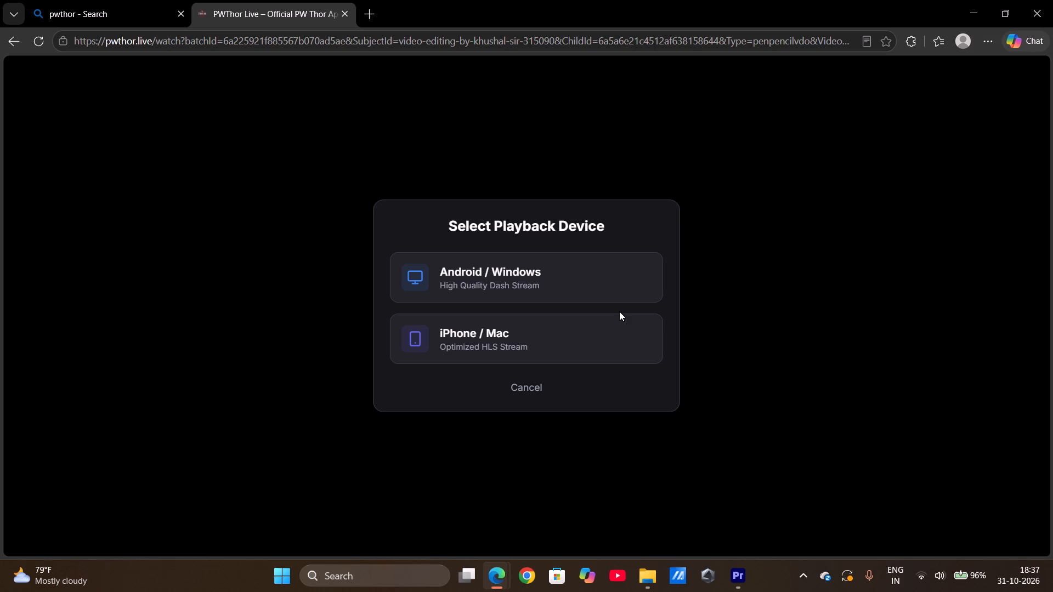
left_click(475, 345)
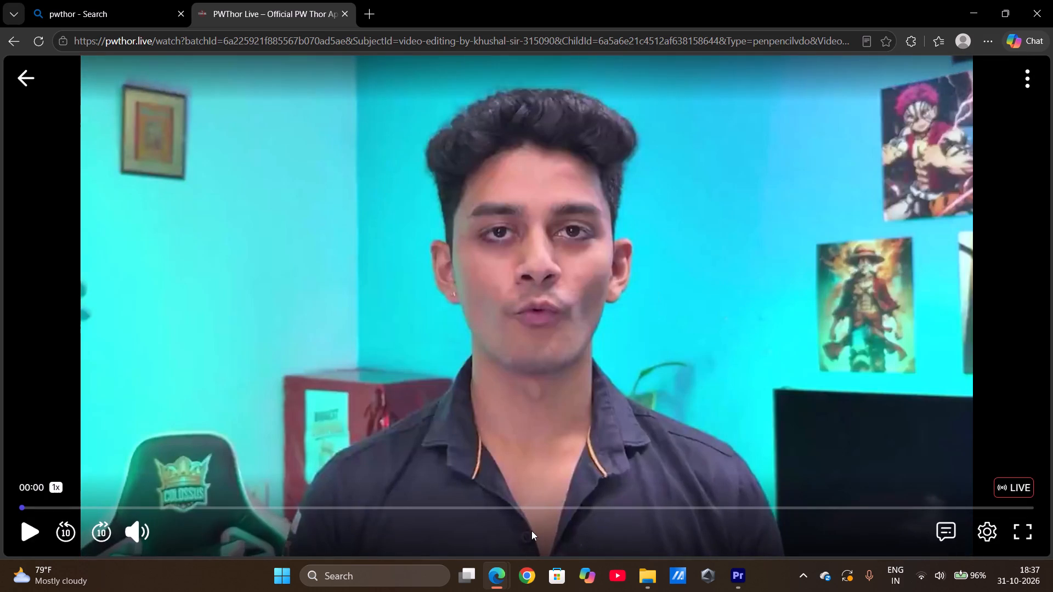
Play the lecture, skip ahead to about 21:18 where the giveaway clip is being edited, and pause it at 21:20.
left_click(29, 532)
left_click(346, 507)
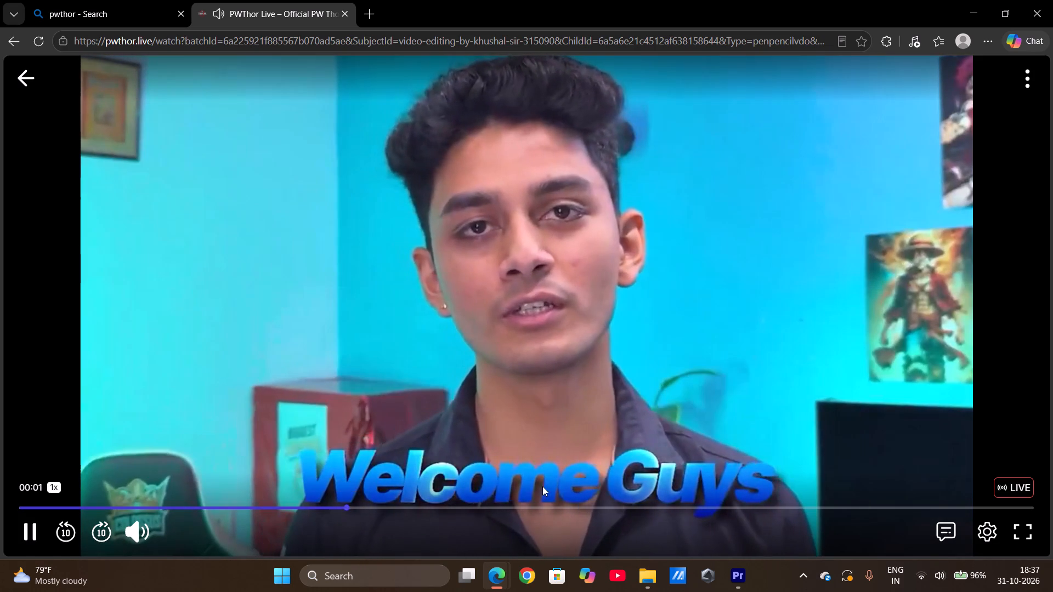
left_click(423, 508)
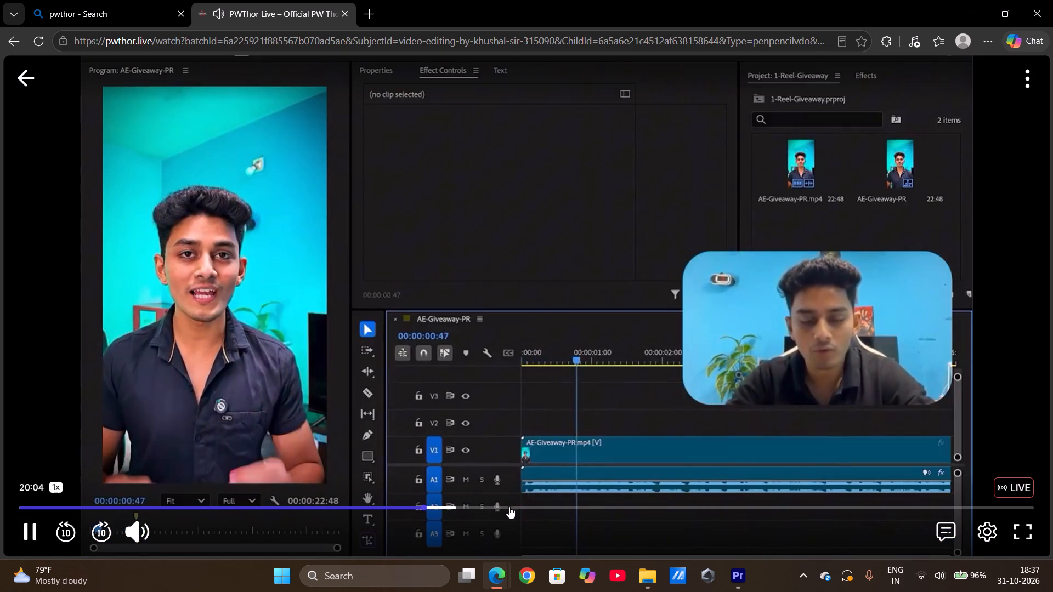
left_click(446, 506)
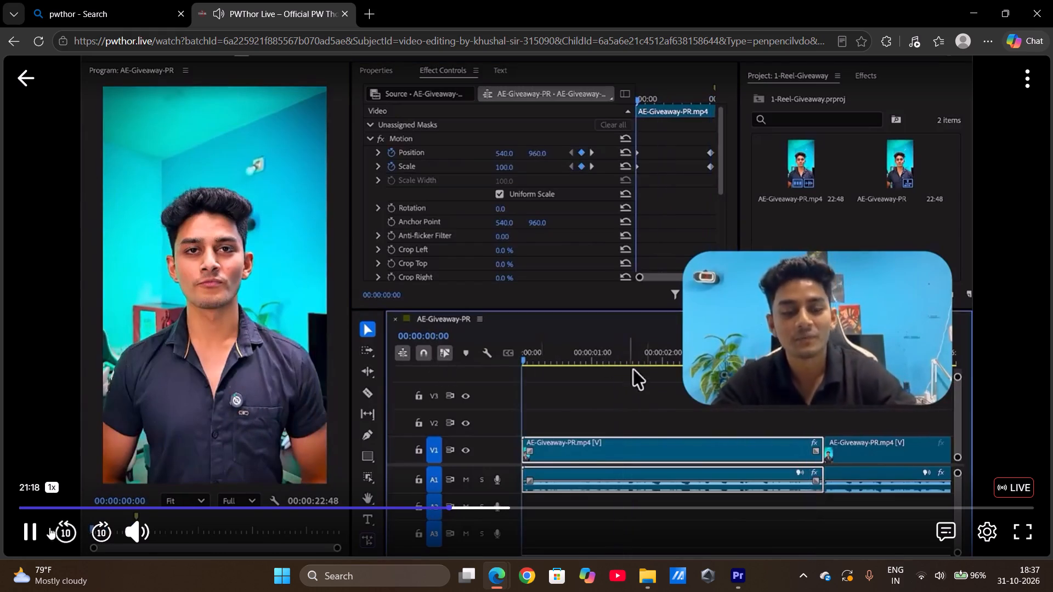
left_click(31, 528)
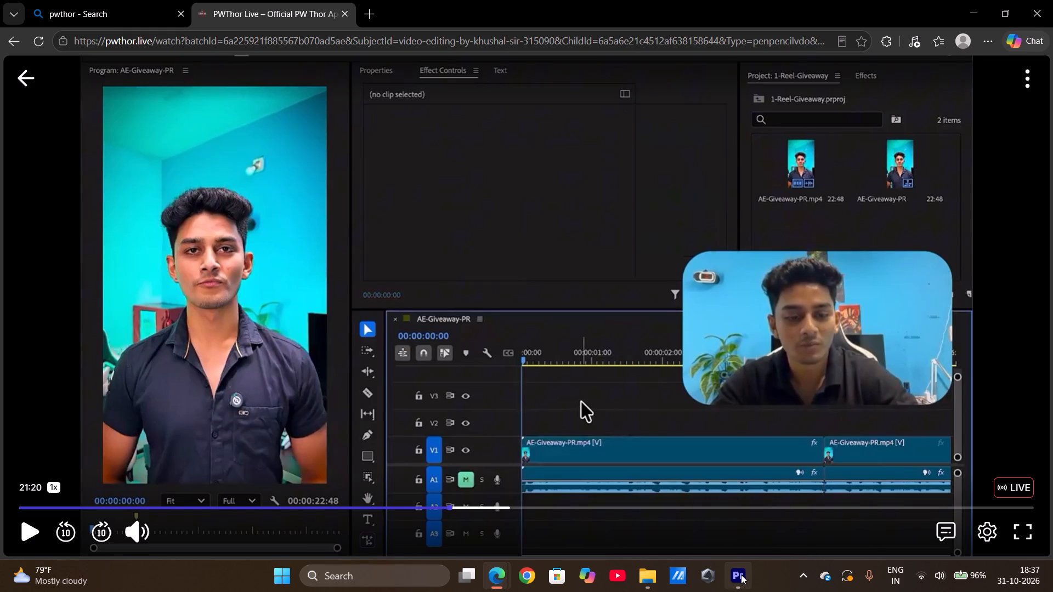
Switch back to Premiere and review the AE-Giveaway-PR sequence, restarting its playback from the beginning.
left_click(712, 527)
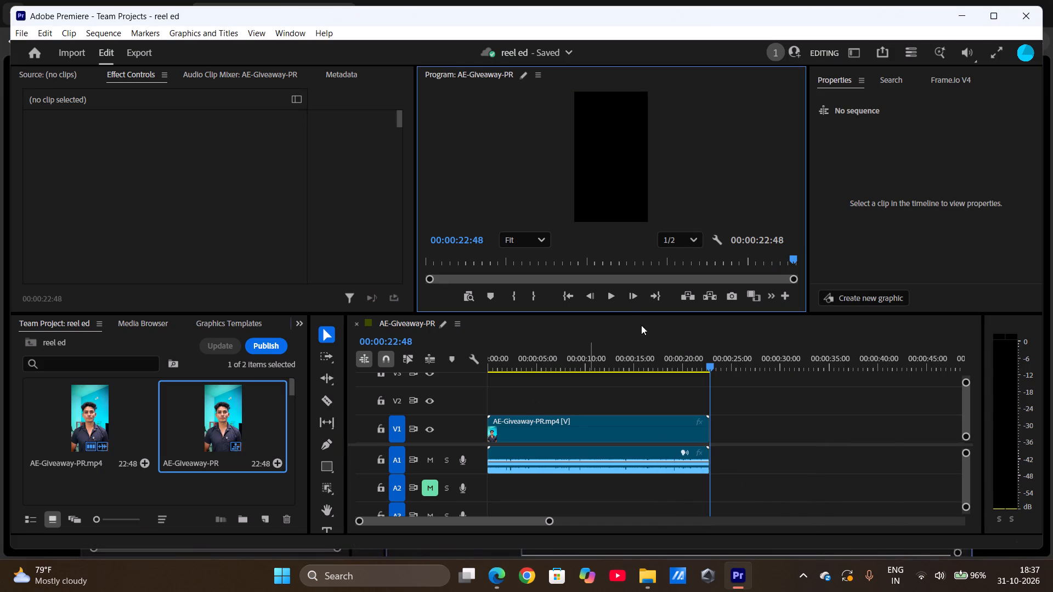
left_click(610, 297)
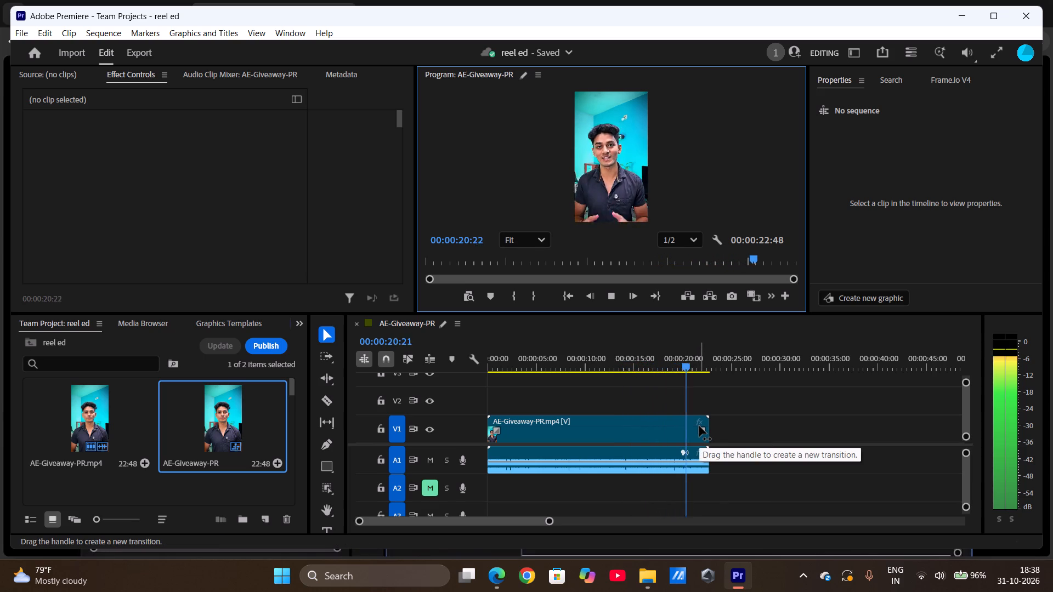
key("Return")
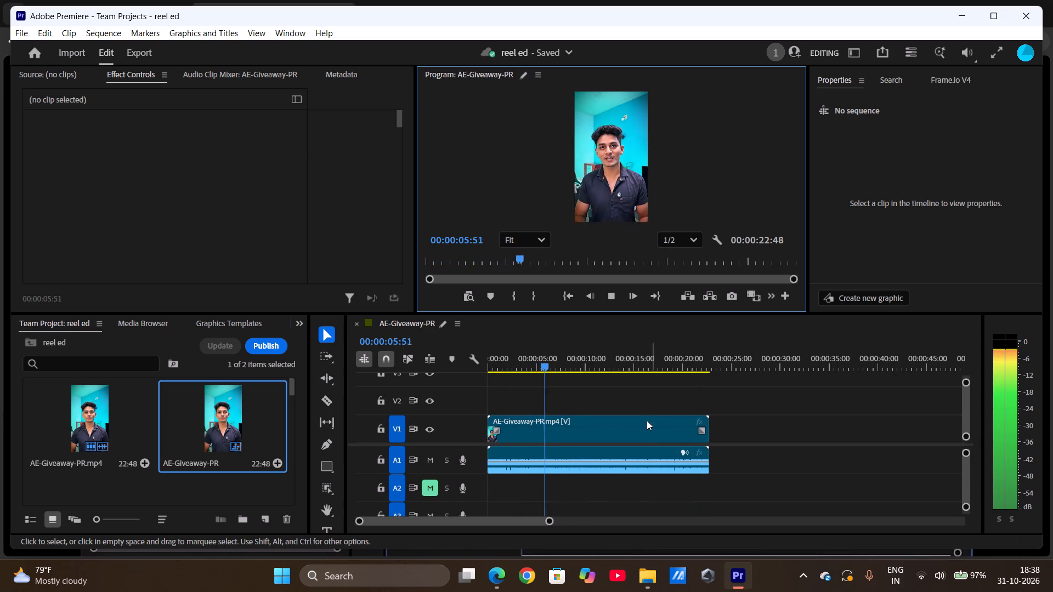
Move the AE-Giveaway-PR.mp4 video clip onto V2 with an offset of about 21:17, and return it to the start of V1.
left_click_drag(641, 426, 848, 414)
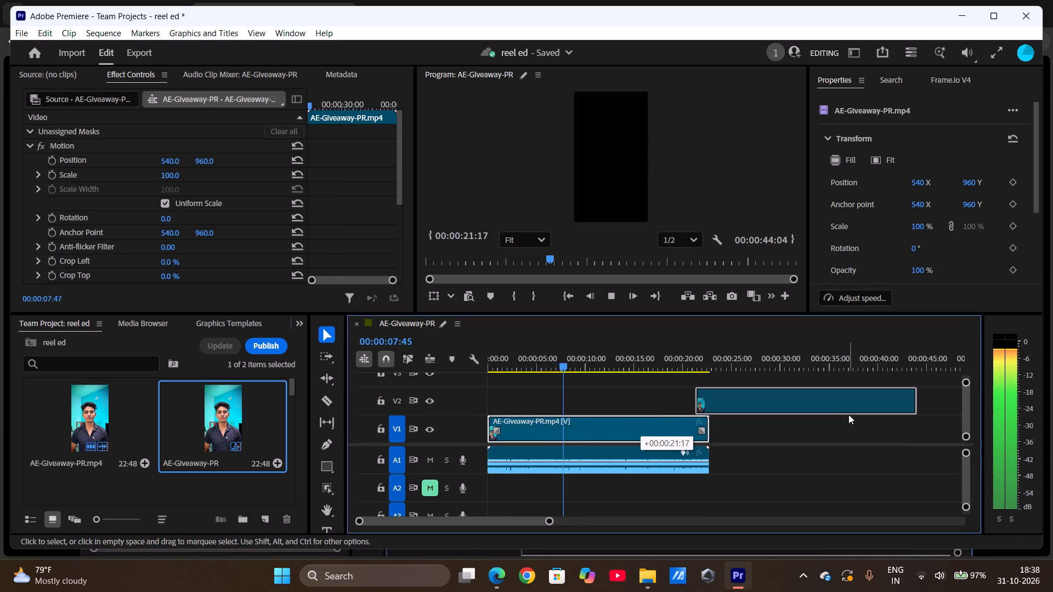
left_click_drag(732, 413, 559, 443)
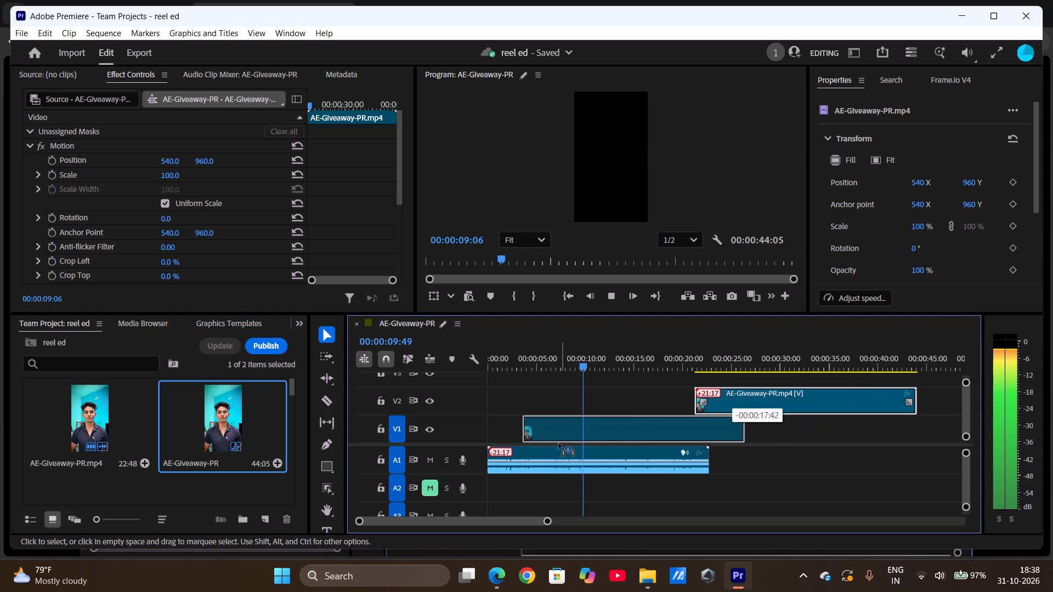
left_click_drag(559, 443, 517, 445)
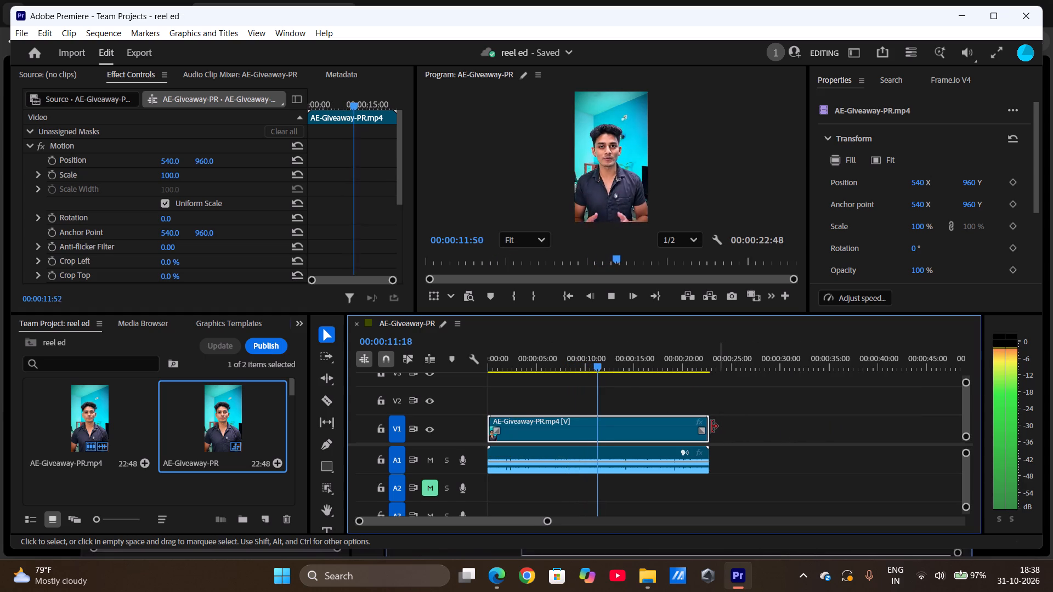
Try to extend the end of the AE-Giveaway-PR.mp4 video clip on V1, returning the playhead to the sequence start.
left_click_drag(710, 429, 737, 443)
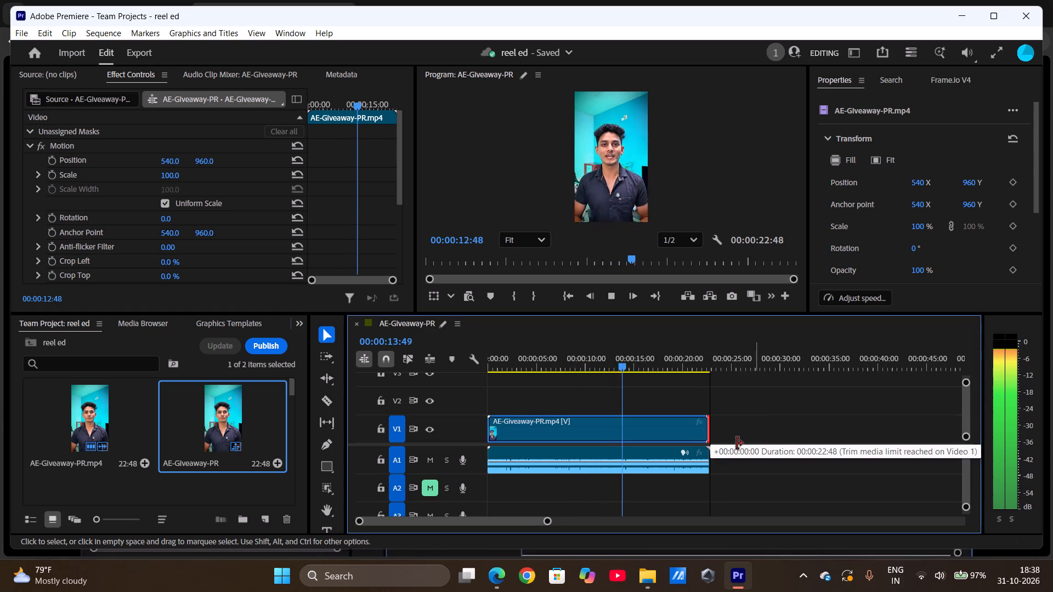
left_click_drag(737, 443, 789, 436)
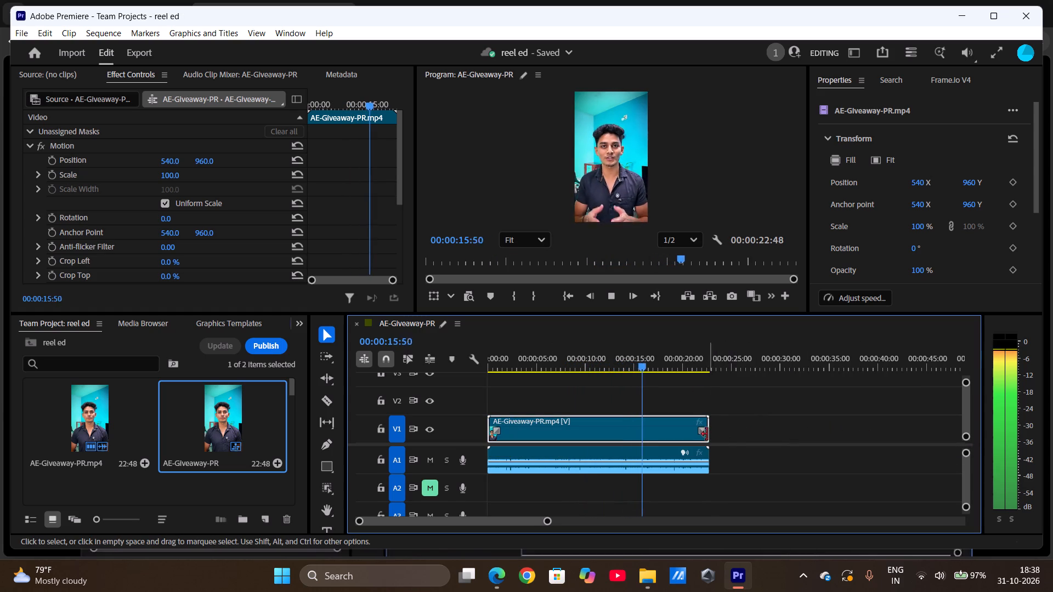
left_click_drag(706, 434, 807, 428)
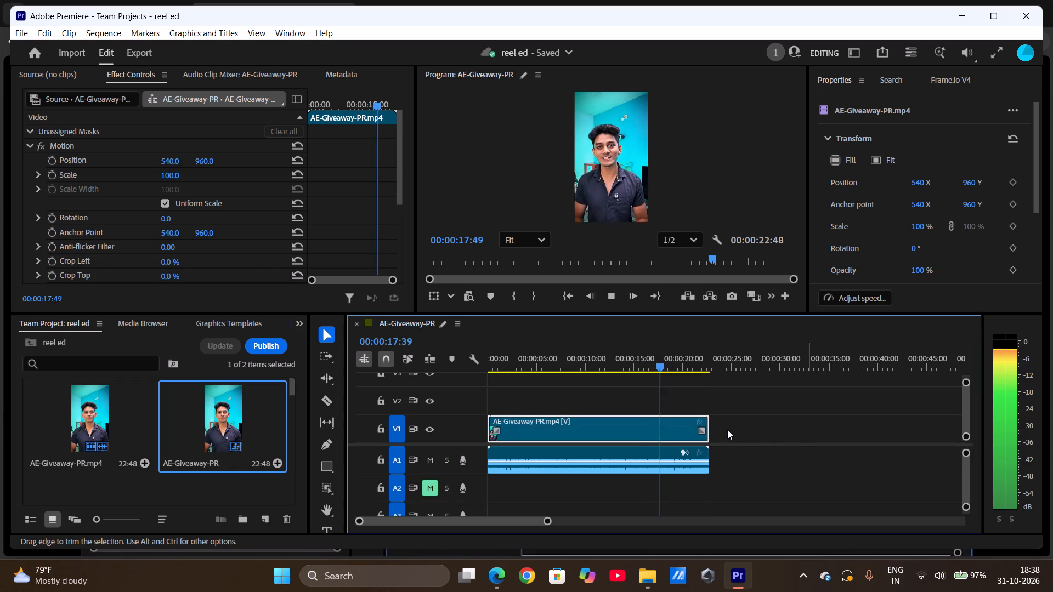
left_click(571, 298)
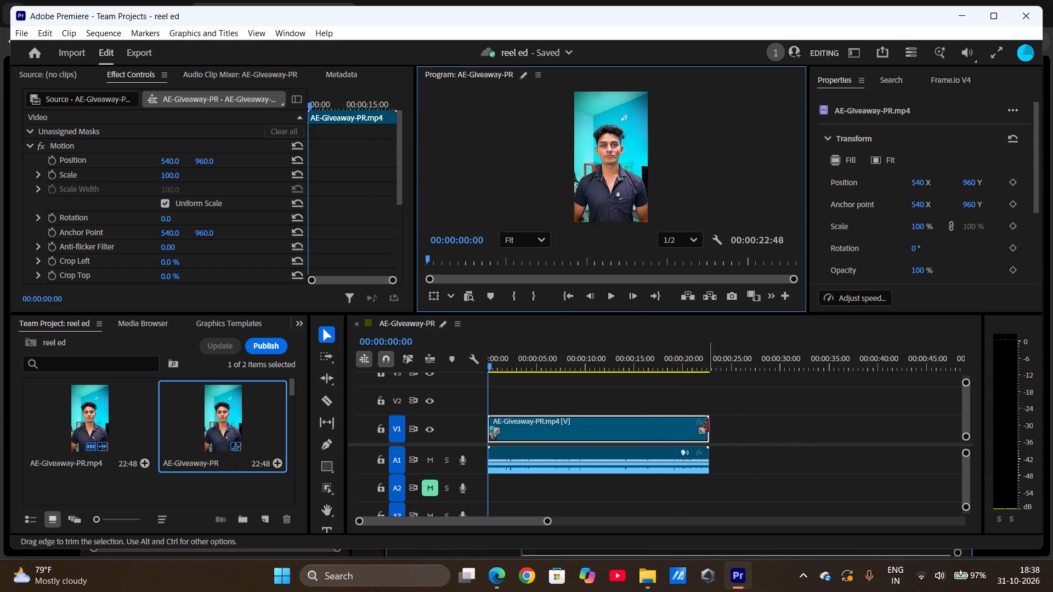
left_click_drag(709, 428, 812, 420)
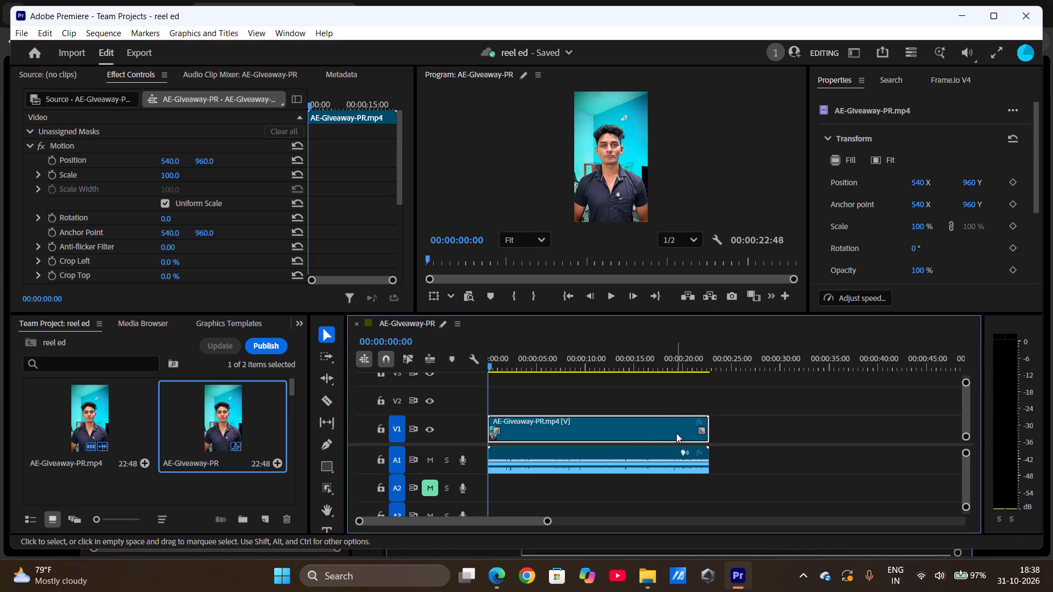
Play the AE-Giveaway-PR sequence from 00:00:00:00 through to its end.
left_click_drag(548, 520, 581, 519)
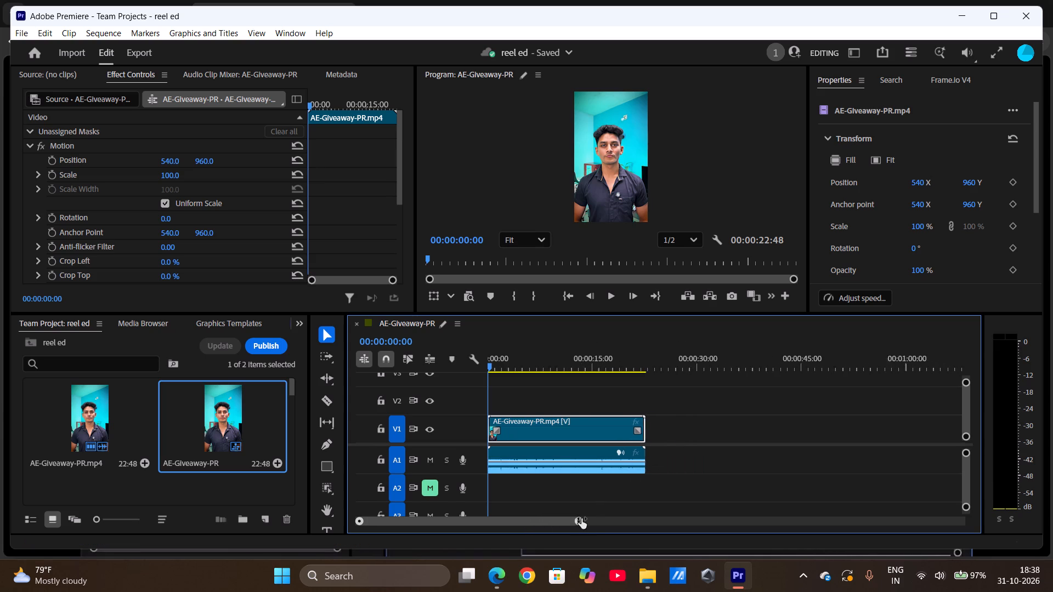
left_click_drag(581, 519, 520, 513)
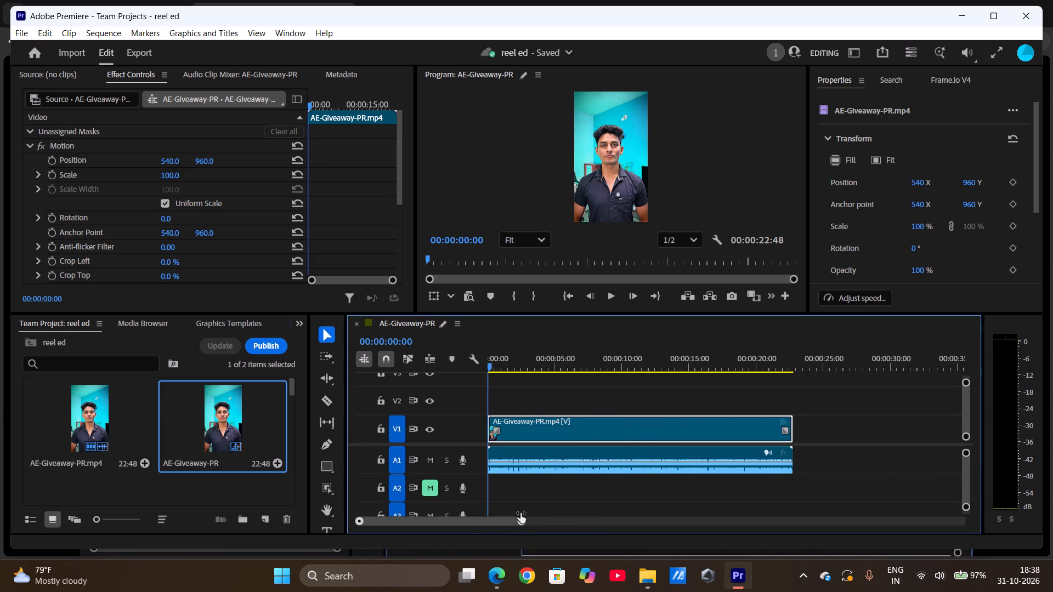
left_click_drag(520, 513, 503, 517)
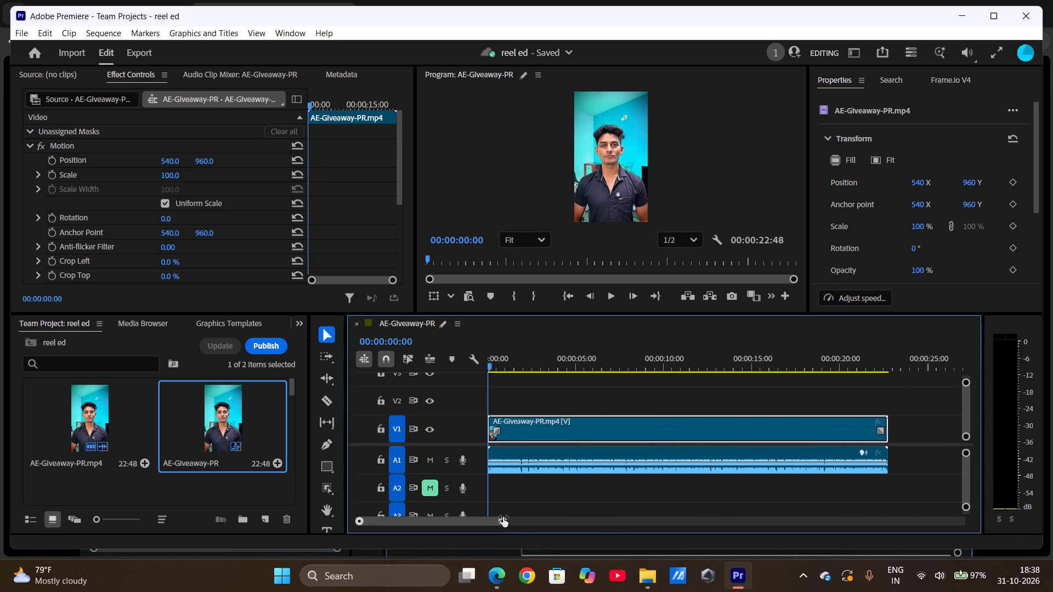
left_click_drag(503, 517, 500, 513)
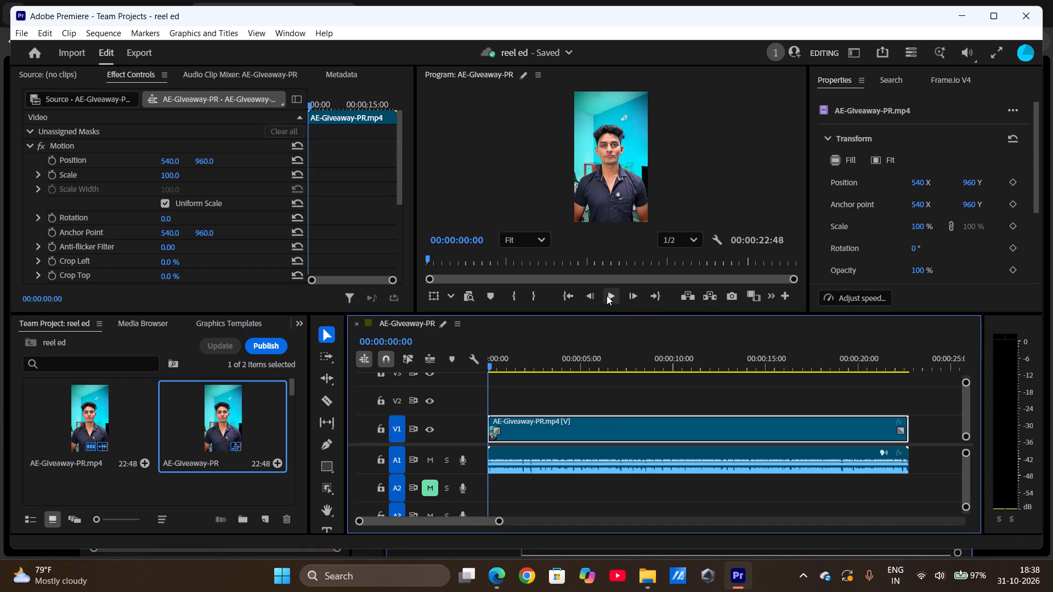
left_click(607, 295)
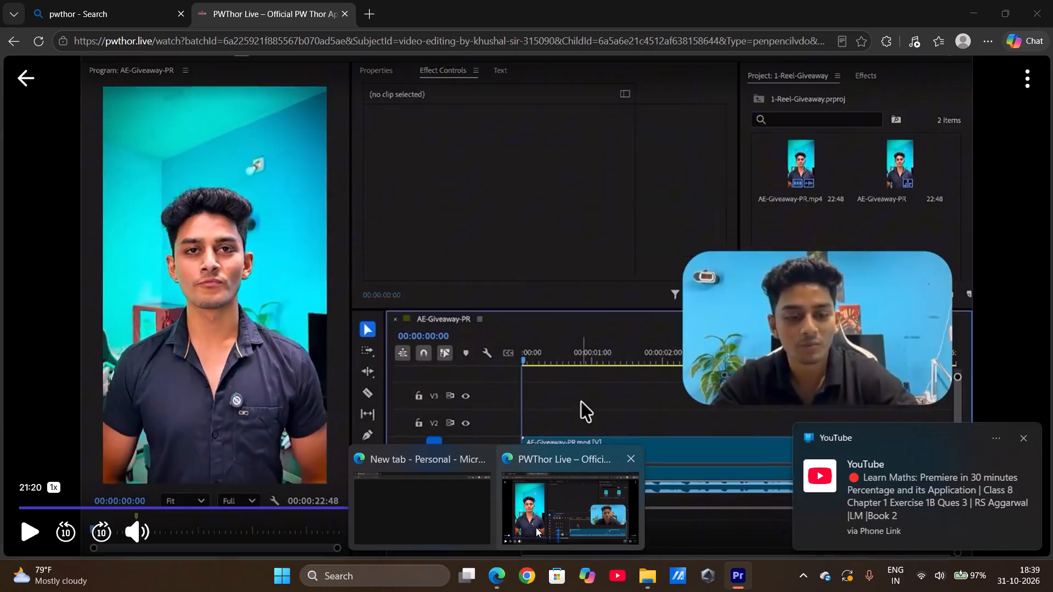
Switch to the Edge lecture, watch the part on the clip's Position and Scale keyframes from 21:20, and pause at 21:51.
left_click(536, 527)
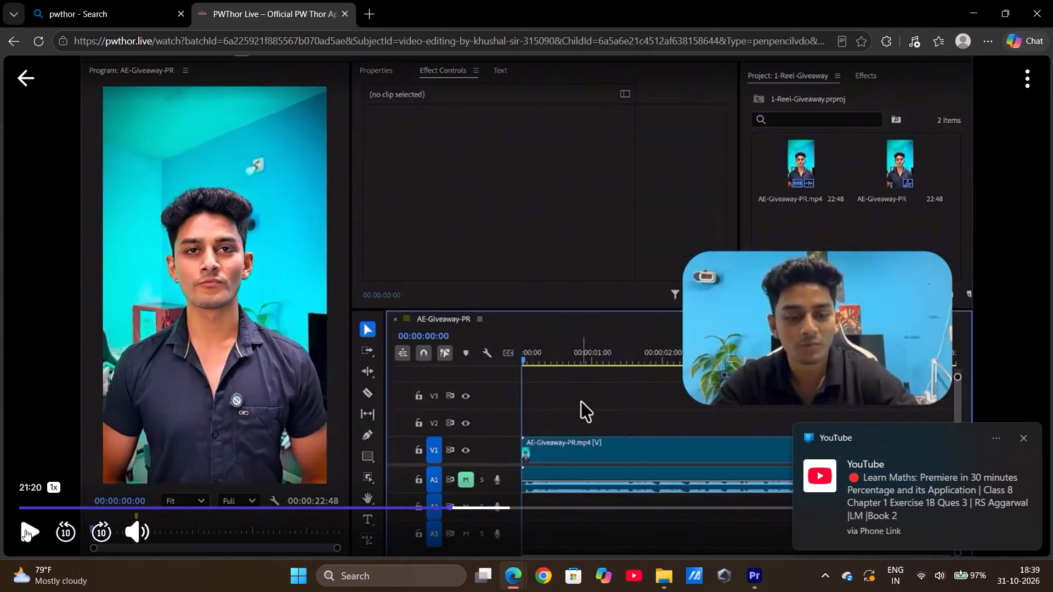
left_click(25, 530)
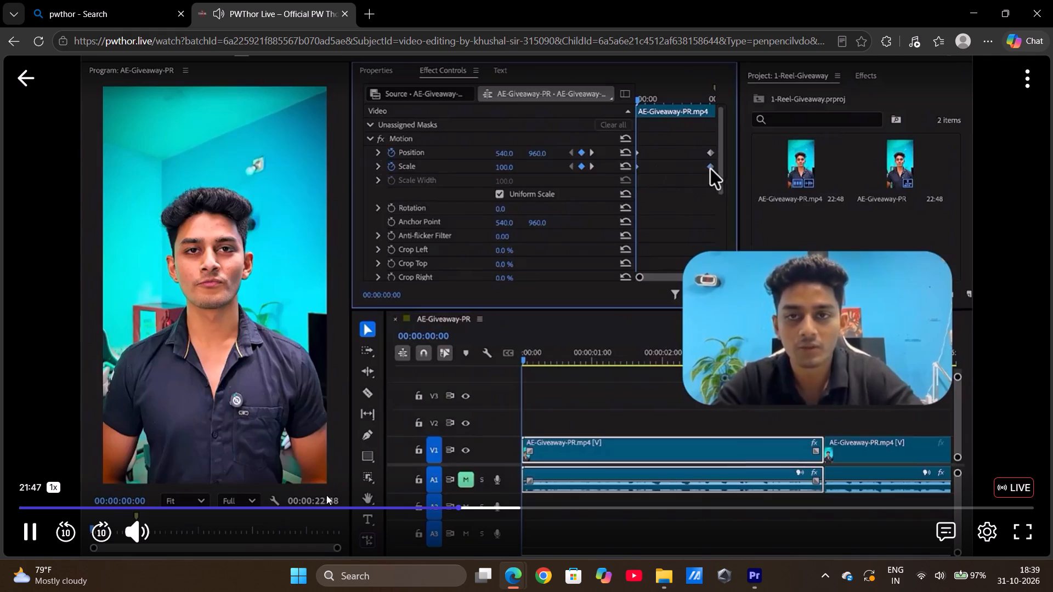
left_click(19, 530)
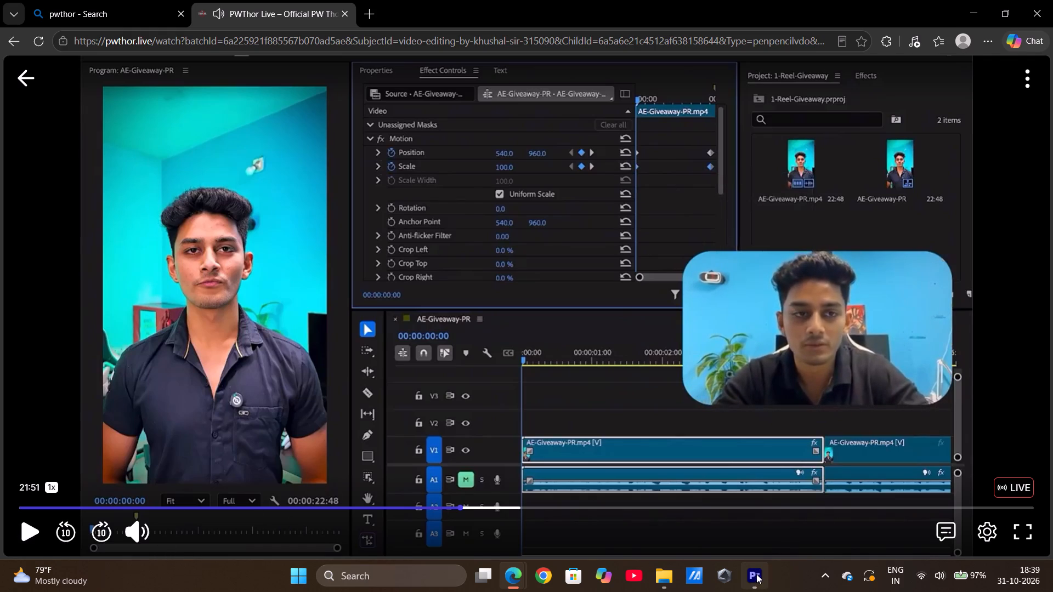
Switch back to Premiere and replay the AE-Giveaway-PR sequence from its beginning.
left_click(752, 506)
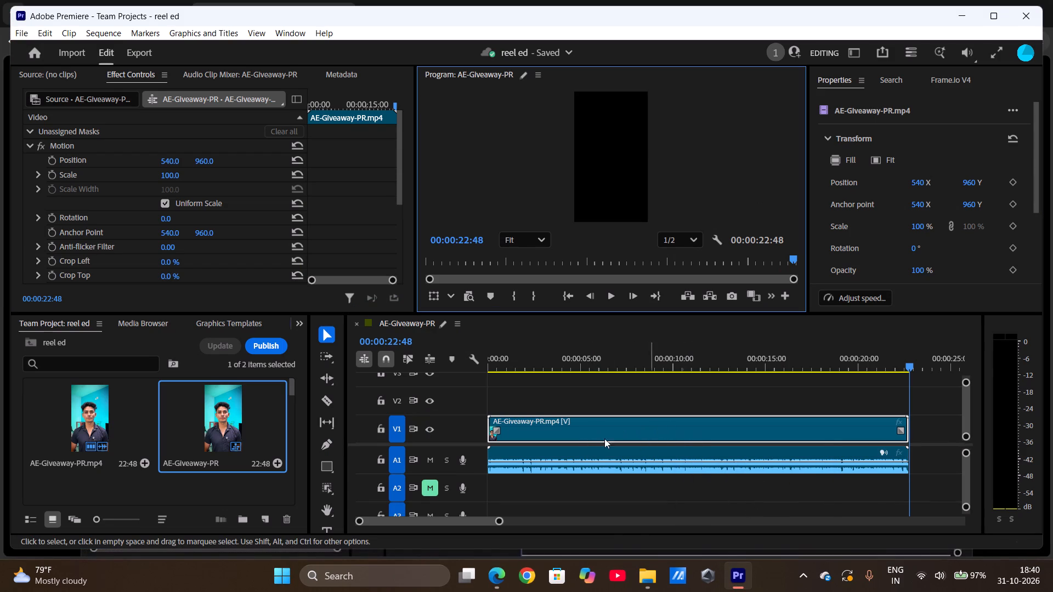
left_click(612, 301)
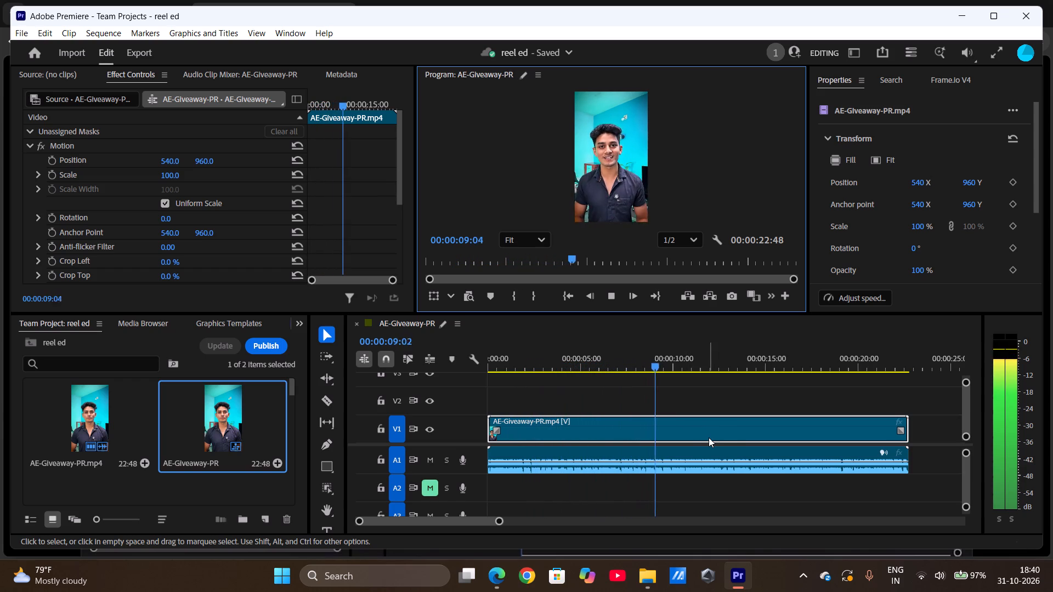
Add a marker at about 10 seconds while the AE-Giveaway-PR sequence plays, and stop playback at about 17 seconds.
key("m")
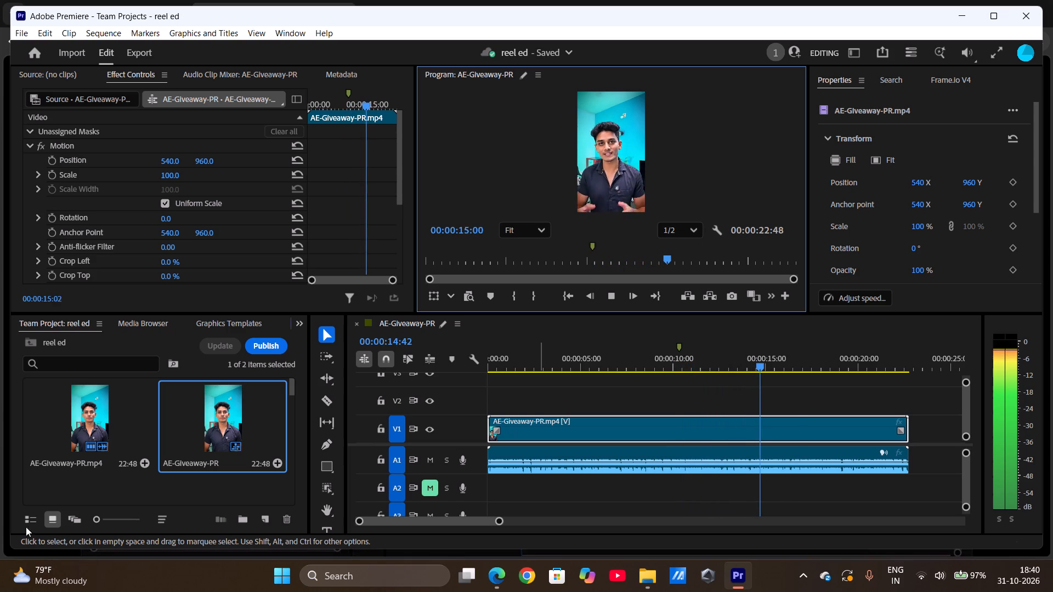
left_click(611, 297)
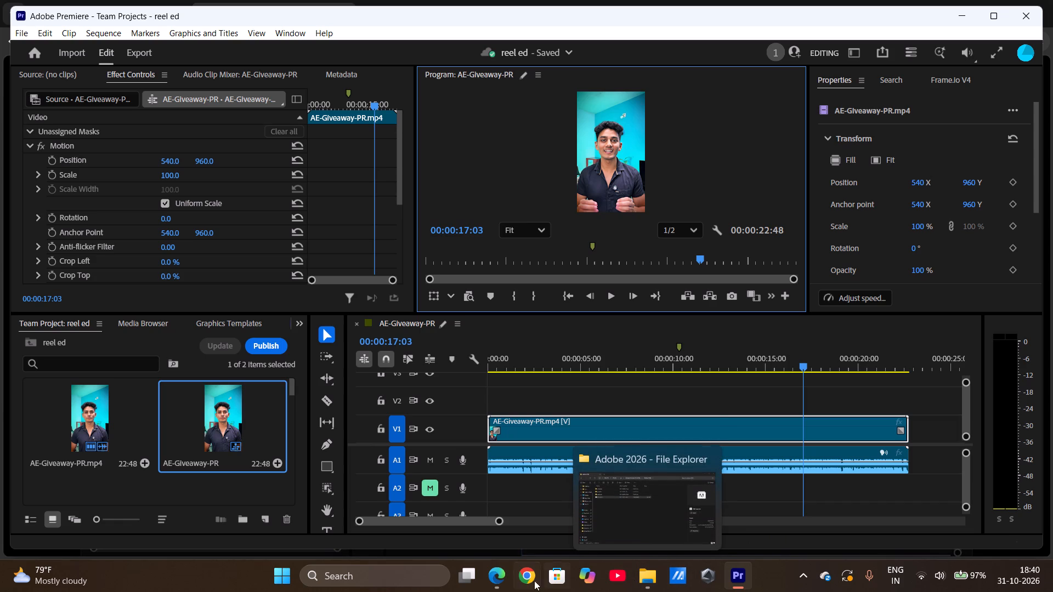
Switch to the Edge lecture, go back to about 19:26 and rewatch the part on adding and naming markers.
left_click(563, 520)
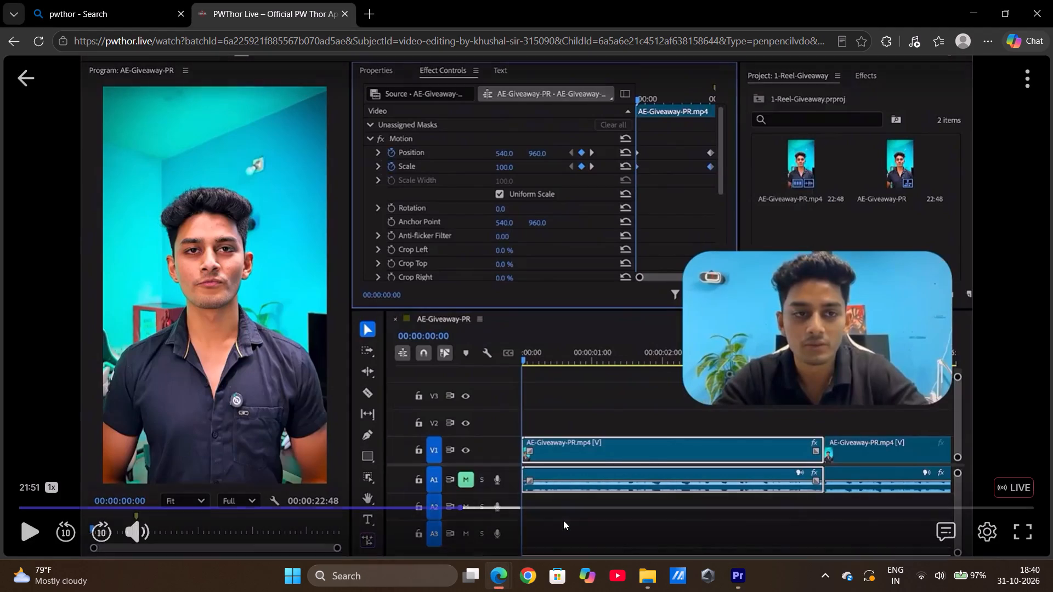
left_click(433, 504)
left_click(22, 532)
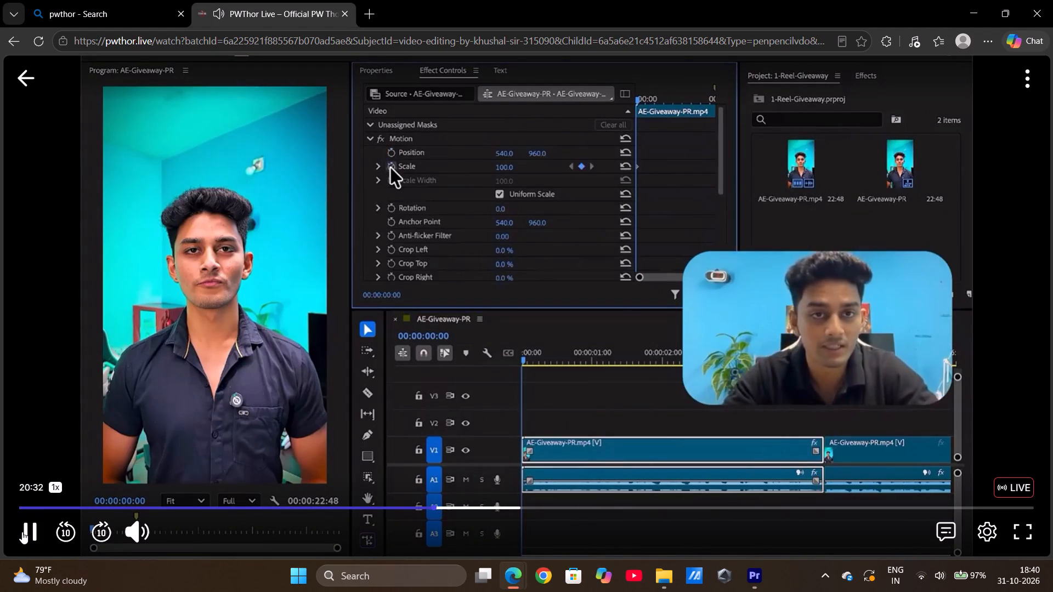
left_click(418, 507)
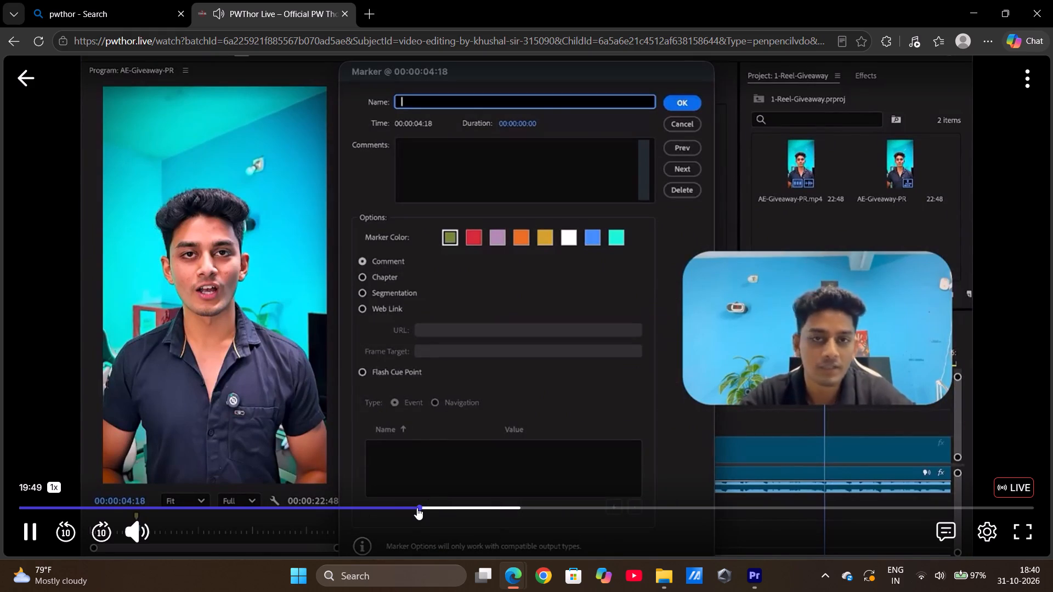
left_click(415, 507)
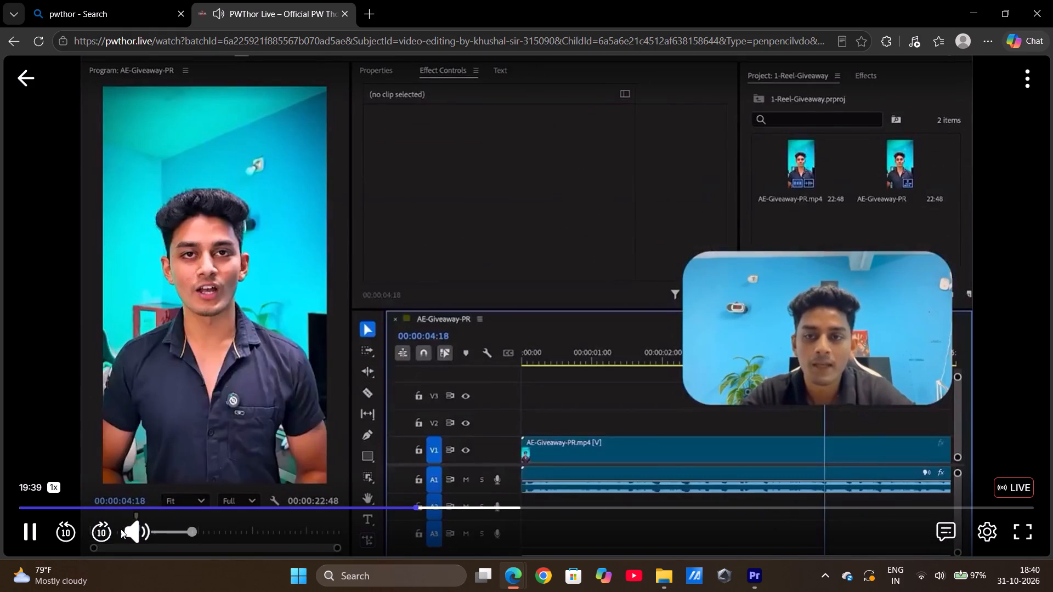
left_click(66, 528)
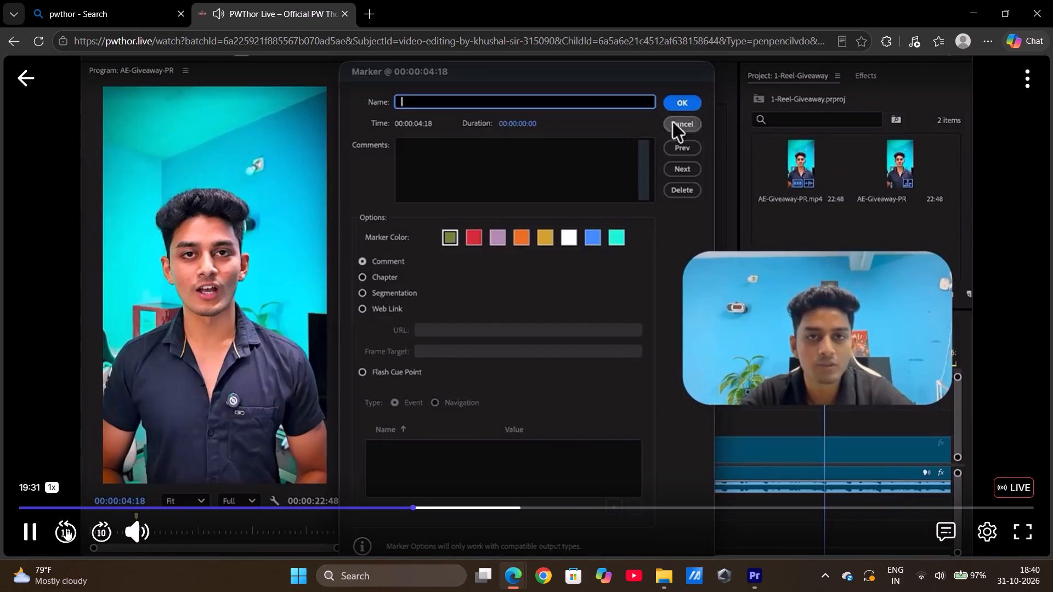
triple_click(66, 528)
left_click(66, 528)
left_click(66, 528)
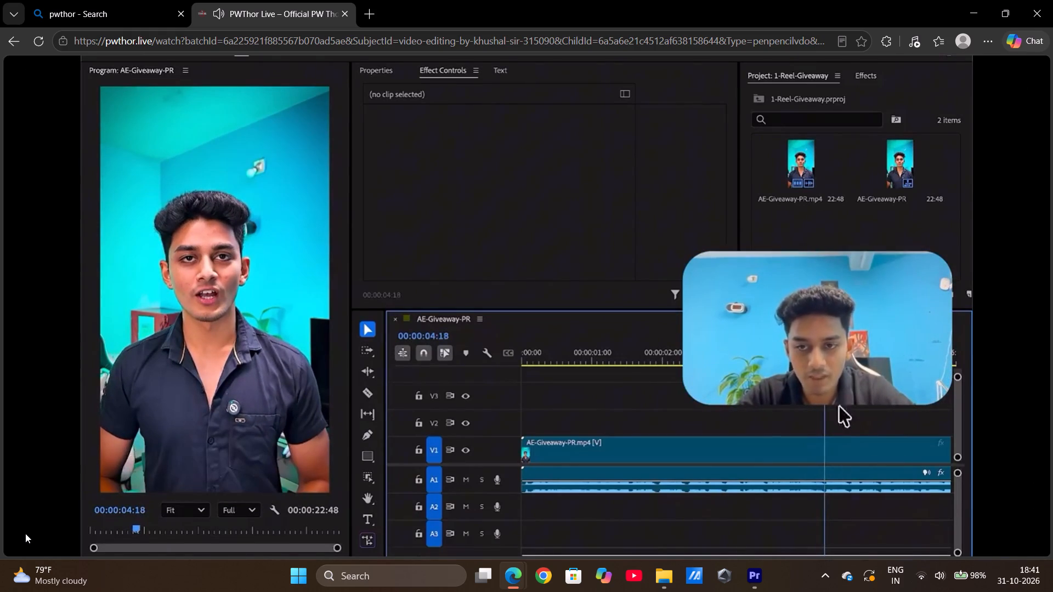
left_click(30, 532)
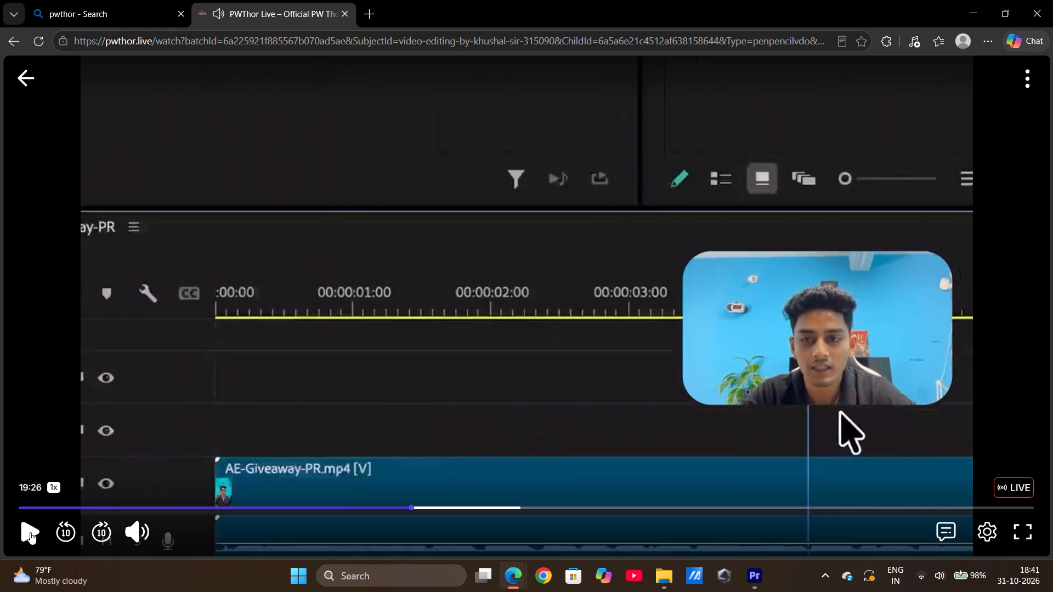
left_click(30, 532)
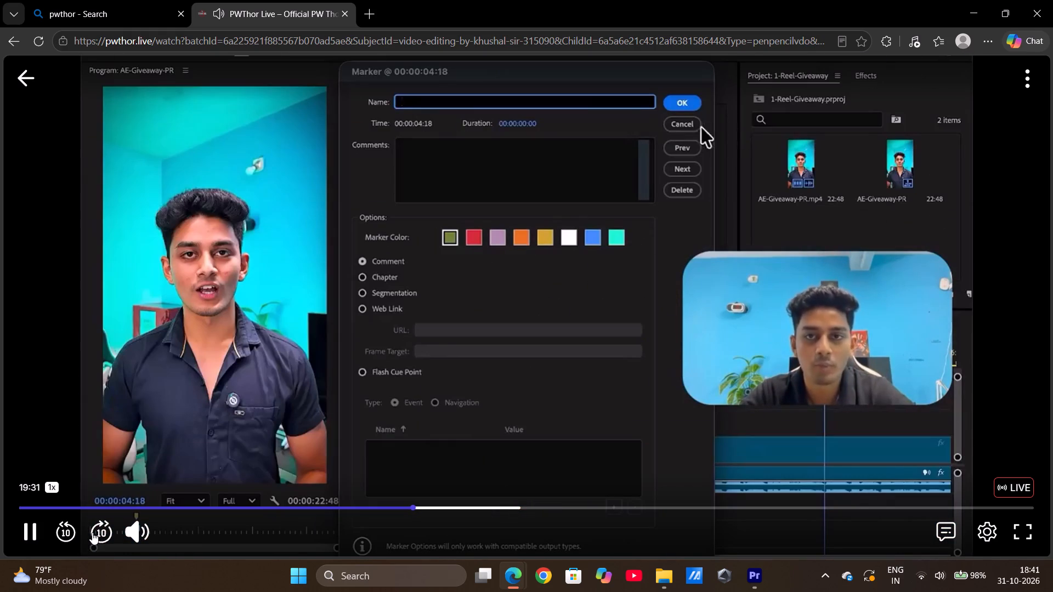
Skip ahead in the lecture to the clip cutting and Position and Scale keyframes, watch, and pause at 21:31.
left_click(95, 531)
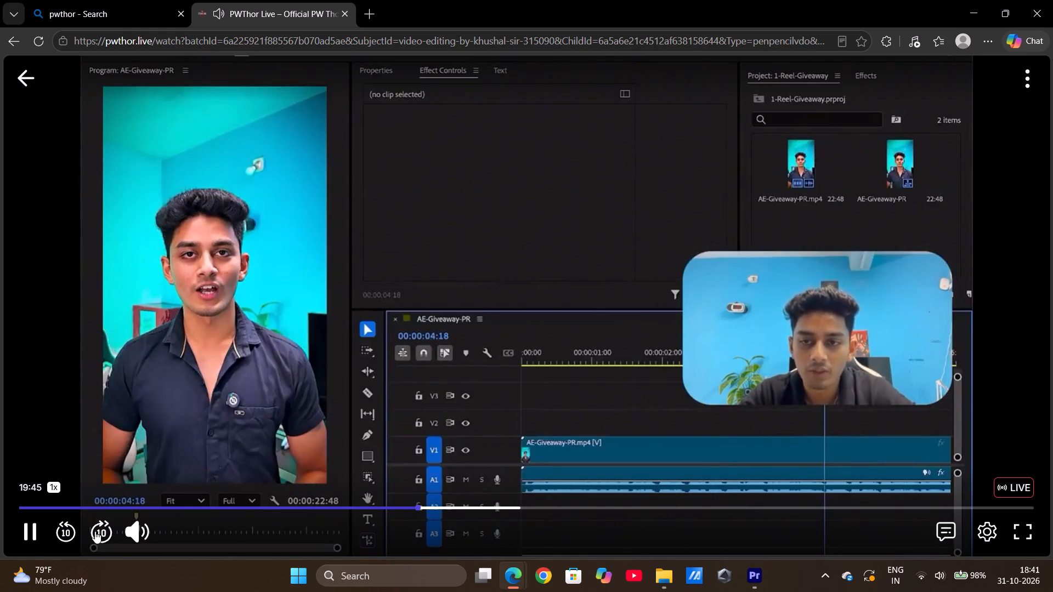
double_click(95, 531)
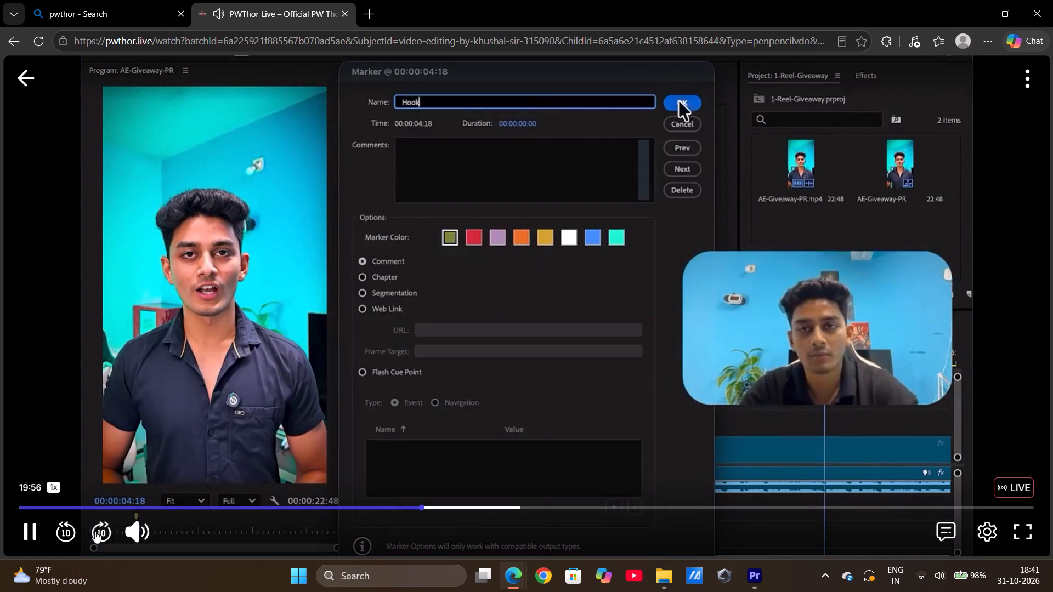
left_click(95, 531)
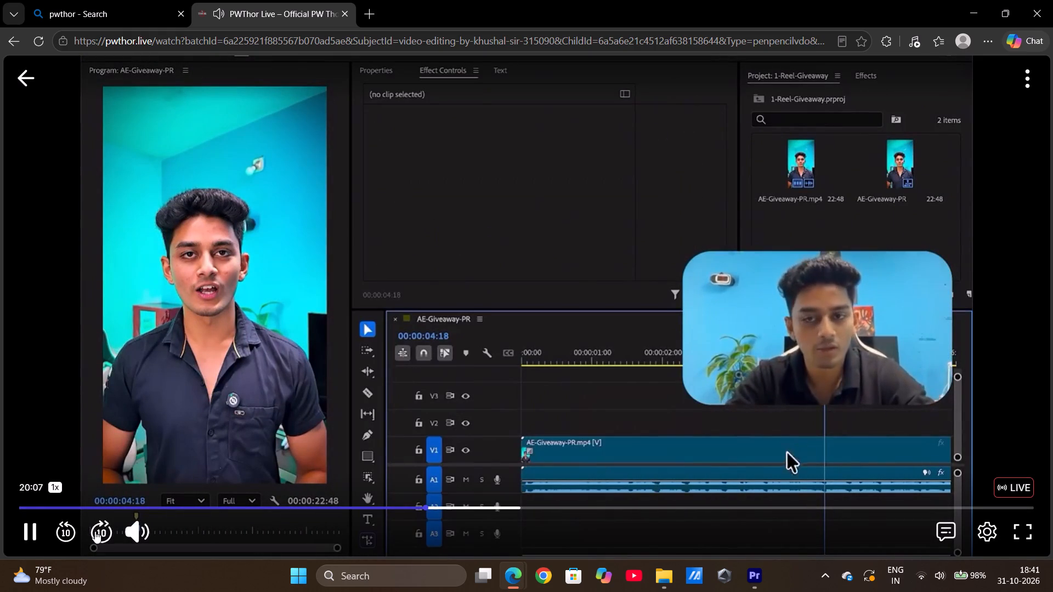
left_click(95, 531)
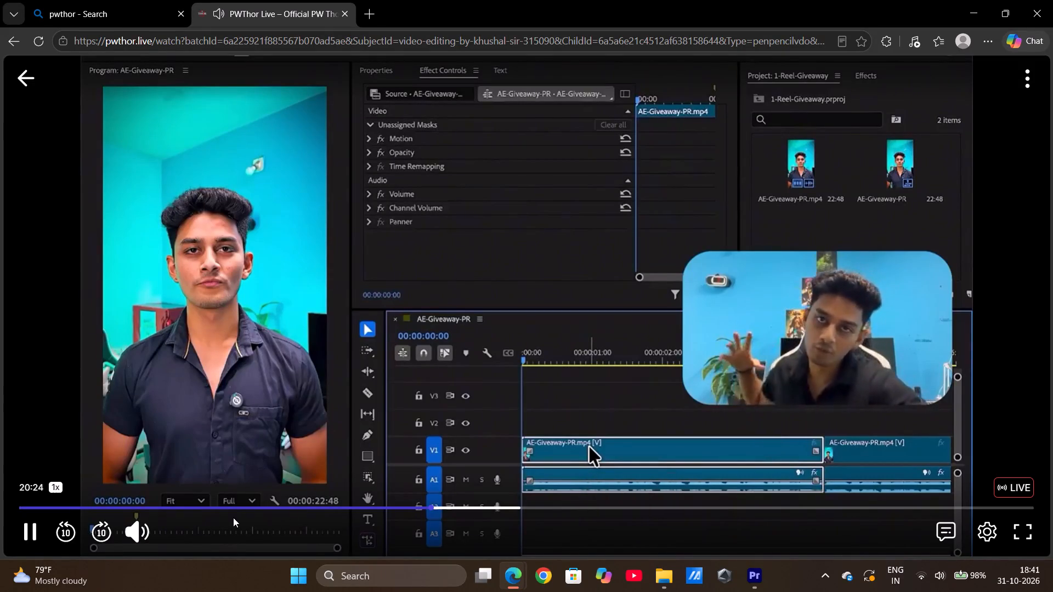
left_click(106, 525)
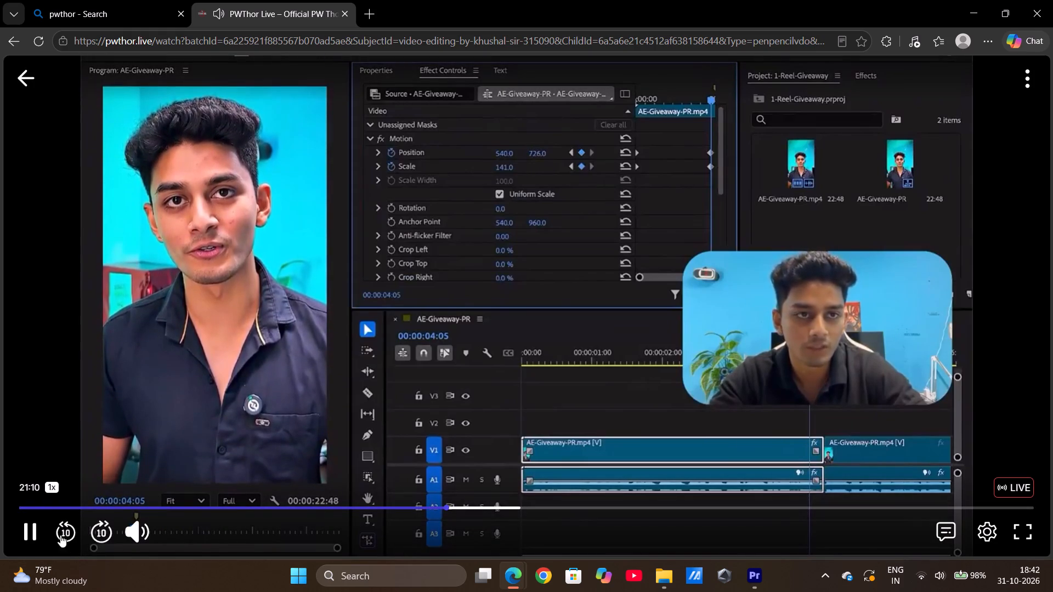
left_click(29, 536)
left_click(29, 536)
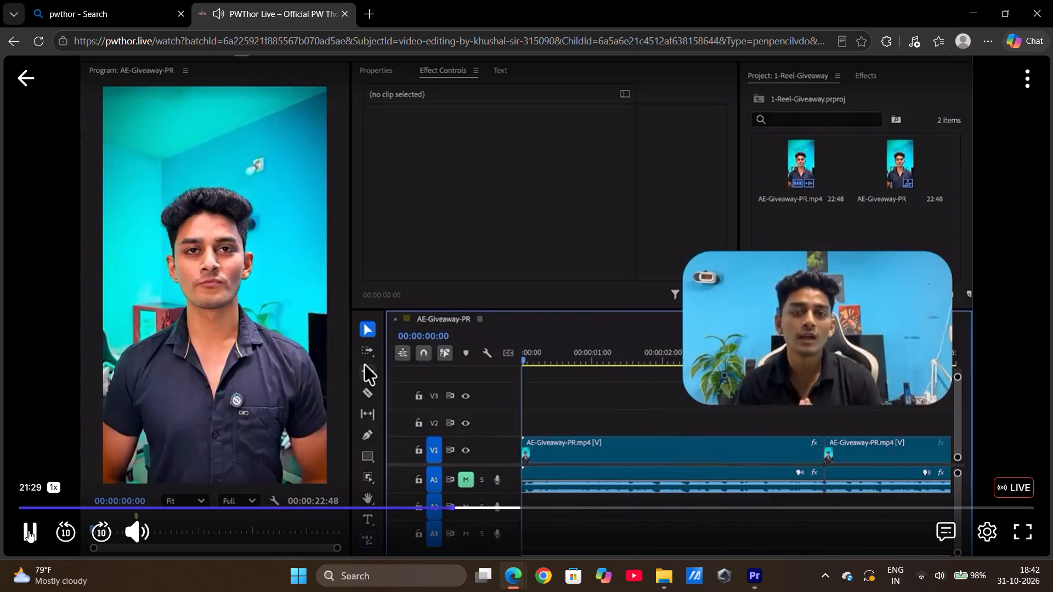
left_click(29, 531)
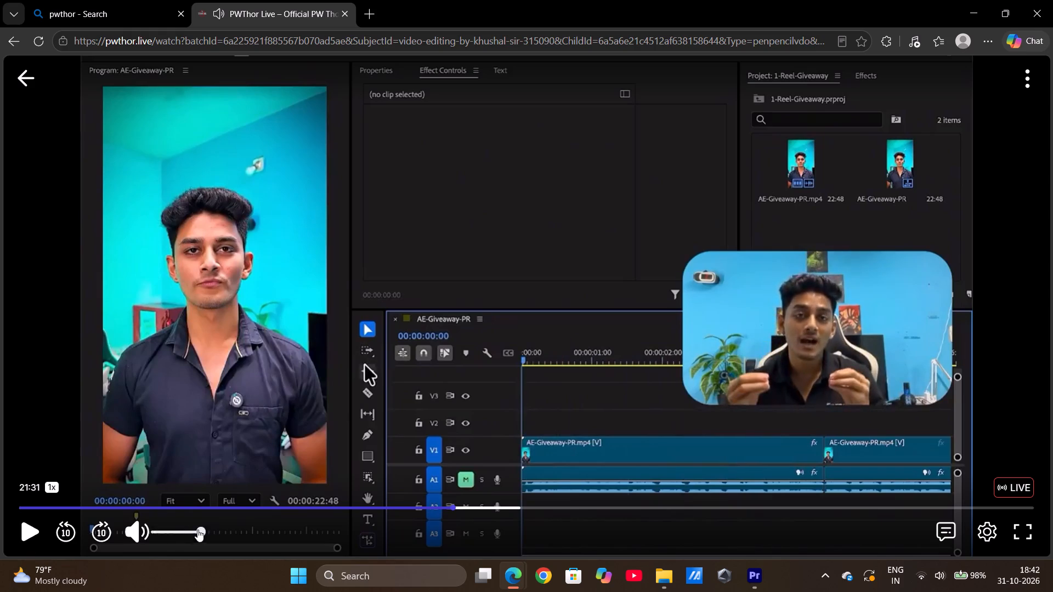
Switch back to Premiere, play AE-Giveaway-PR from its start to about 5 seconds, and replay from 00:00:04:42 to find the cut point.
left_click(762, 519)
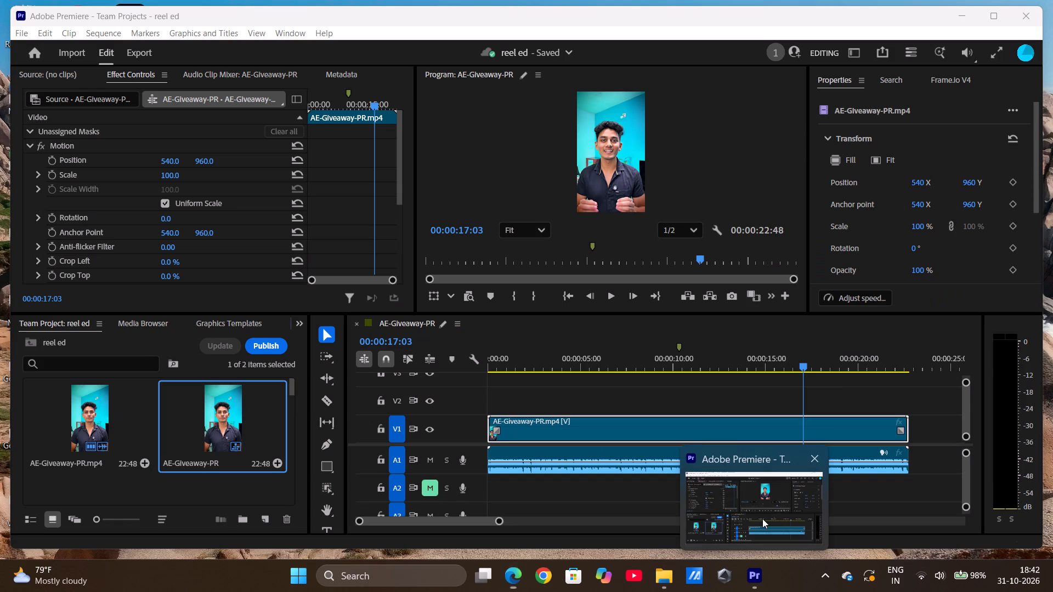
left_click(613, 298)
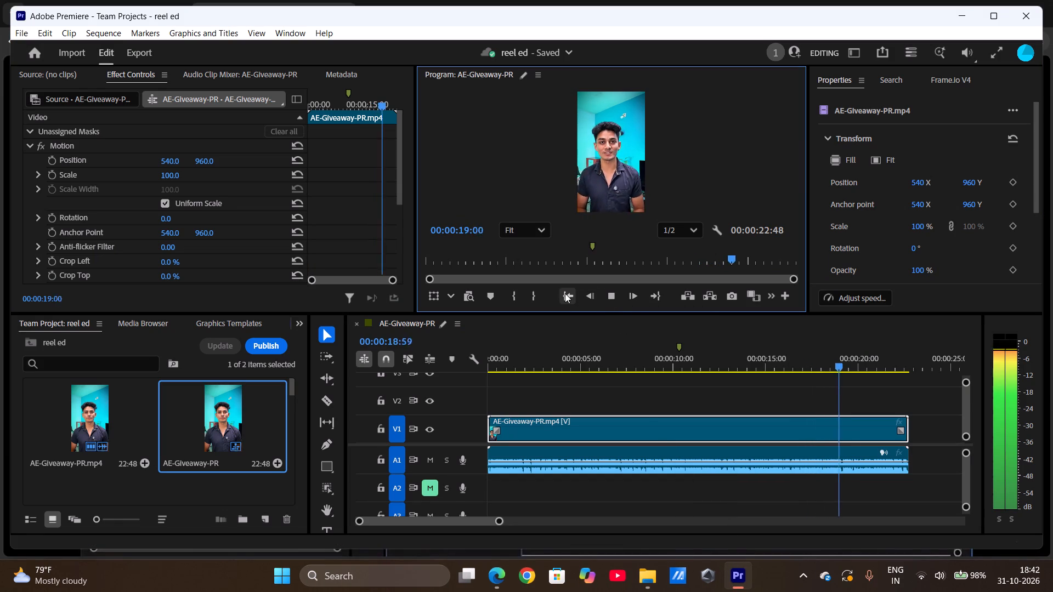
left_click(565, 293)
left_click(610, 302)
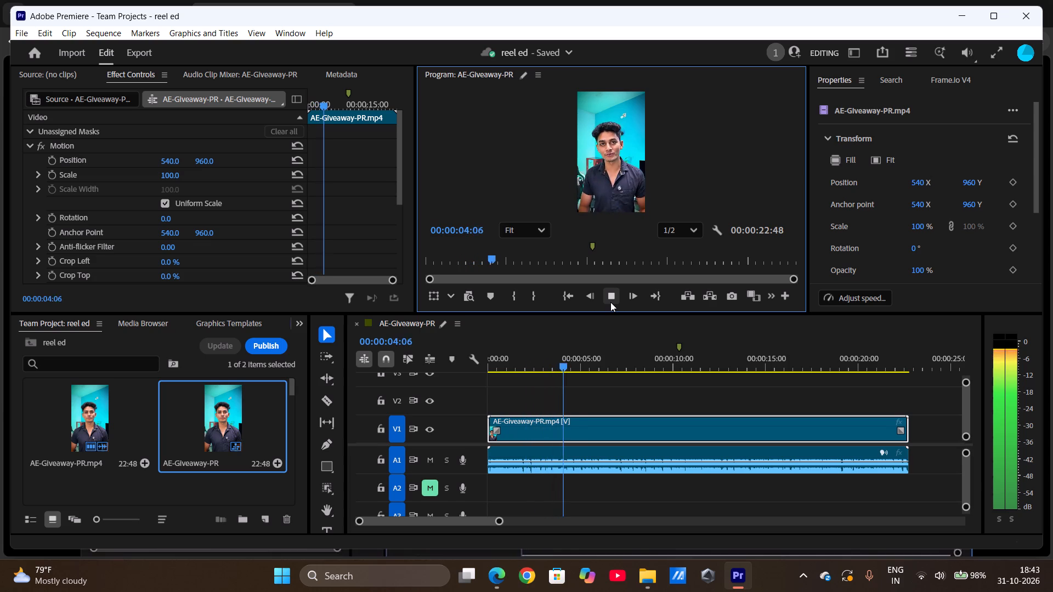
left_click(610, 302)
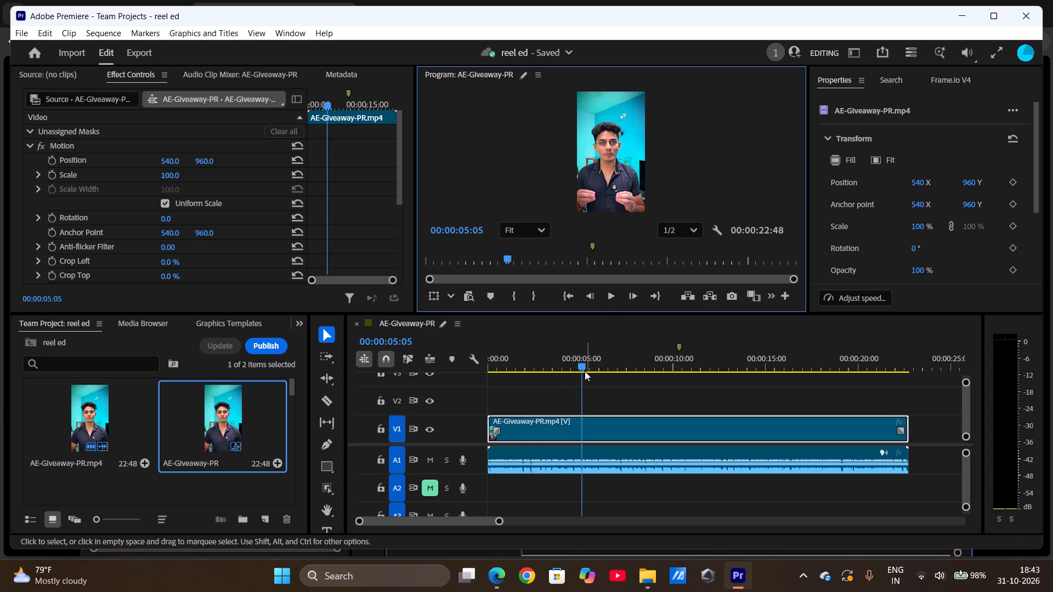
left_click_drag(581, 367, 576, 367)
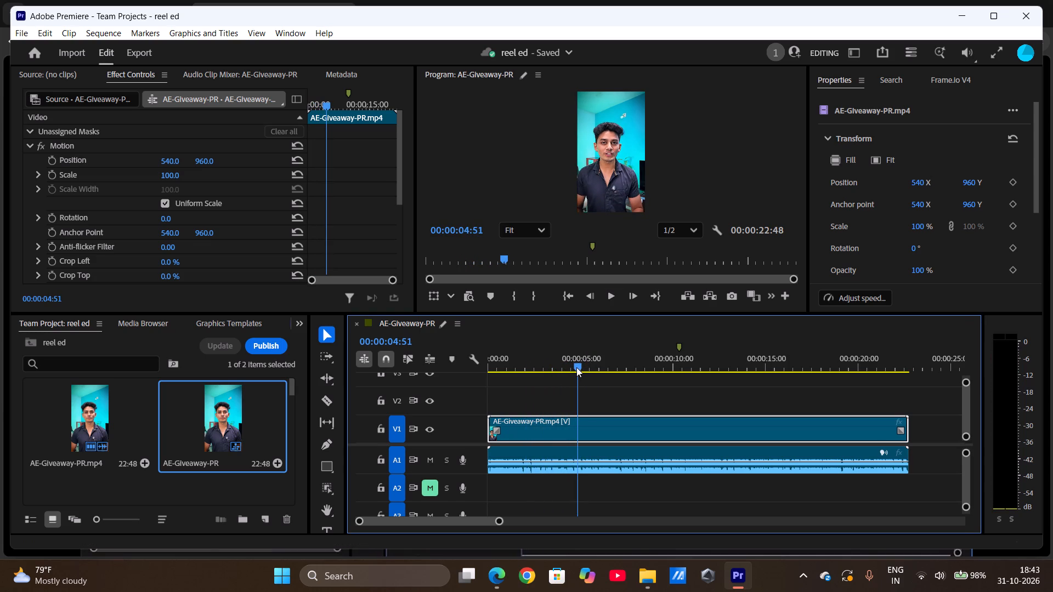
left_click_drag(576, 367, 574, 369)
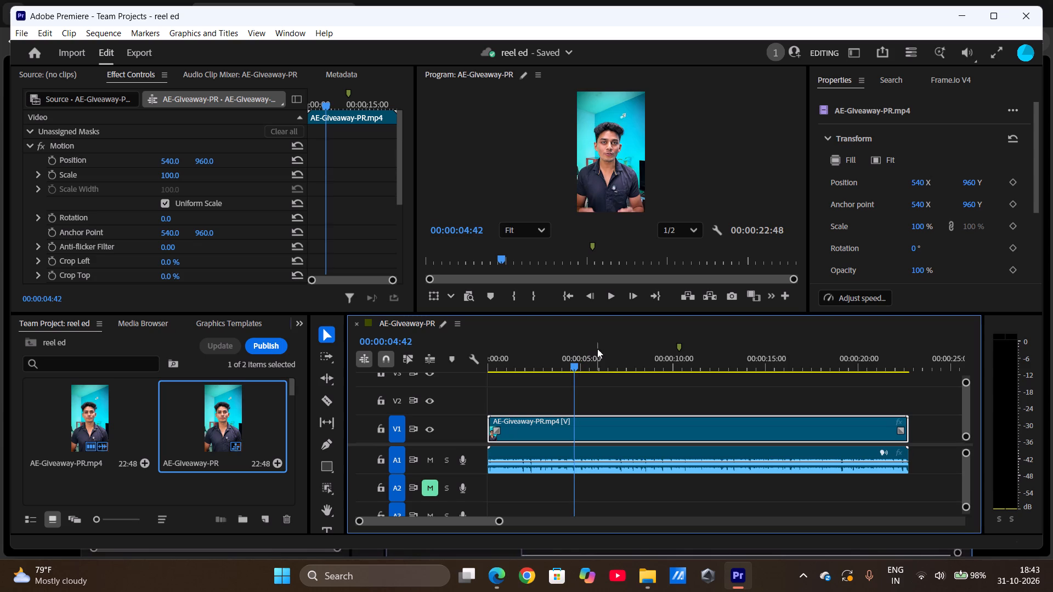
left_click(615, 298)
left_click(615, 298)
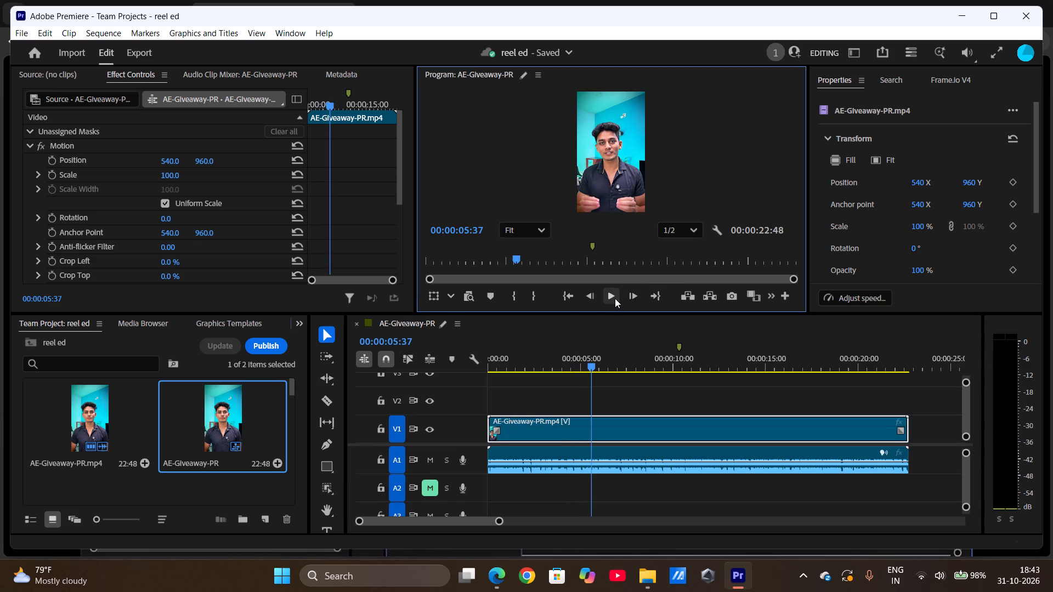
Split the AE-Giveaway-PR.mp4 video clip on V1 at 00:00:04:27 with the Razor tool.
left_click(587, 298)
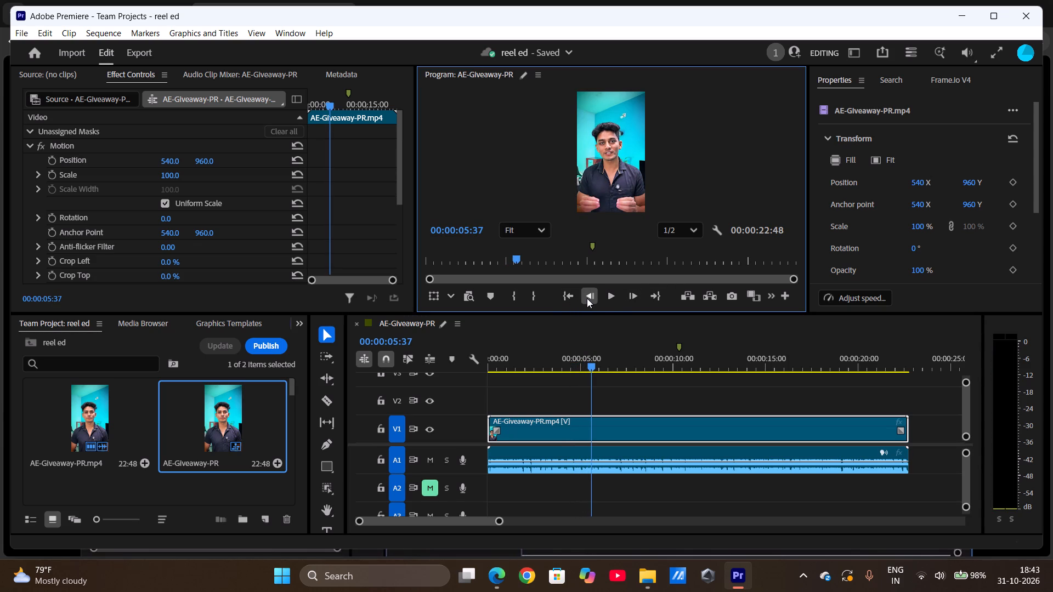
triple_click(587, 298)
triple_click(587, 298)
double_click(587, 298)
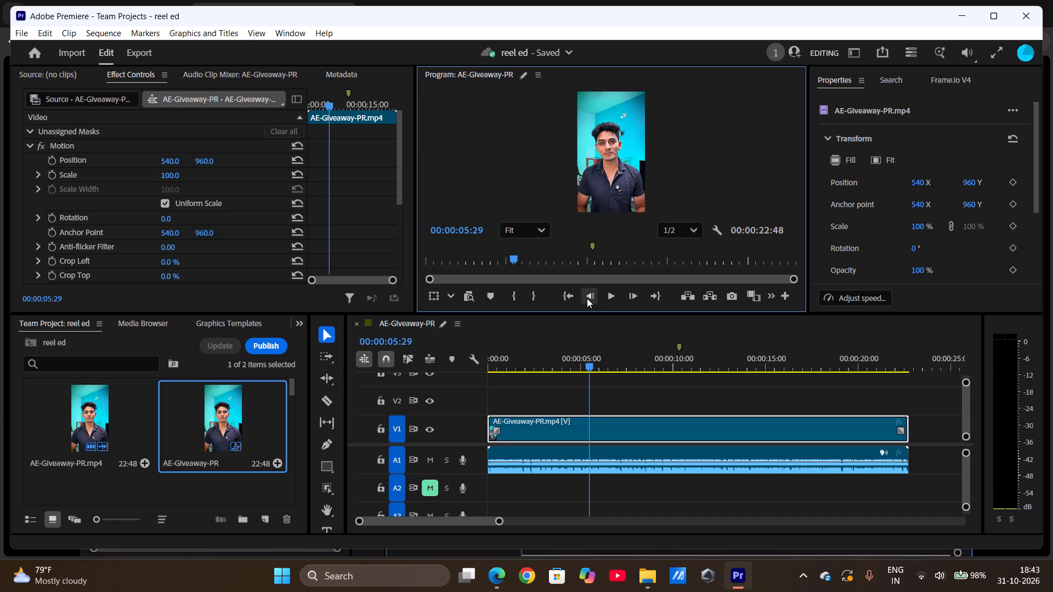
left_click_drag(587, 298, 575, 367)
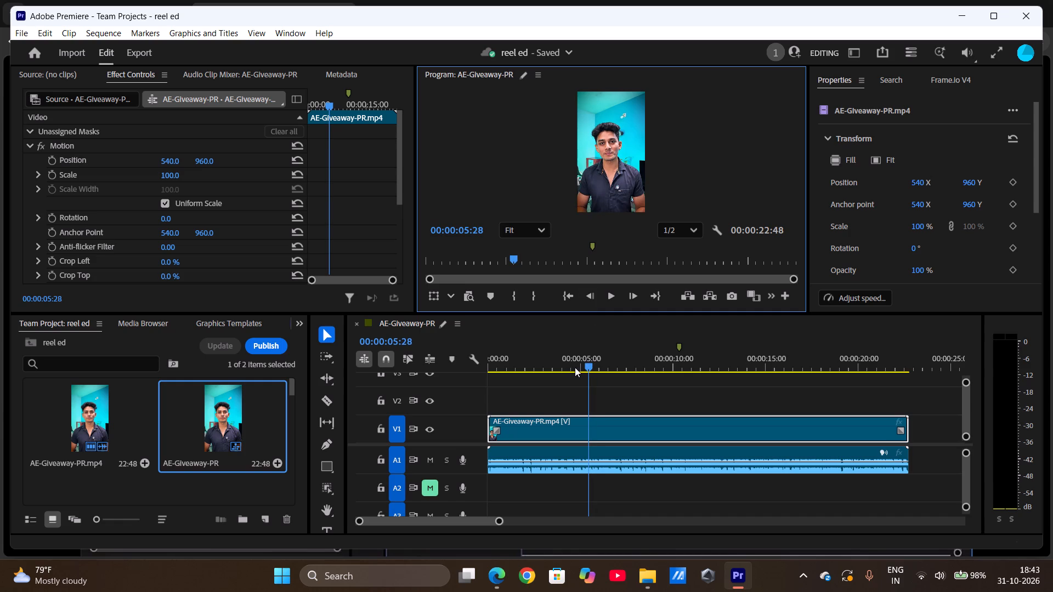
left_click_drag(575, 367, 570, 367)
left_click_drag(585, 365, 584, 365)
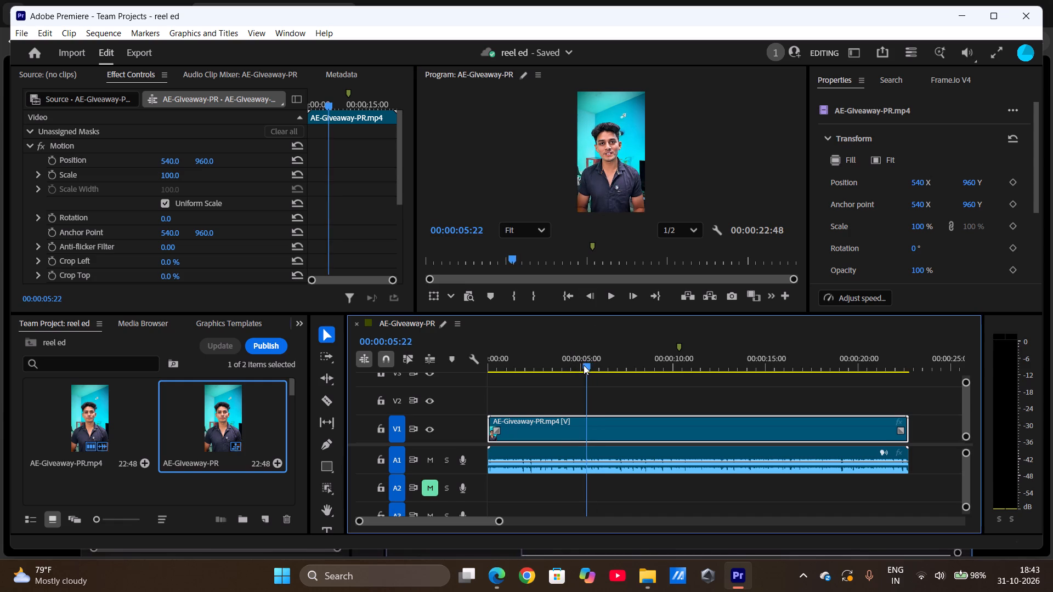
left_click_drag(584, 365, 563, 365)
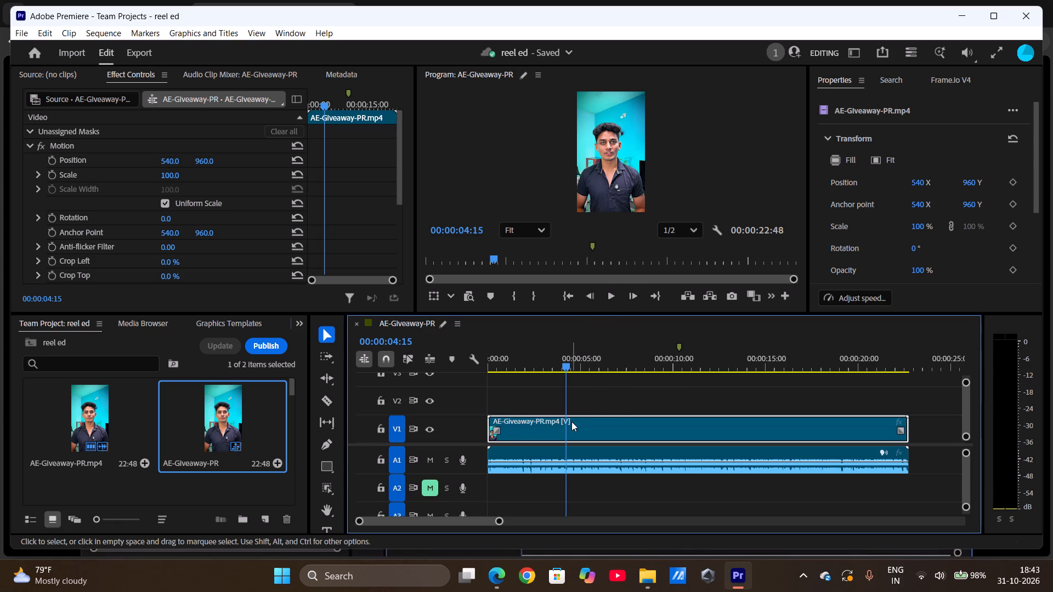
left_click(567, 366)
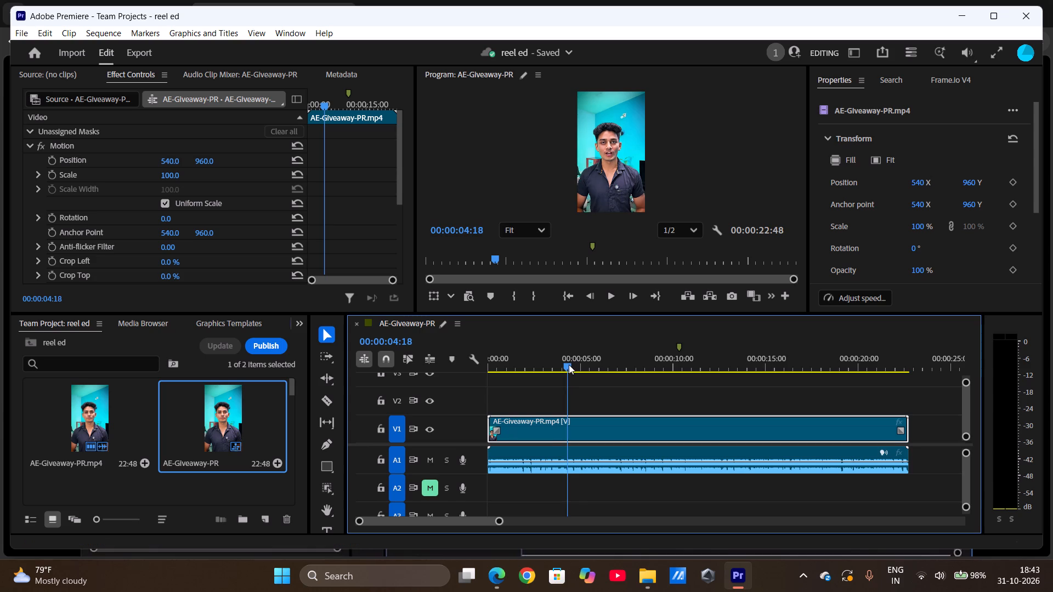
left_click(569, 366)
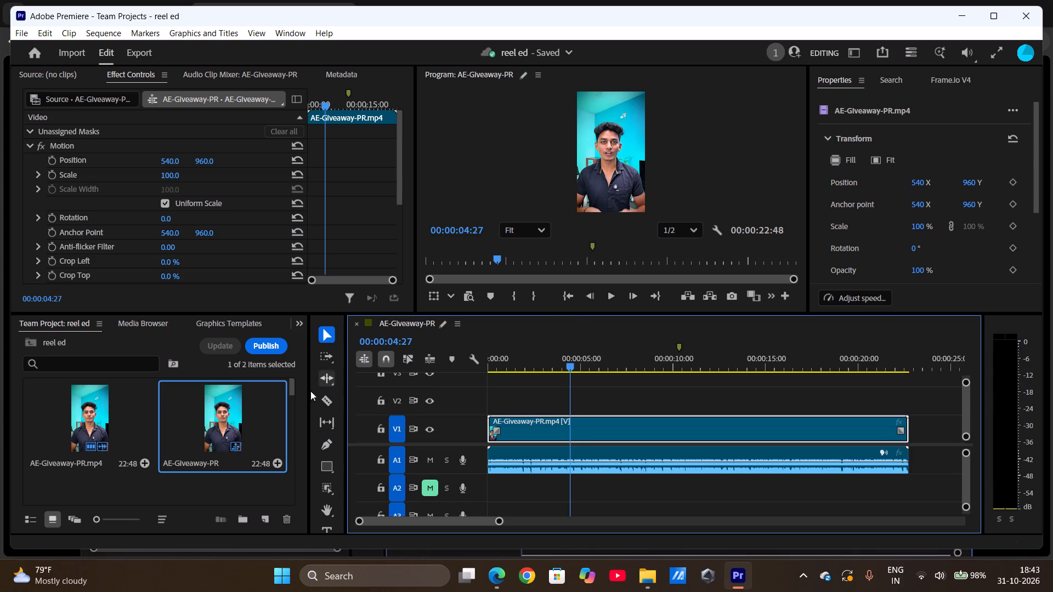
key("c")
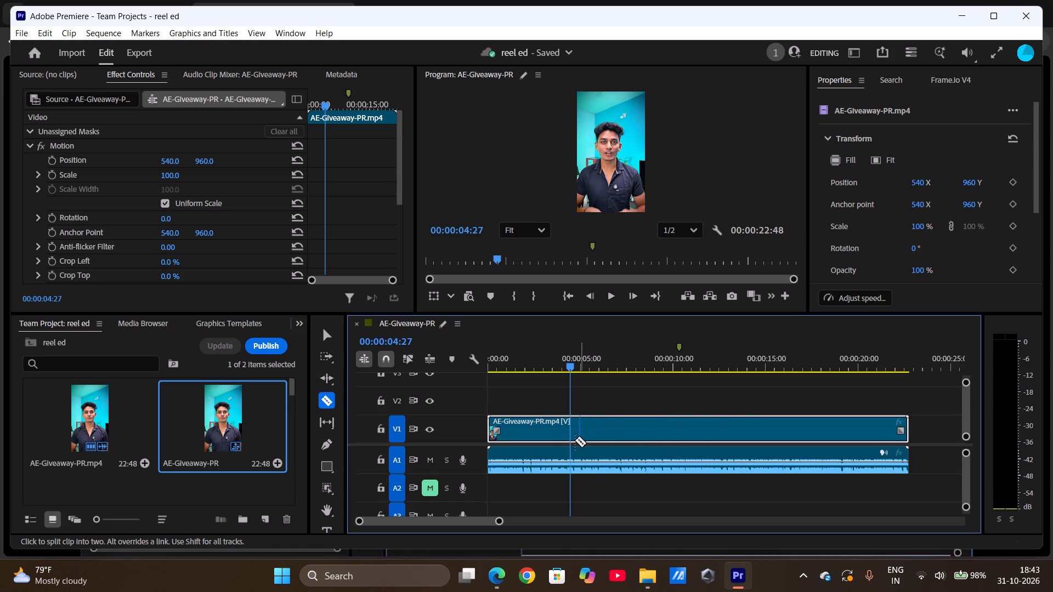
left_click(570, 425)
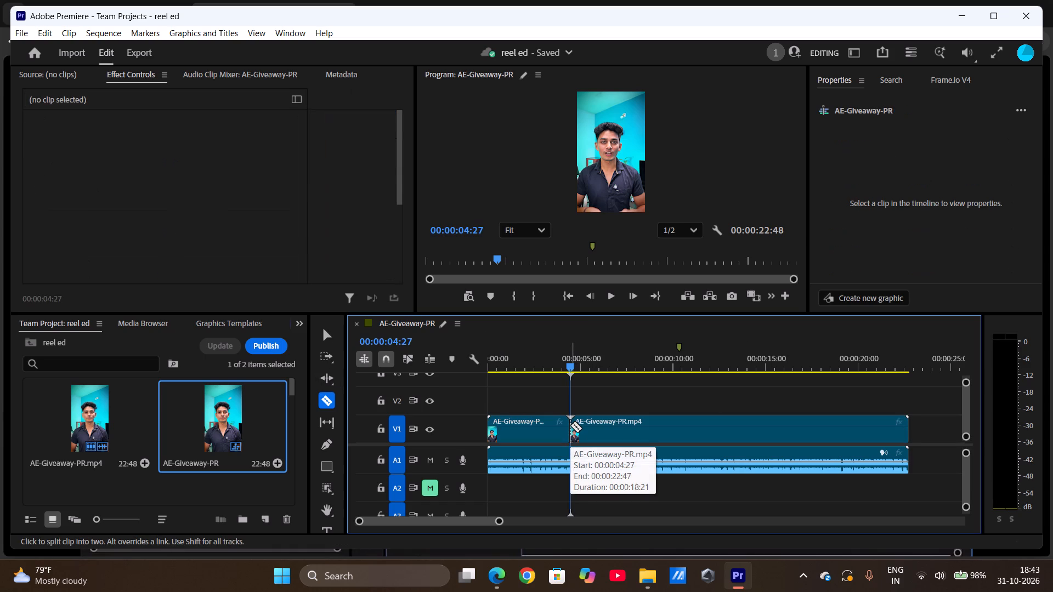
Split the second AE-Giveaway-PR.mp4 segment on V1 at the marker near 10 seconds and return to the Selection tool.
left_click(677, 430)
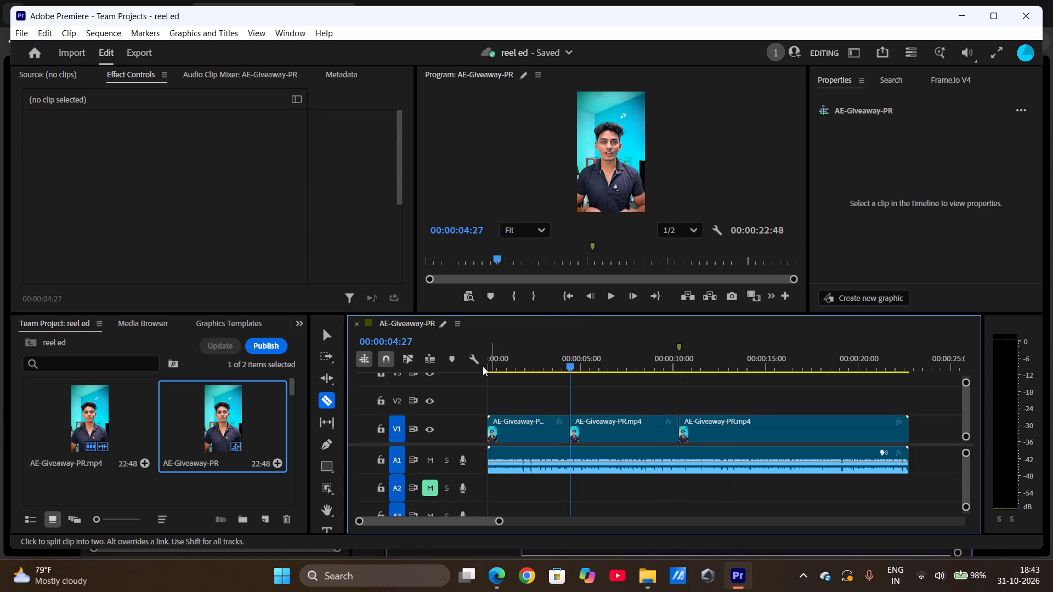
left_click(326, 342)
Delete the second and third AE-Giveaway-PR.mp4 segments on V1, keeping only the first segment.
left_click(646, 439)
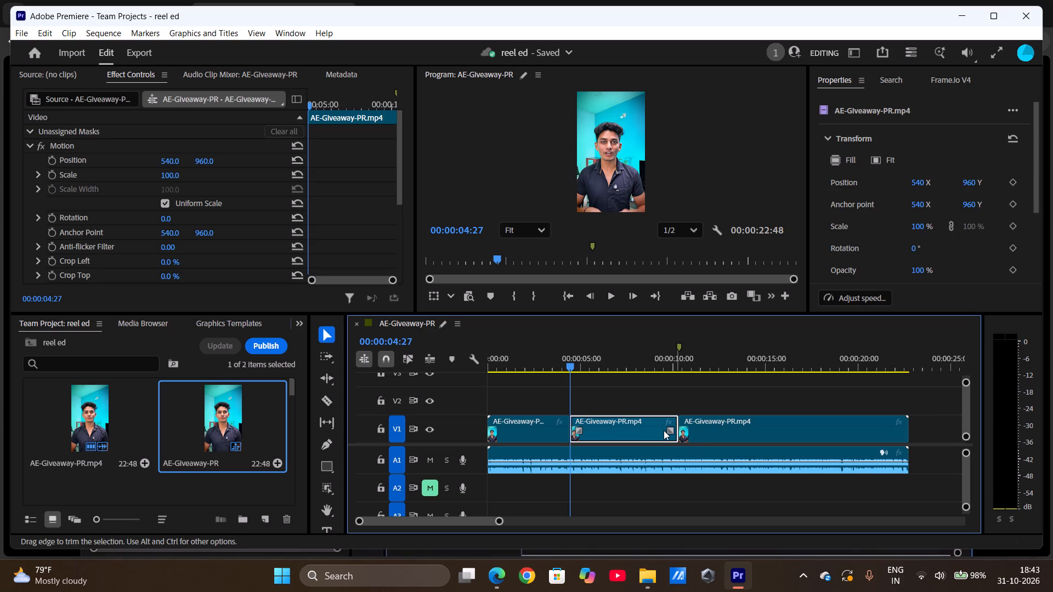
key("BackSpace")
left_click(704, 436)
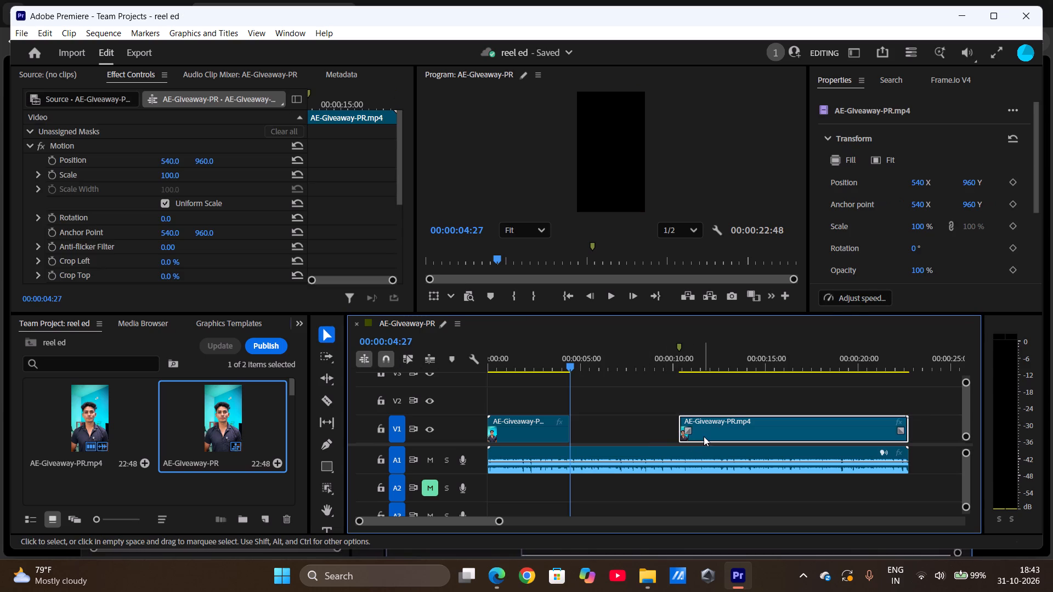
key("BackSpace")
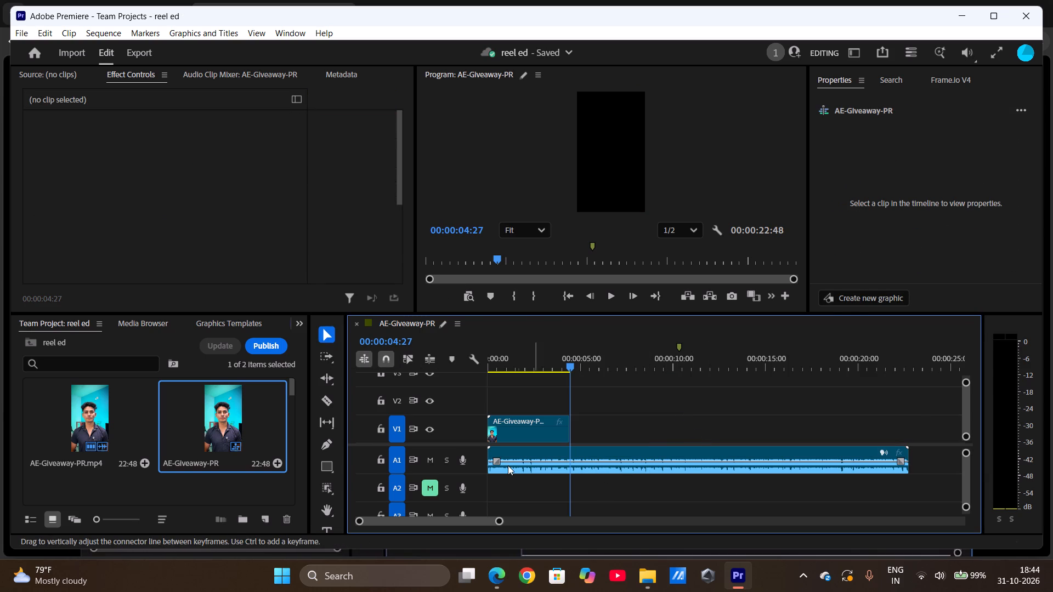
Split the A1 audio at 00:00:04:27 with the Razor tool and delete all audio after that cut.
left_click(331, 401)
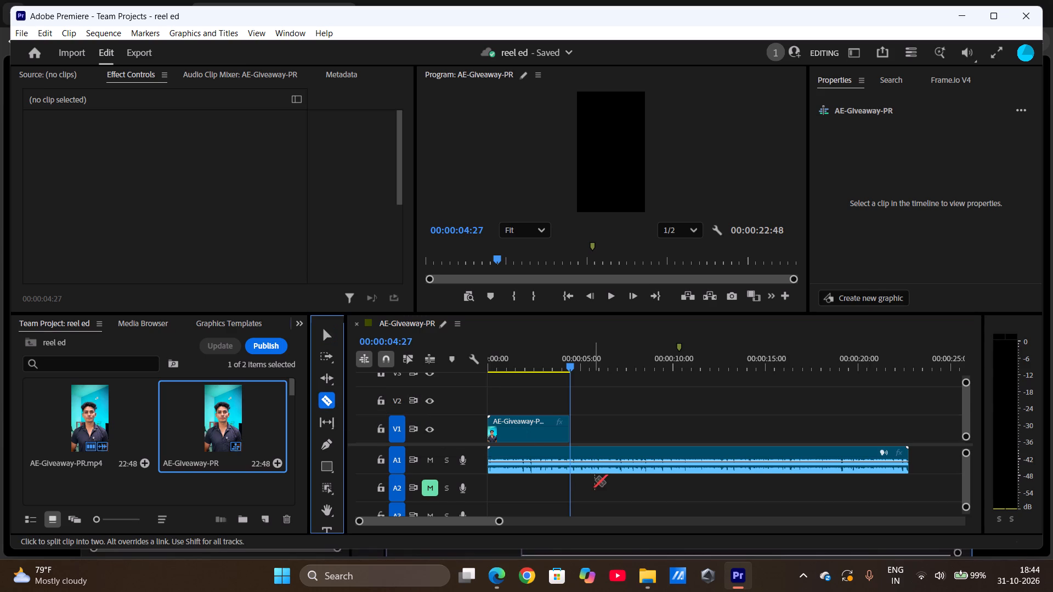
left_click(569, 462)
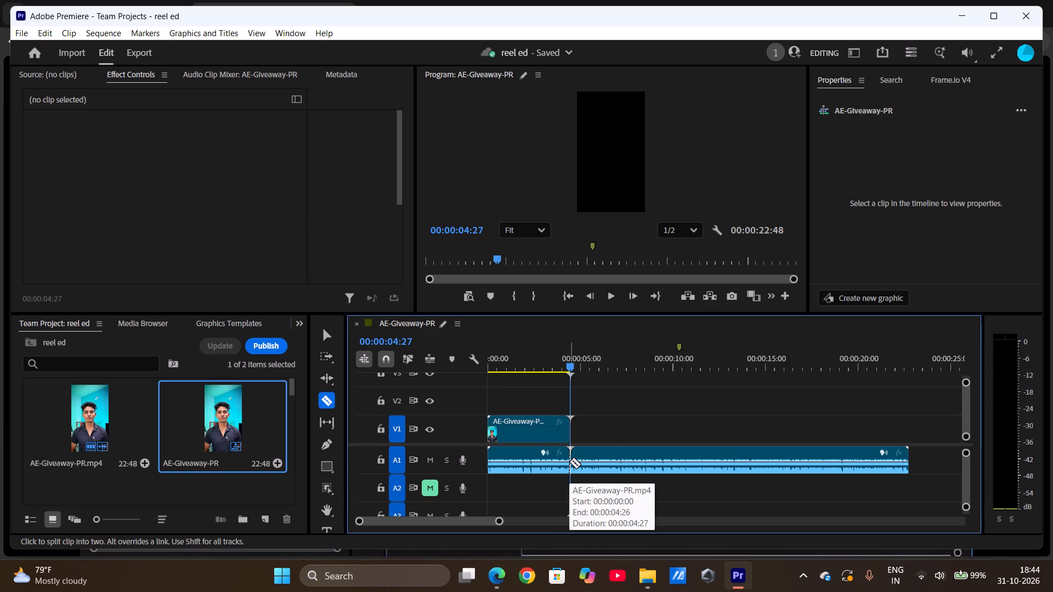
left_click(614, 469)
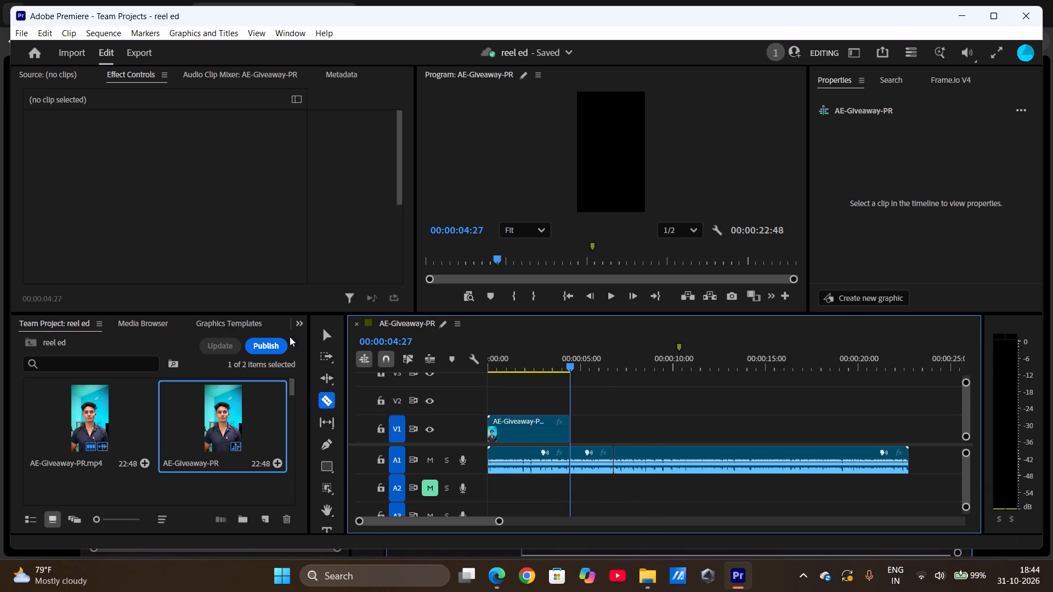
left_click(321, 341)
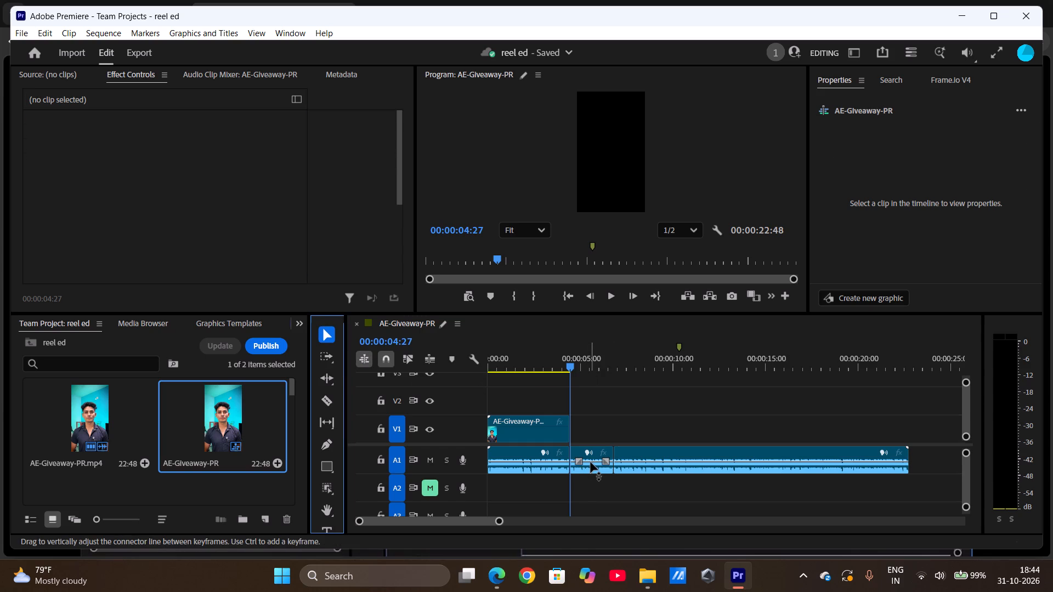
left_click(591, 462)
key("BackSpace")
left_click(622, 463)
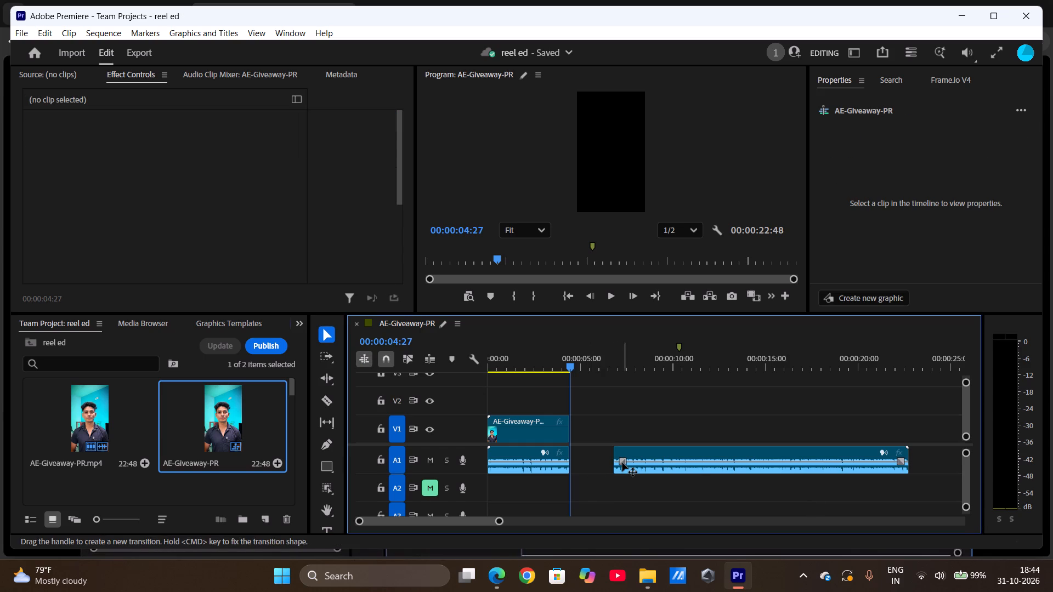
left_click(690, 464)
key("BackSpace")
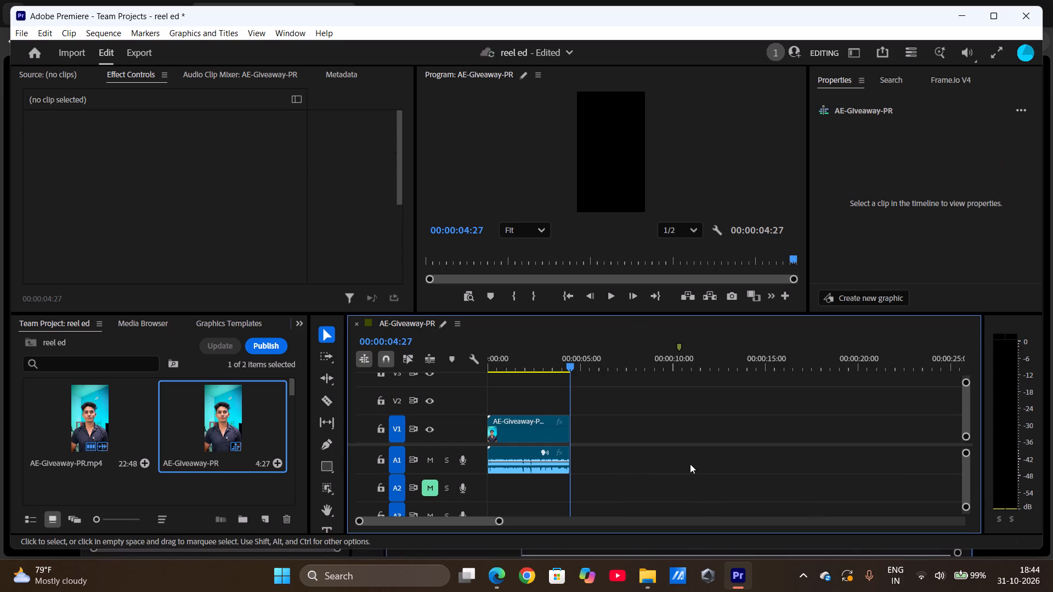
Play the shortened AE-Giveaway-PR sequence from its start to check where it ends, and replay it.
left_click(574, 291)
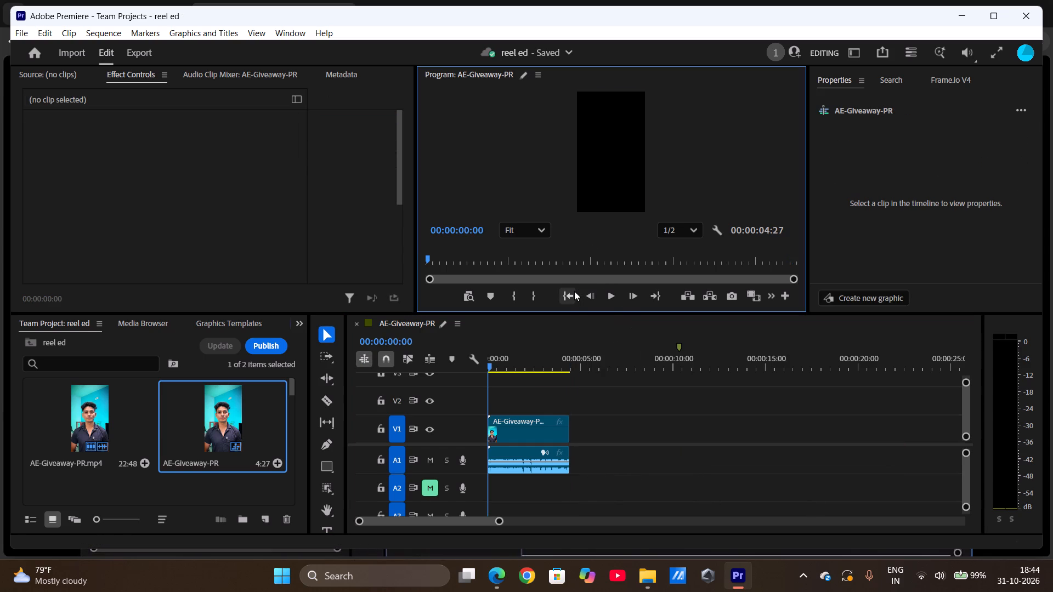
left_click(618, 300)
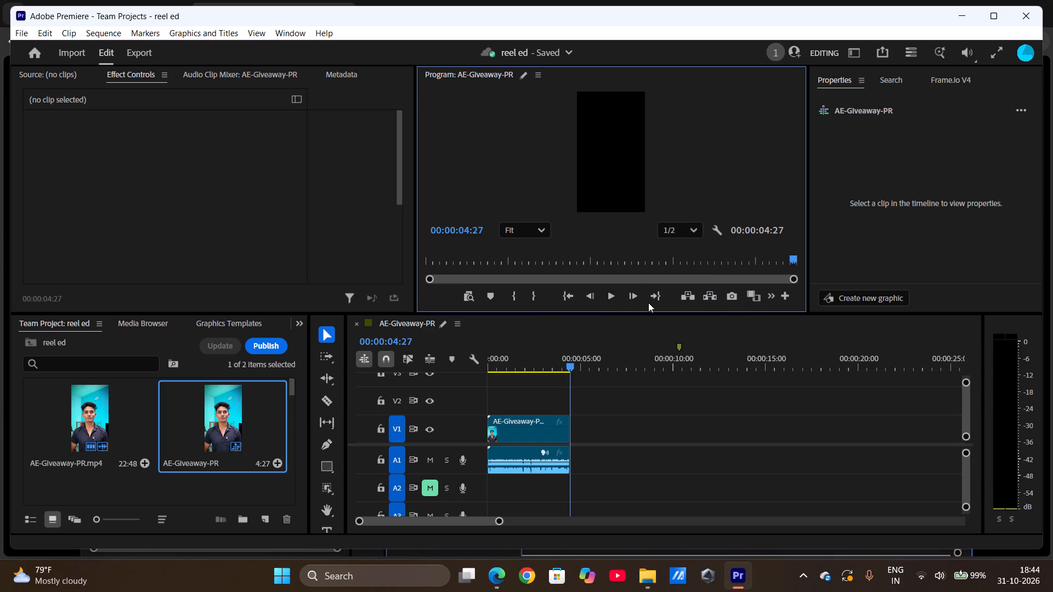
left_click(613, 298)
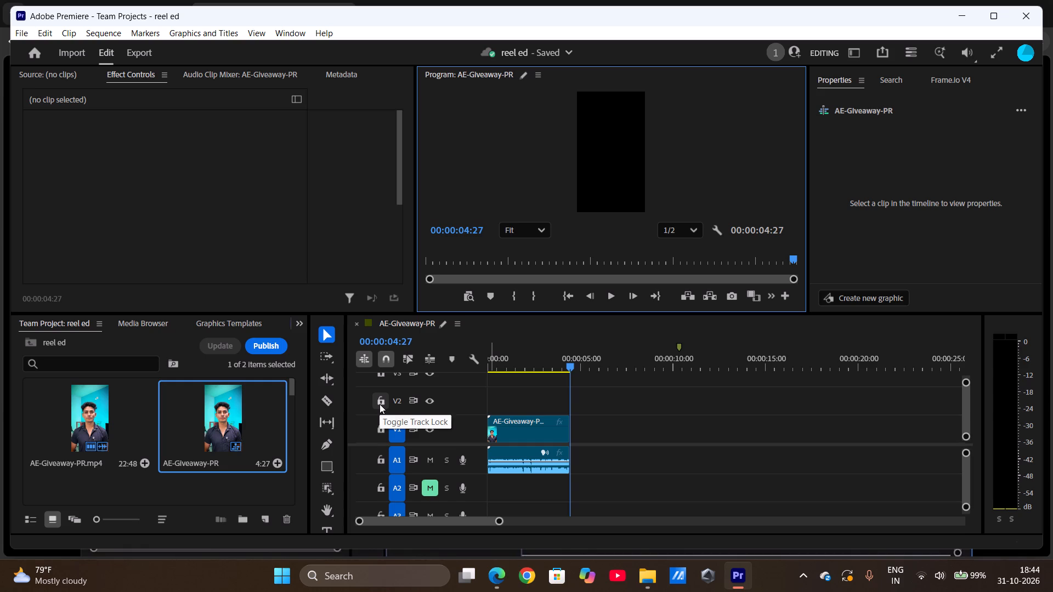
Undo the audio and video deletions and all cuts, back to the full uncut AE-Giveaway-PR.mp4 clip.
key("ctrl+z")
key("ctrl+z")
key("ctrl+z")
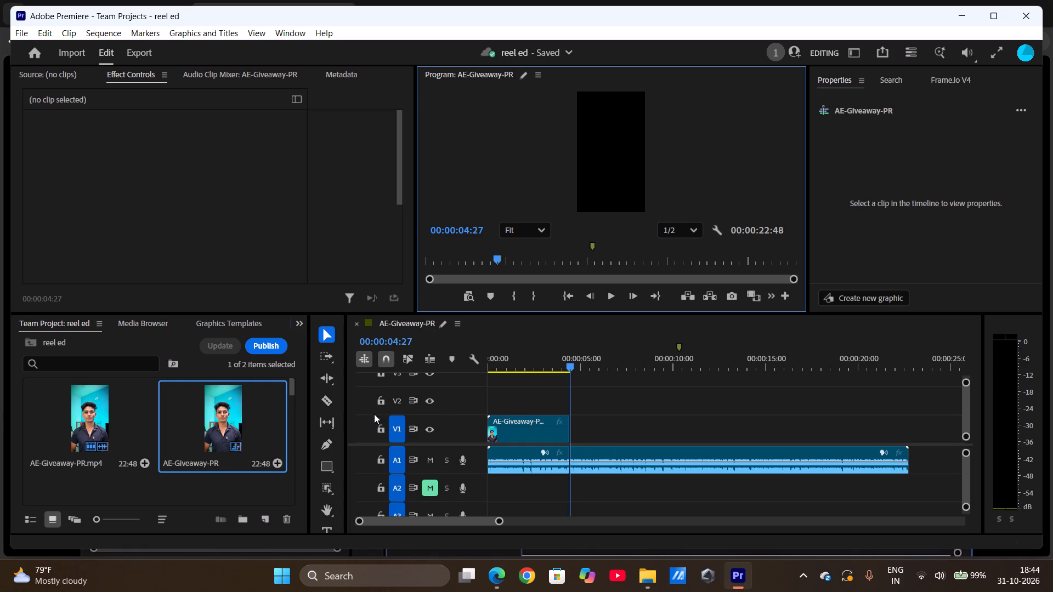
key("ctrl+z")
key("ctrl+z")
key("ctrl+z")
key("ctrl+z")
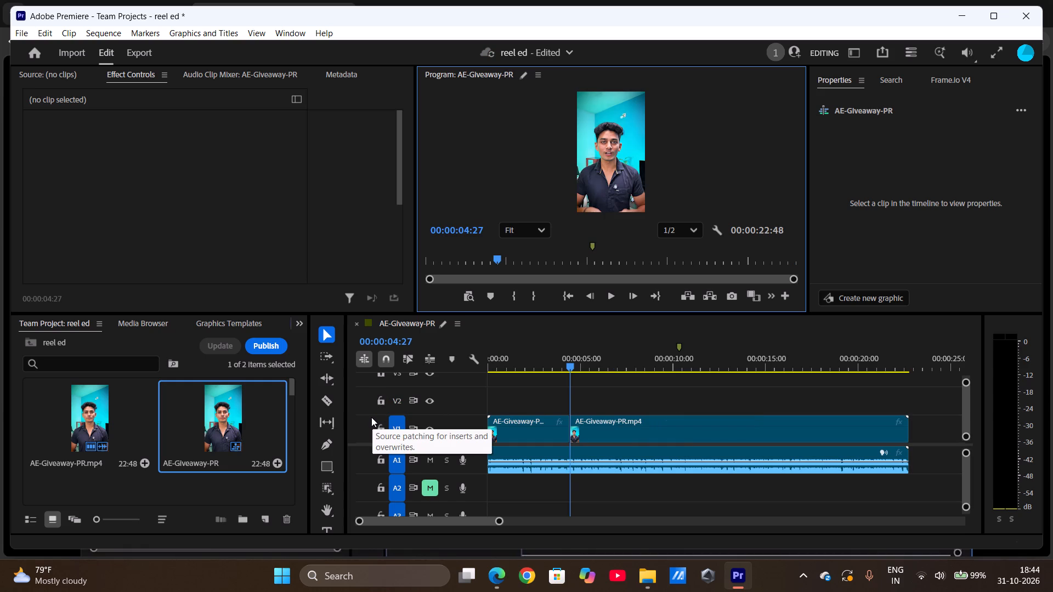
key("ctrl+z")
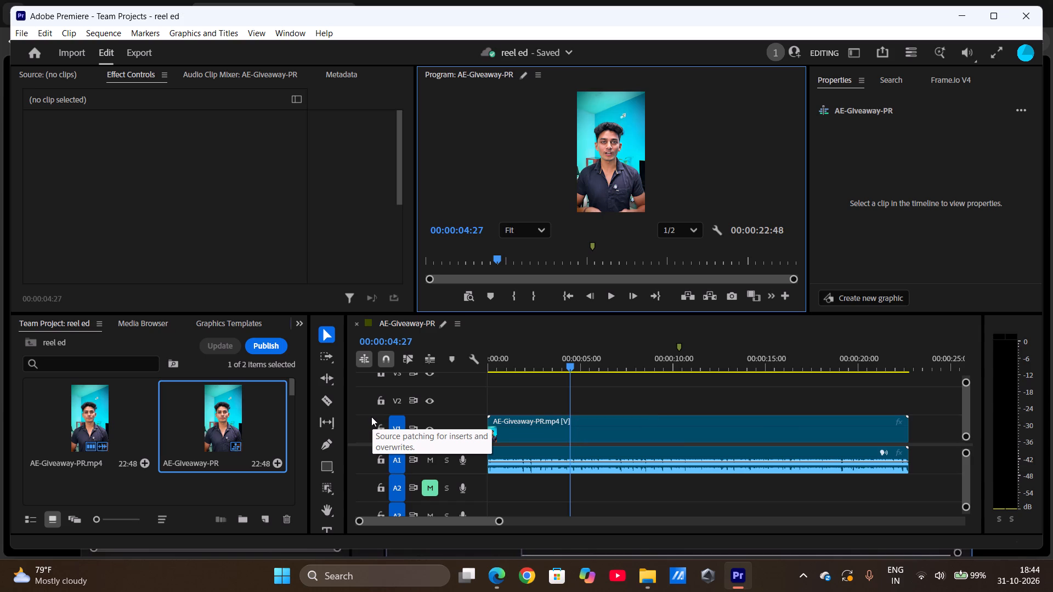
Advance the playhead to 00:00:04:42, split both V1 video and A1 audio there with the Razor tool, and return to the Selection tool.
left_click(635, 298)
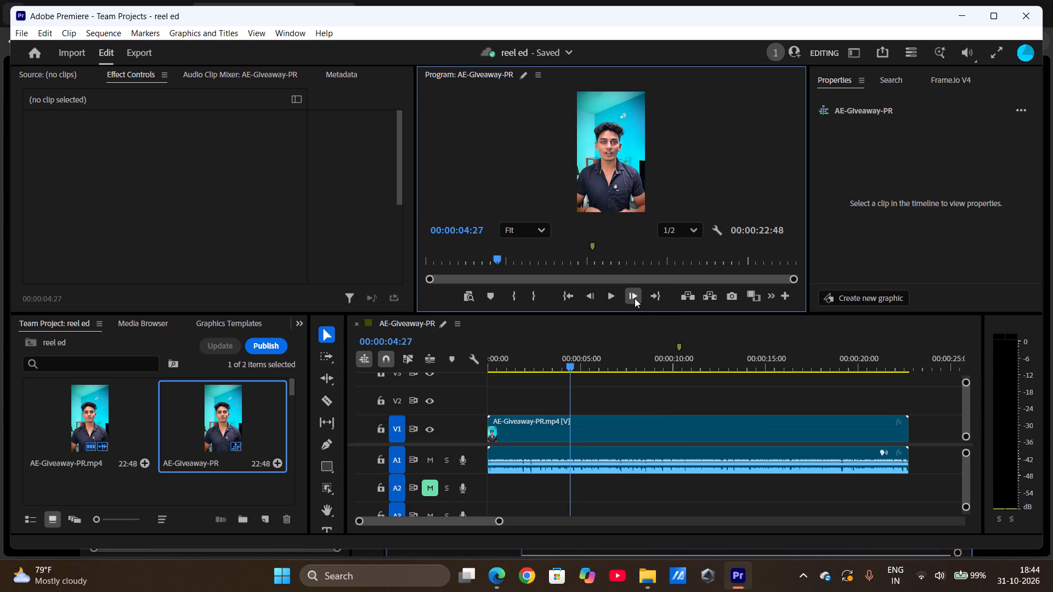
left_click(635, 298)
triple_click(635, 298)
triple_click(635, 298)
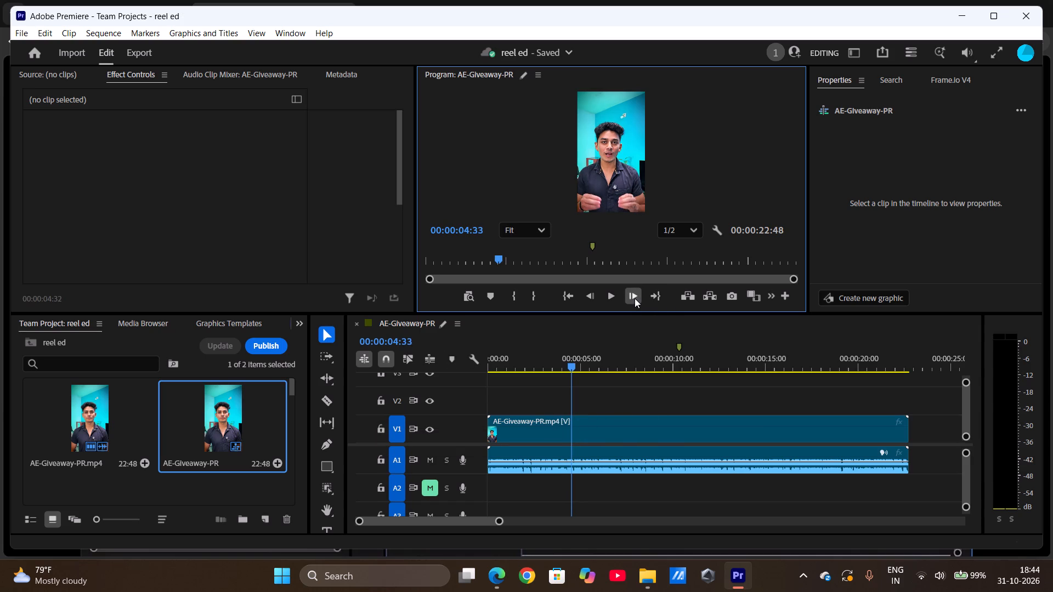
triple_click(635, 298)
triple_click(635, 298)
left_click(635, 298)
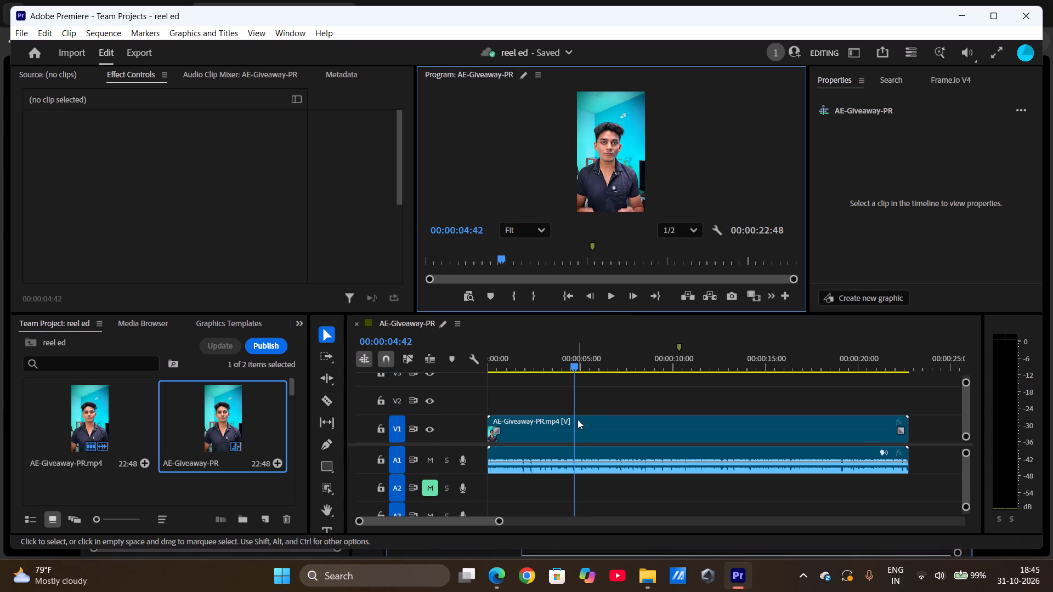
key("c")
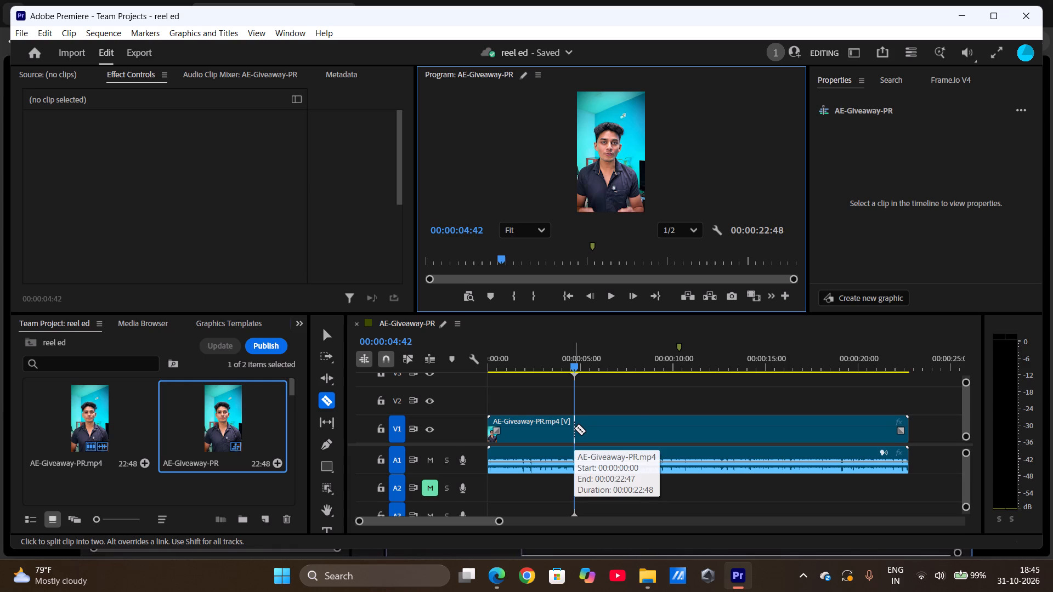
left_click(574, 428)
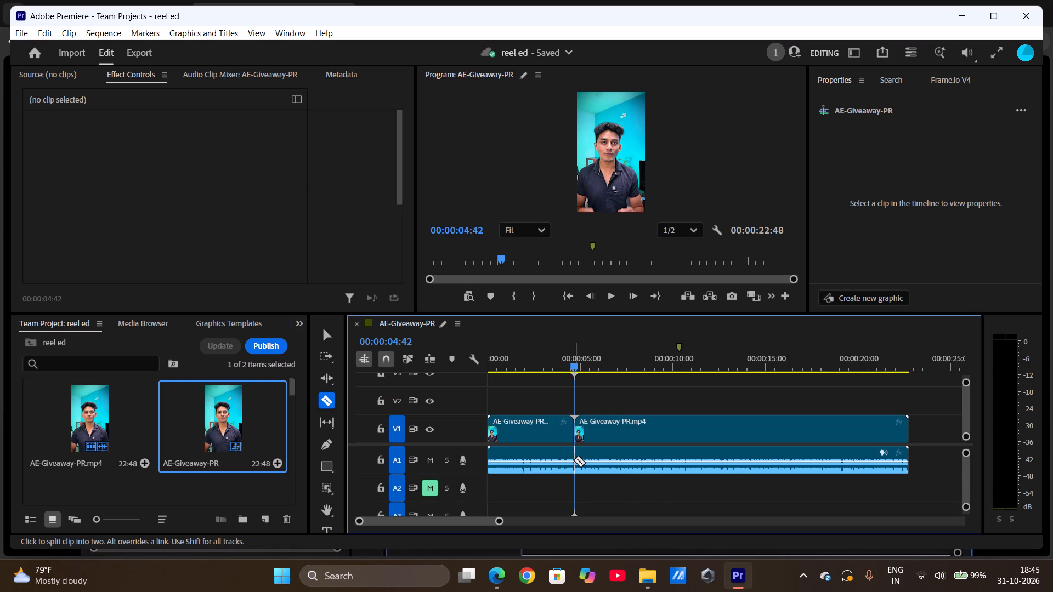
left_click(574, 460)
left_click(326, 335)
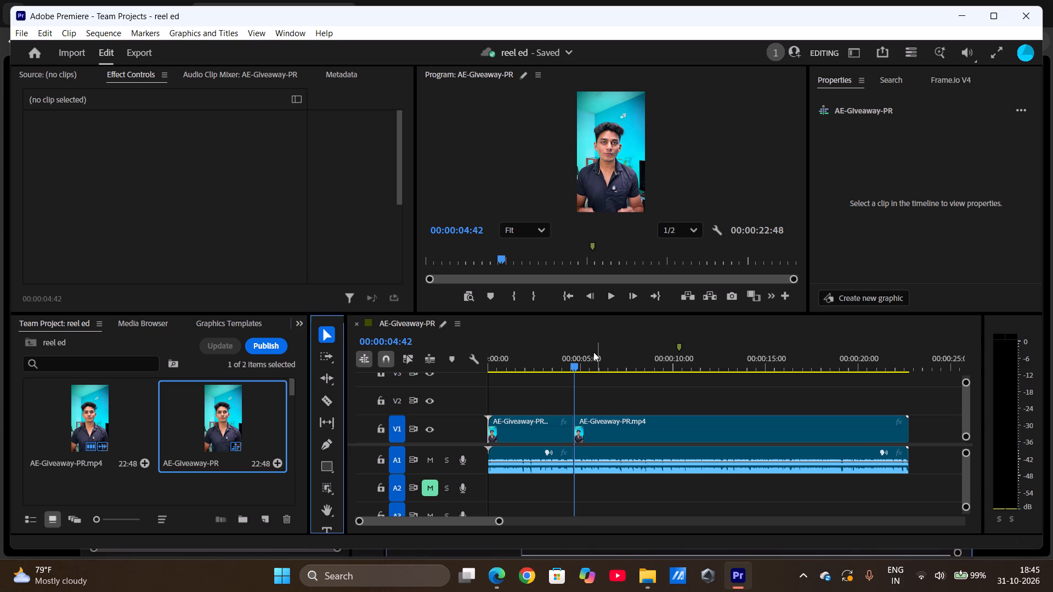
Add a sequence marker at 00:00:04:42.
key("m")
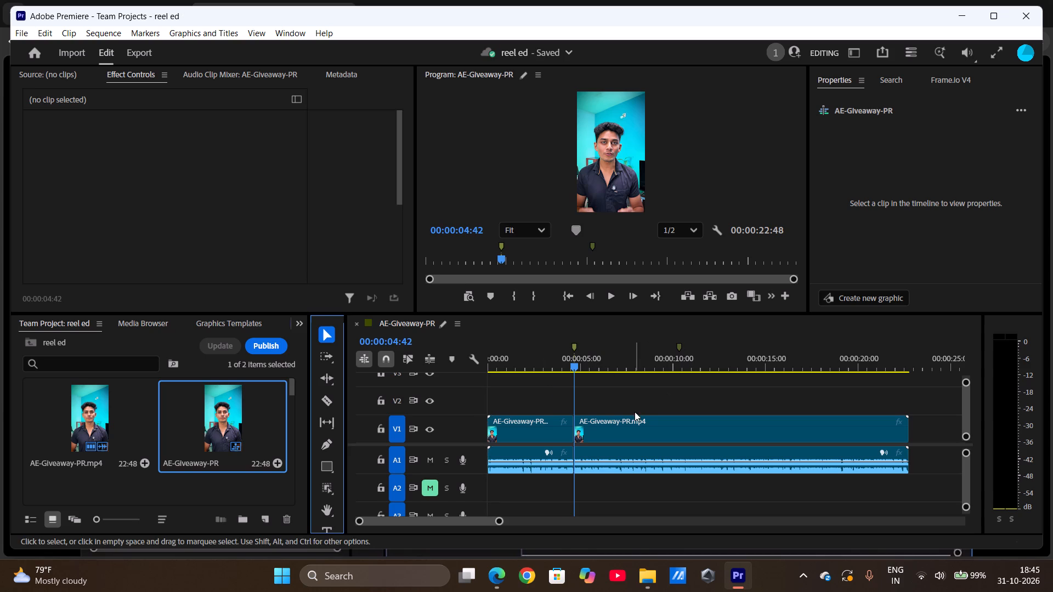
Delete the AE-Giveaway-PR.mp4 video on V1 and audio on A1 after the 00:00:04:42 cut.
left_click(614, 426)
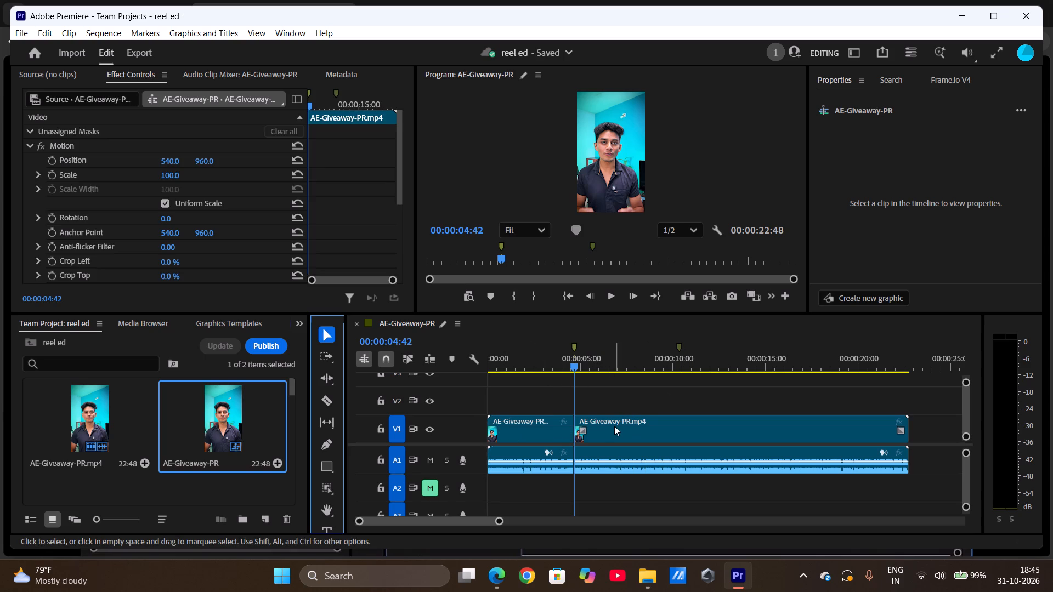
key("BackSpace")
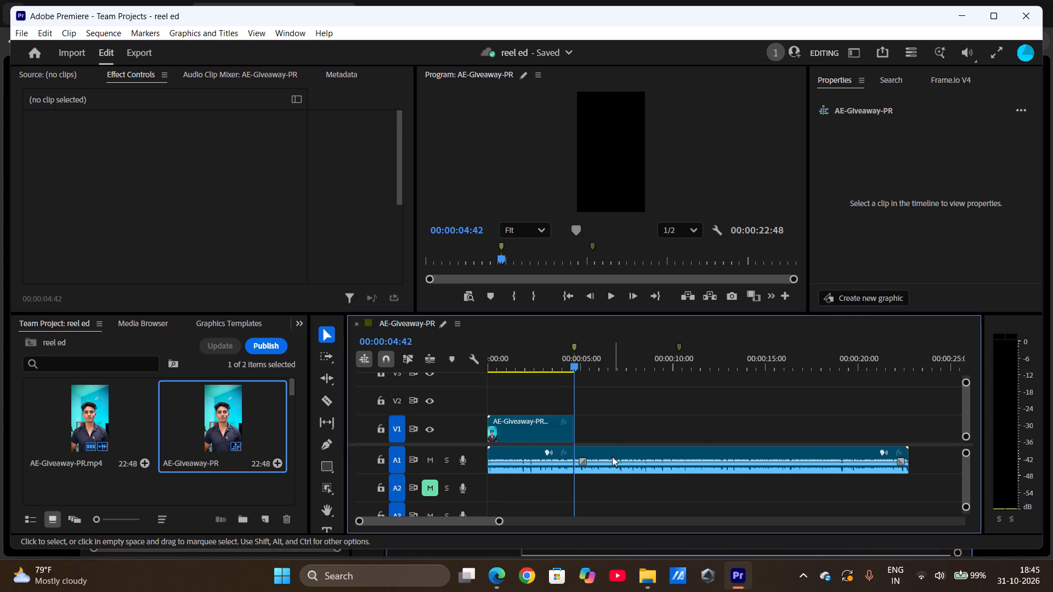
left_click(612, 457)
key("BackSpace")
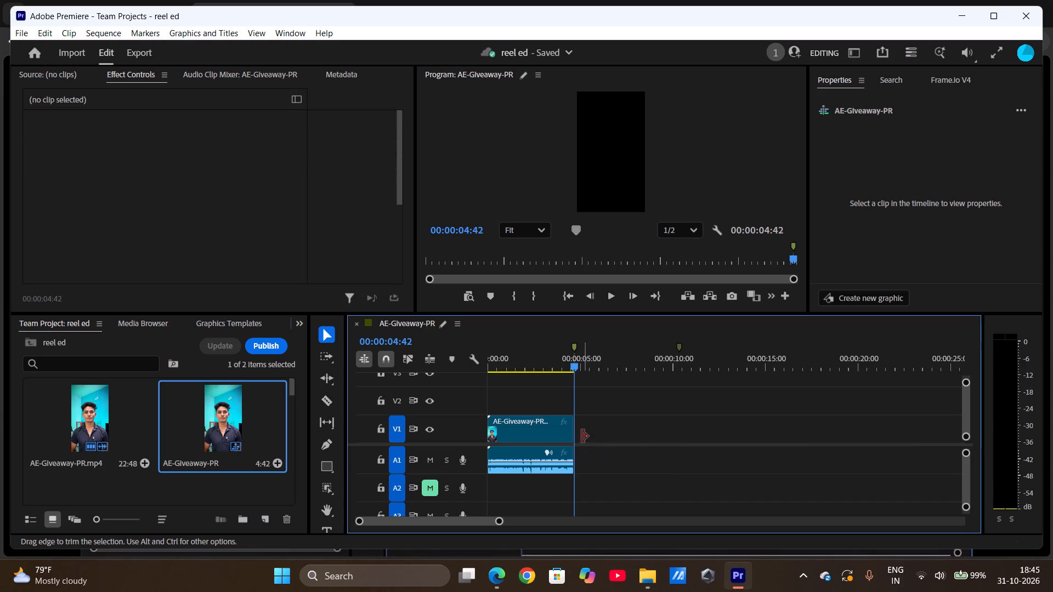
left_click(574, 432)
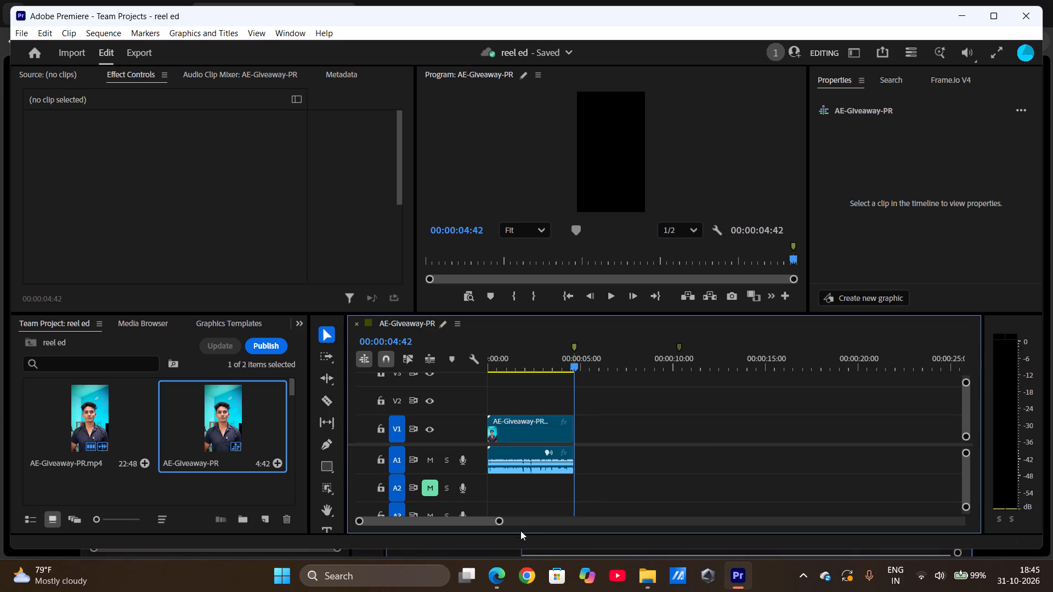
Play the trimmed AE-Giveaway-PR.mp4 clip from its start and add a marker at 00:00:01:42 during playback.
left_click_drag(500, 521, 450, 528)
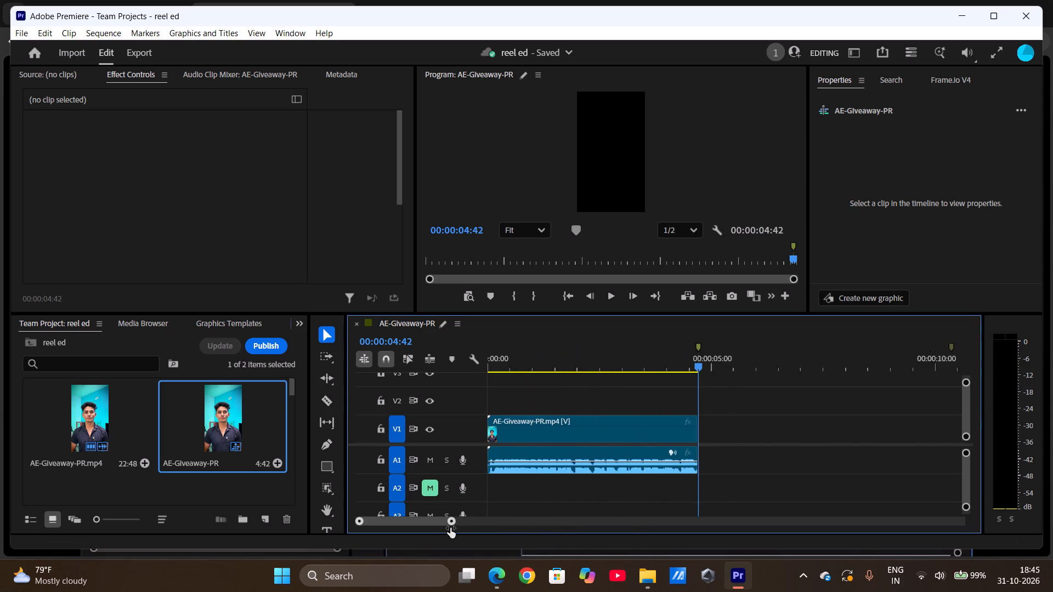
left_click_drag(450, 528, 494, 521)
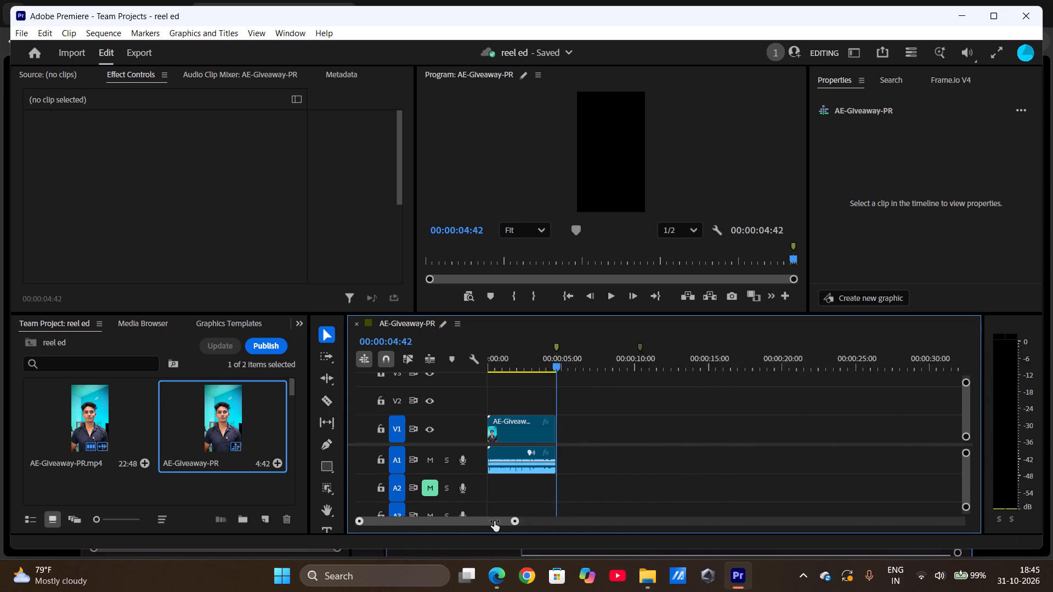
left_click_drag(494, 521, 447, 526)
left_click(603, 437)
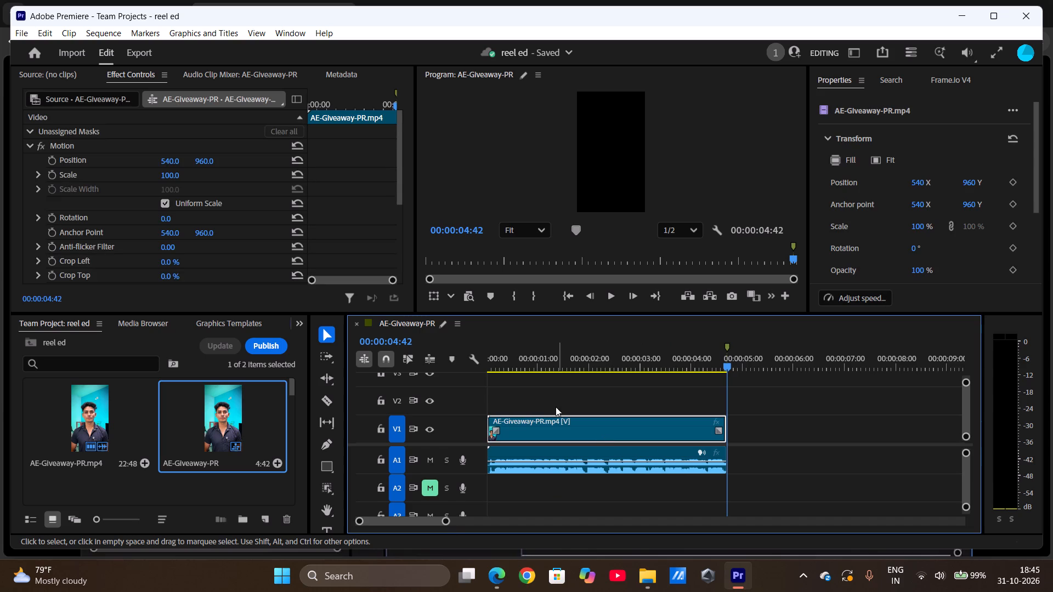
left_click(604, 303)
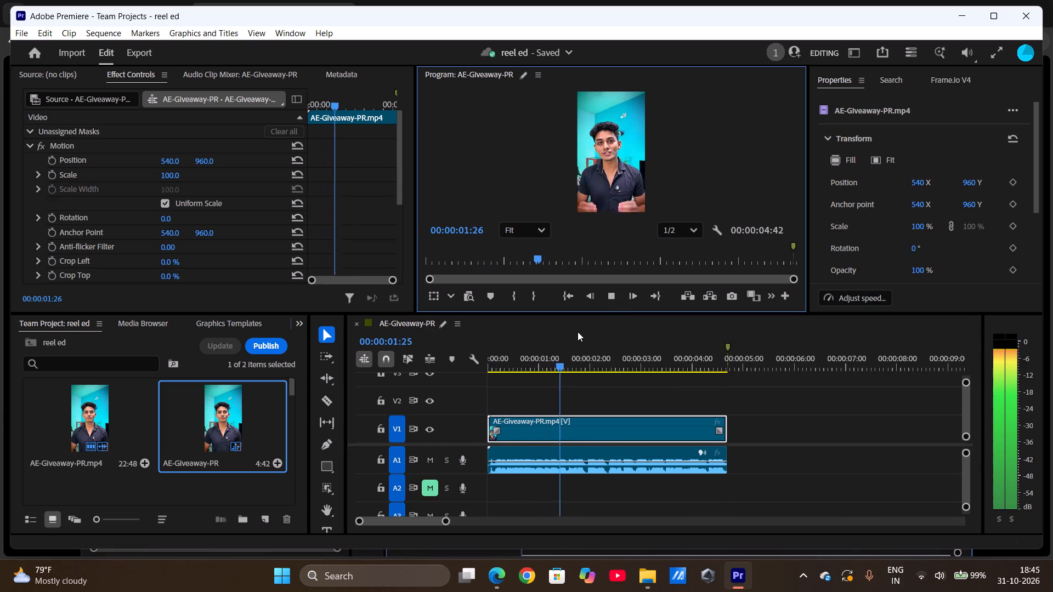
key("m")
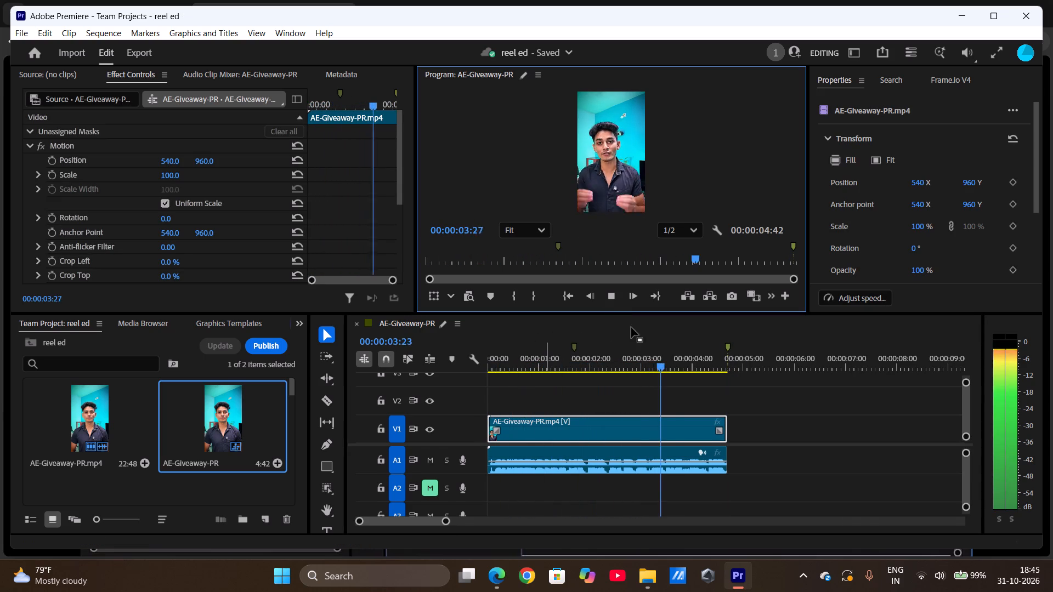
Play on from the 00:00:01:42 marker, return to about 00:00:01:22, and add a marker there on the AE-Giveaway-PR.mp4 clip.
left_click(575, 346)
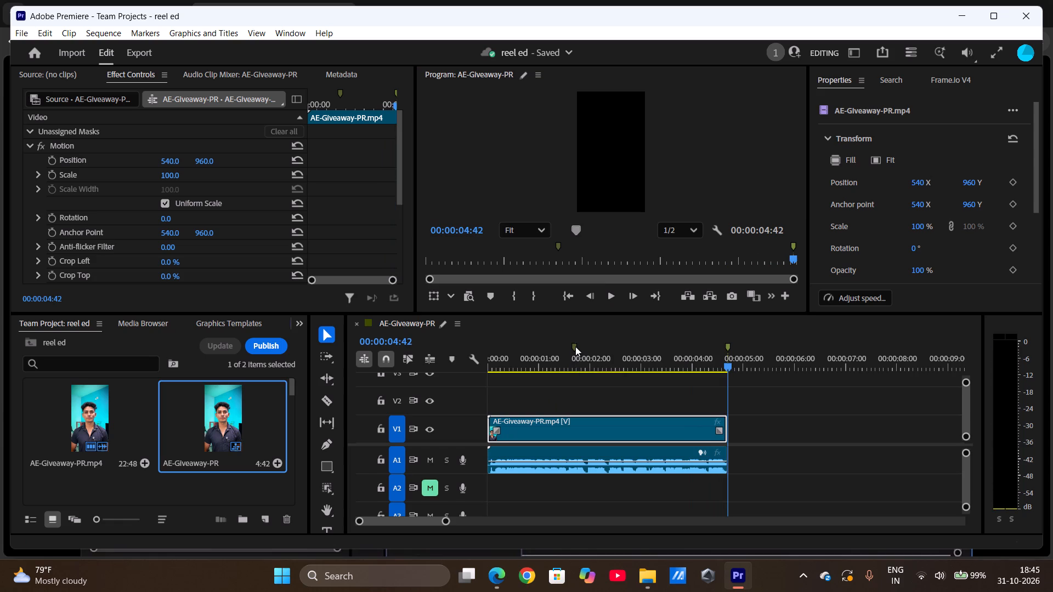
left_click(609, 300)
left_click(609, 300)
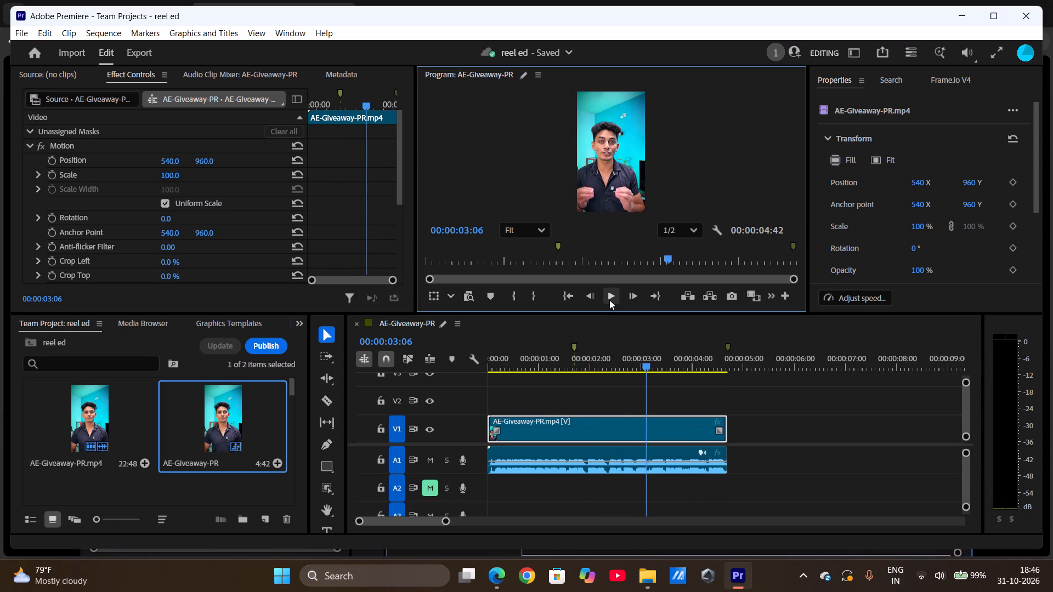
left_click(559, 362)
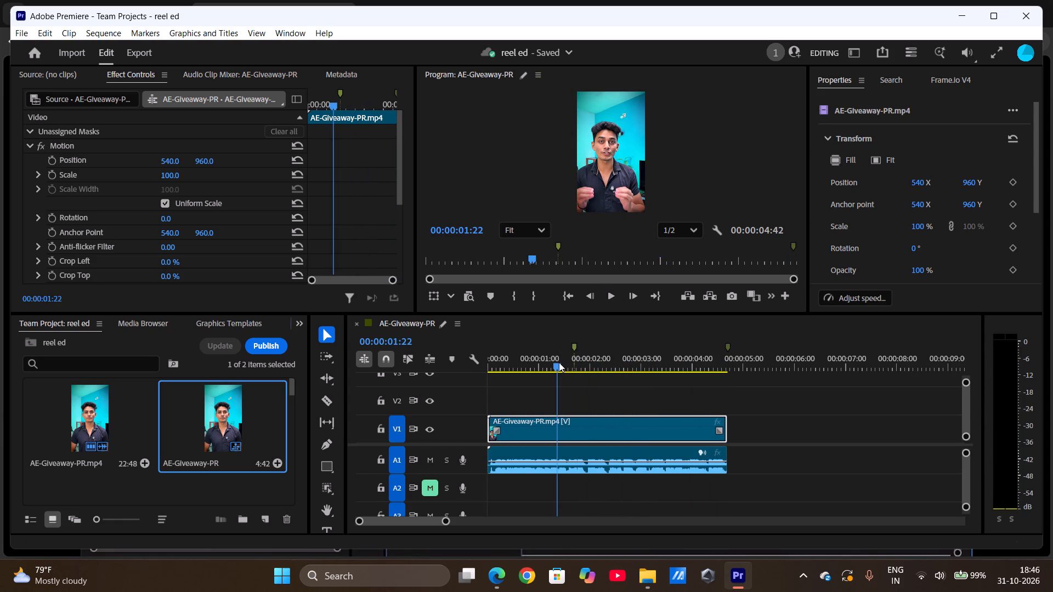
key("m")
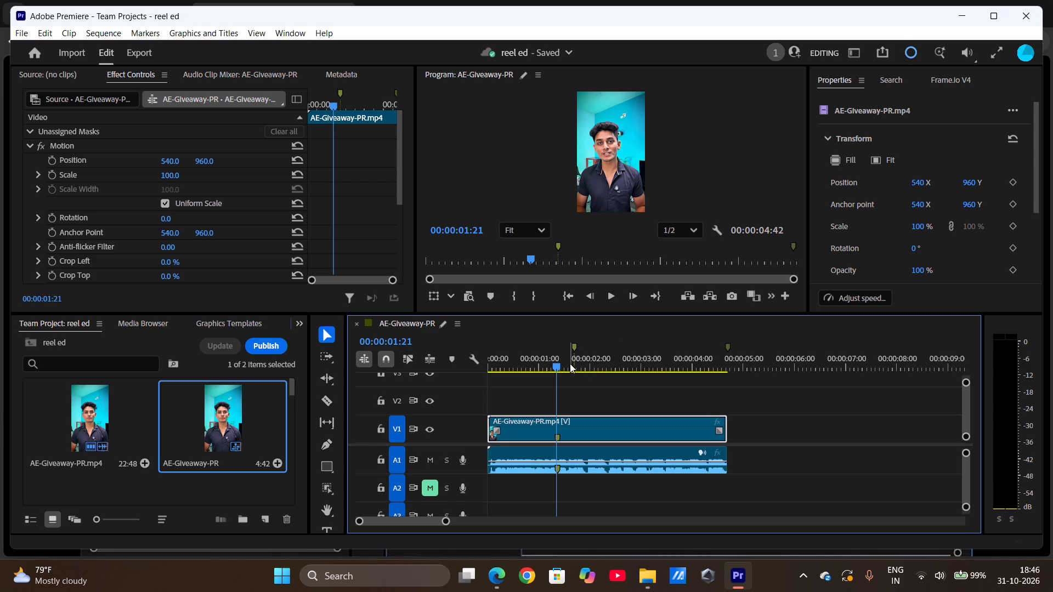
Play the sequence from 00:00:01:20, and again from its start to its end, to review the marked points.
left_click(554, 368)
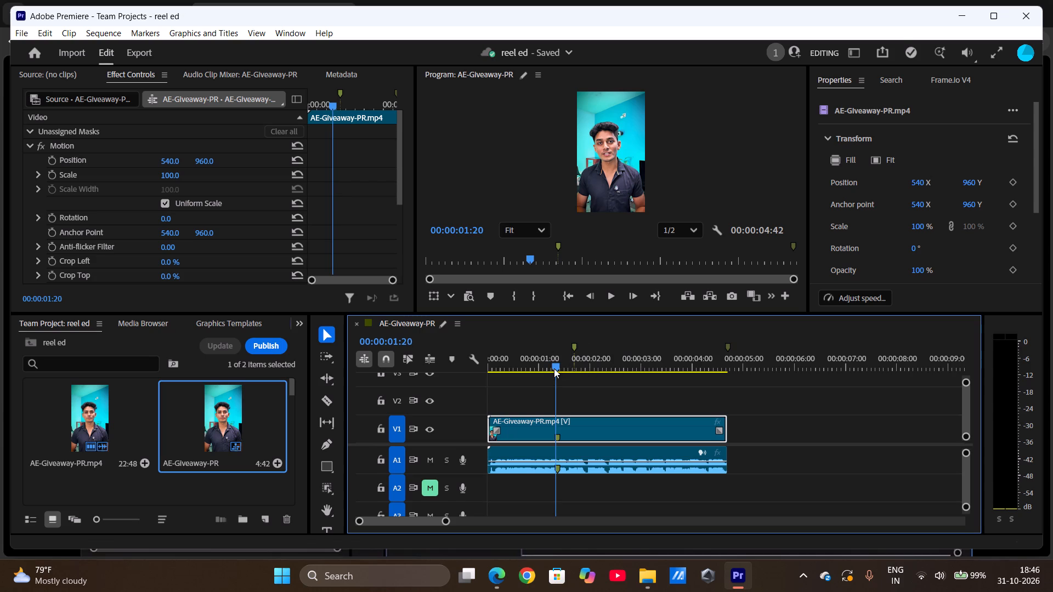
left_click(612, 299)
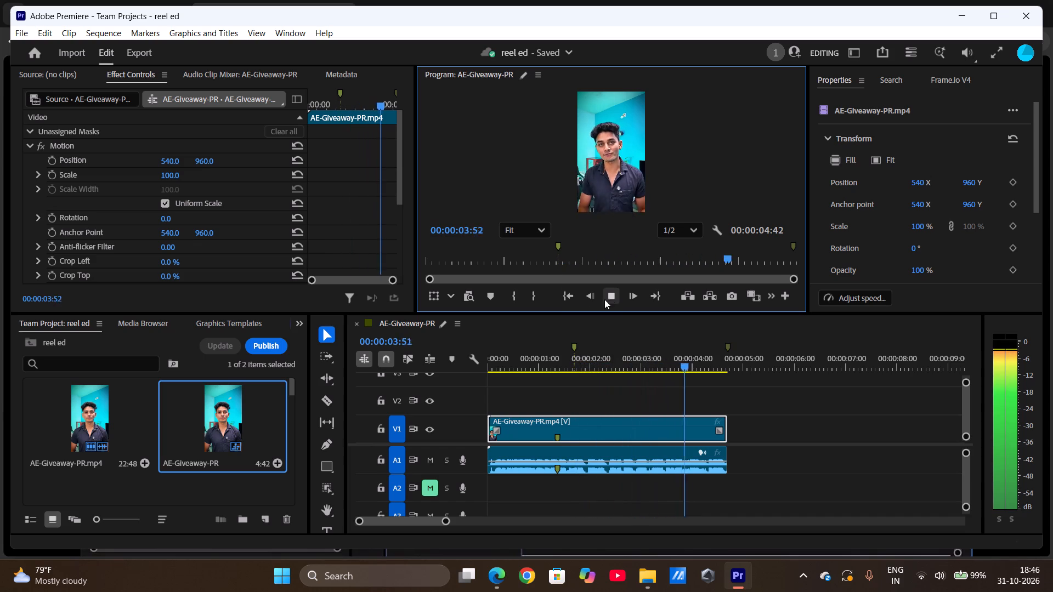
left_click(568, 299)
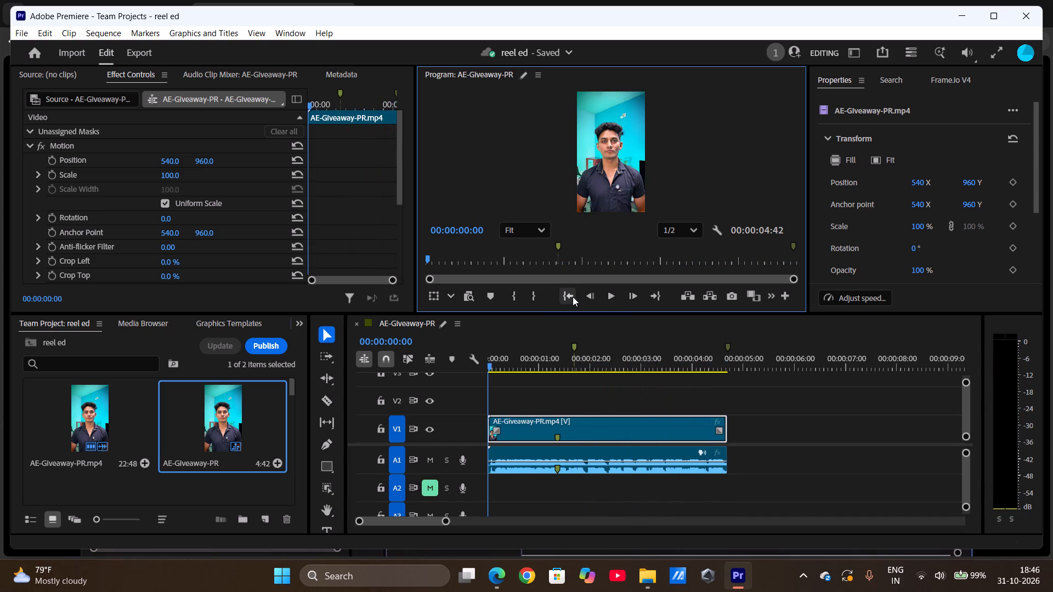
left_click(619, 298)
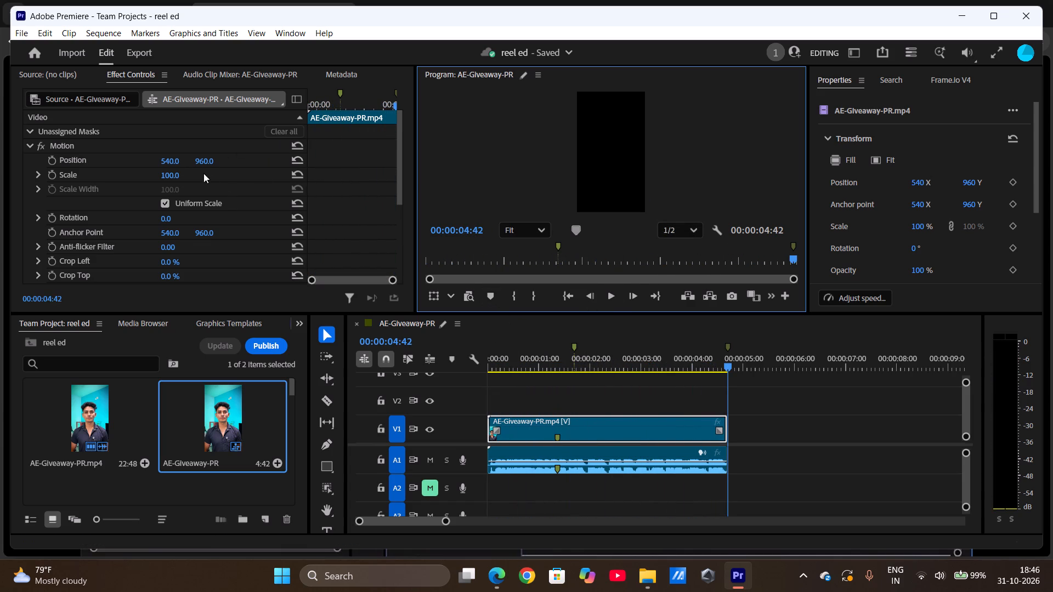
Enable Scale keyframing on the V1 clip at 00:00:04:42 and add a Scale keyframe of 100.0 at 00:00:00:00.
left_click(51, 174)
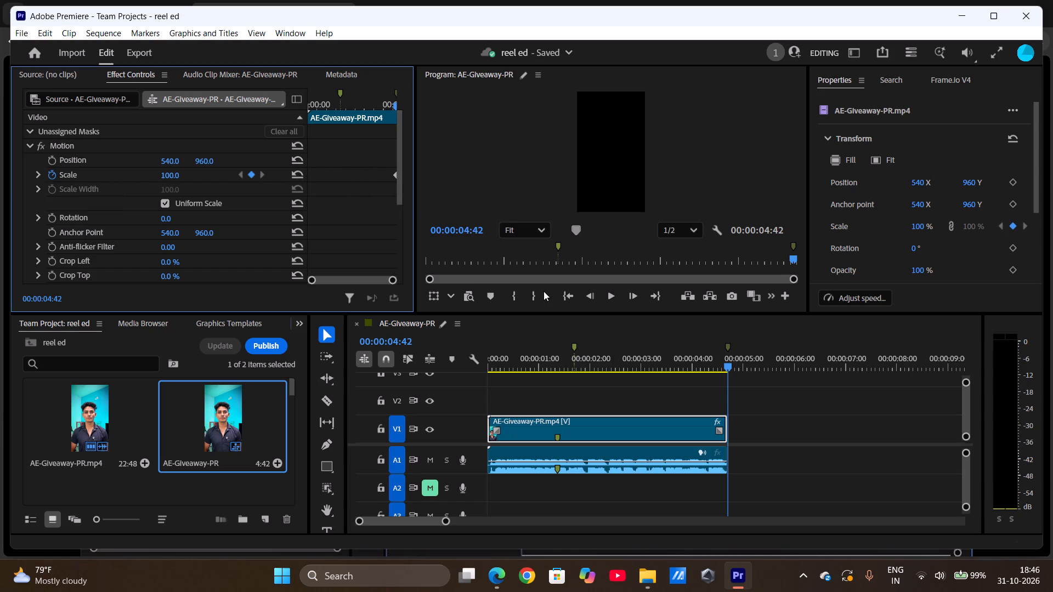
left_click(562, 295)
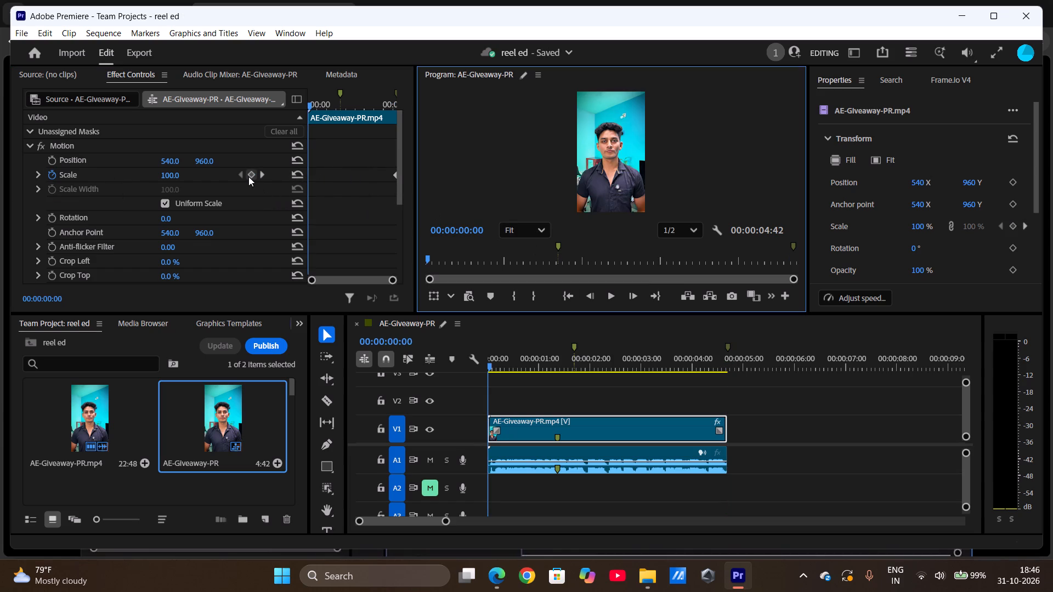
left_click(248, 176)
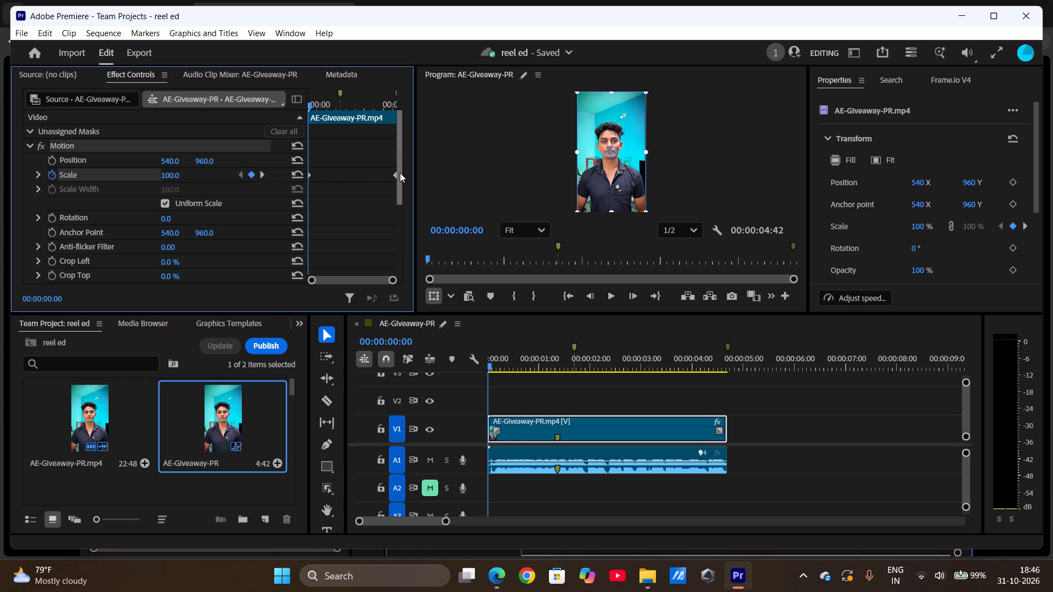
Delete the Scale keyframe at the end of the AE-Giveaway-PR.mp4 clip.
left_click(394, 177)
key("BackSpace")
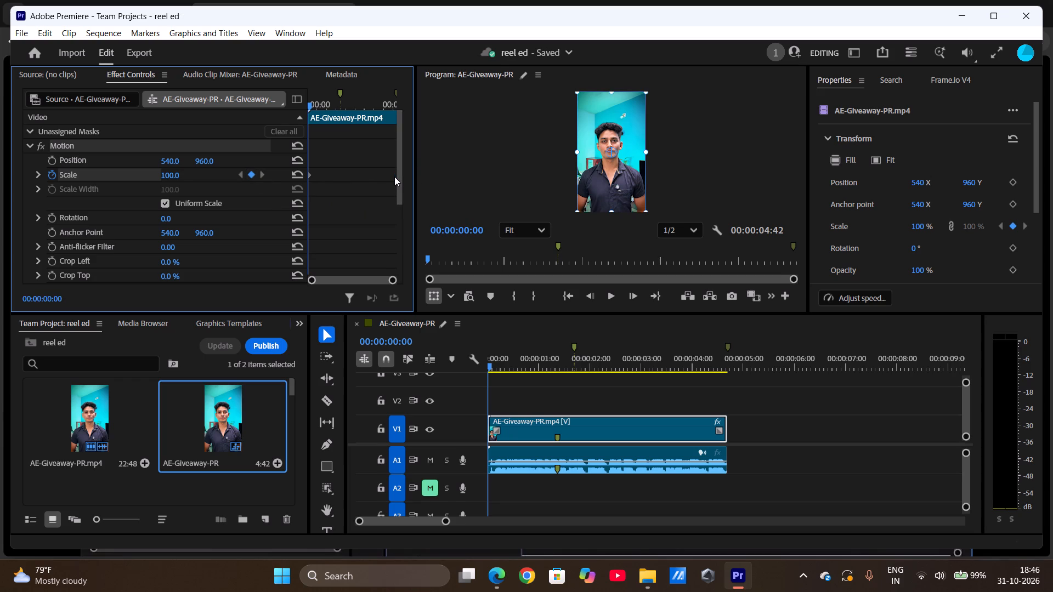
Scrub through the V1 clip and replay its final moments, finishing with the playhead at 00:00:01:48.
left_click(704, 435)
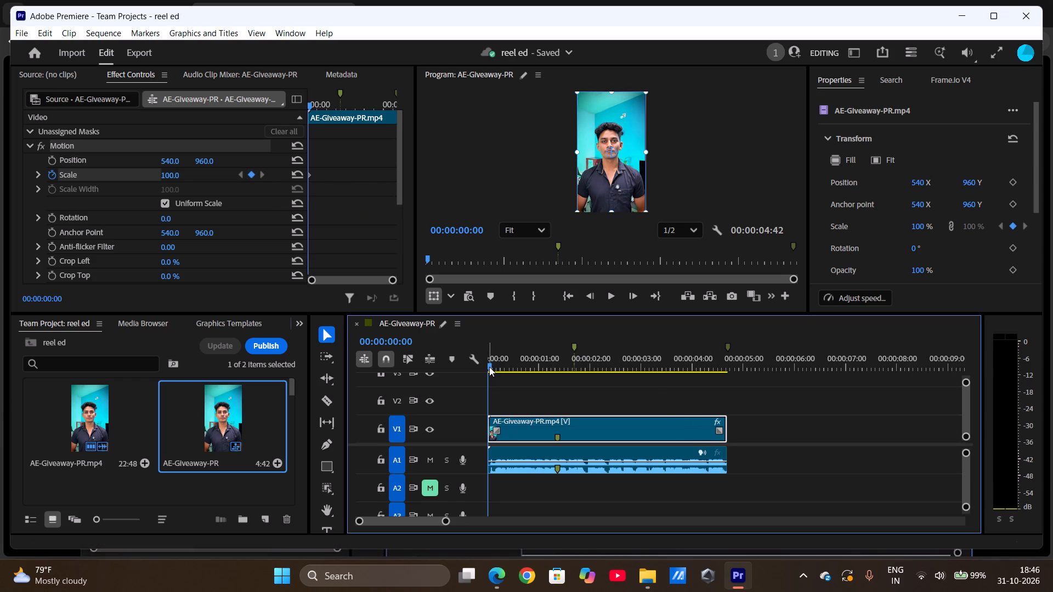
left_click_drag(489, 367, 708, 394)
left_click(612, 300)
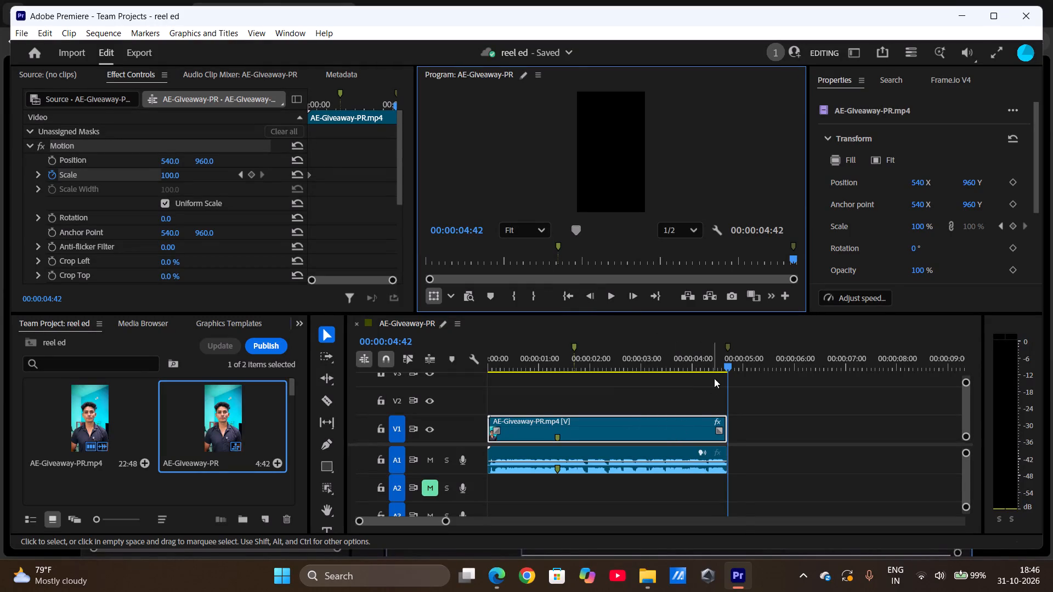
left_click_drag(728, 365, 720, 366)
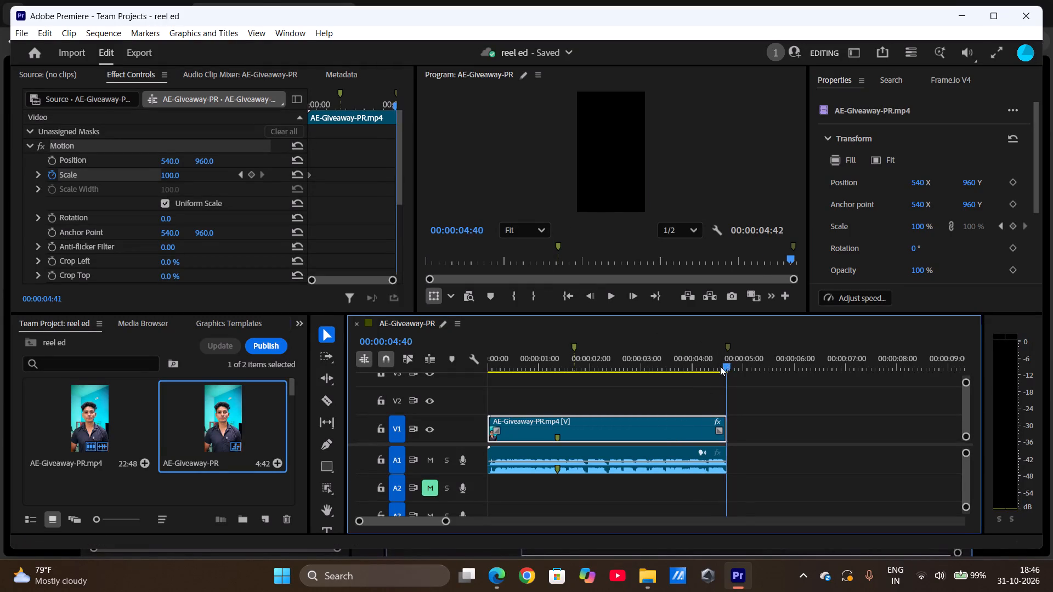
left_click_drag(720, 366, 696, 371)
left_click(612, 296)
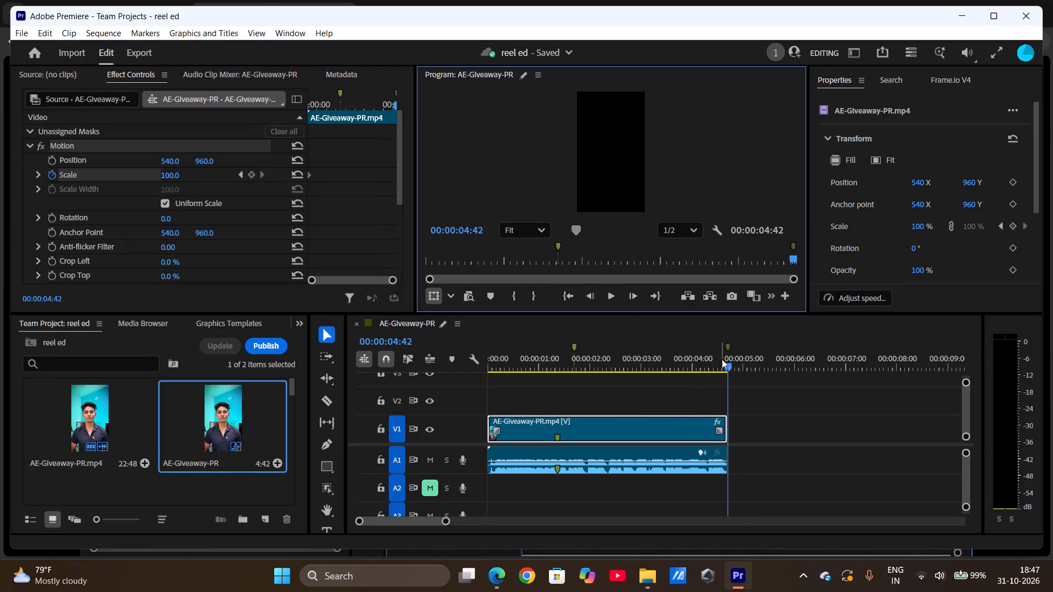
left_click_drag(725, 366, 695, 363)
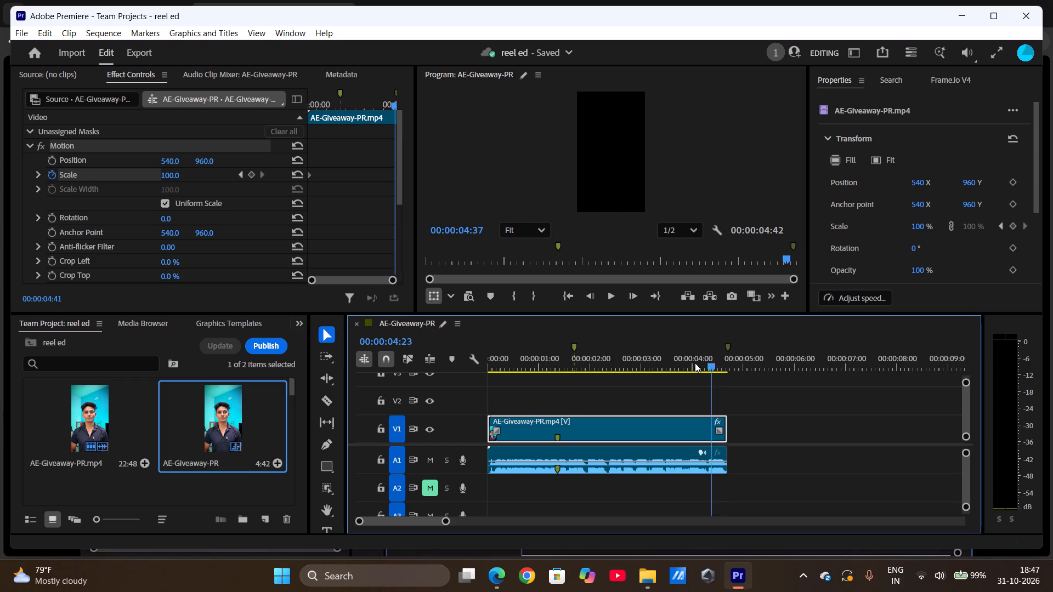
left_click_drag(695, 363, 576, 356)
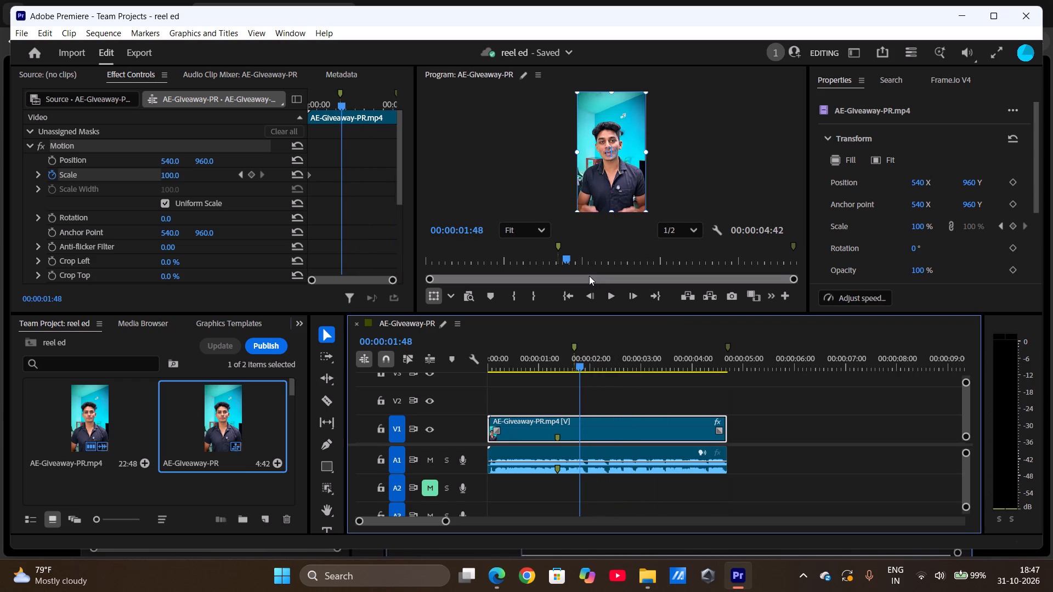
Hide the transform handles over the video in the Program monitor.
left_click(430, 296)
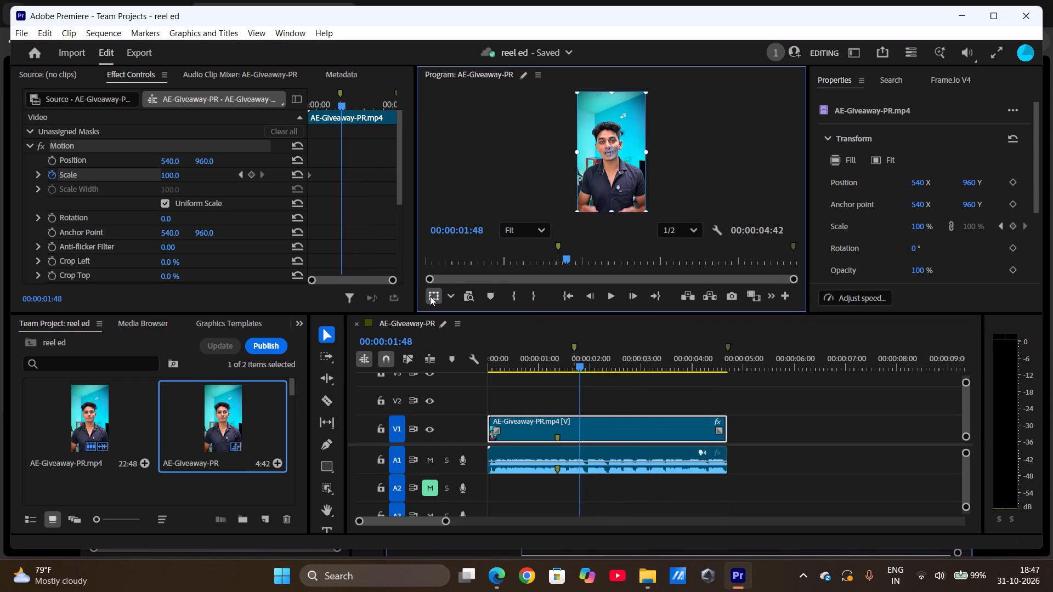
double_click(430, 296)
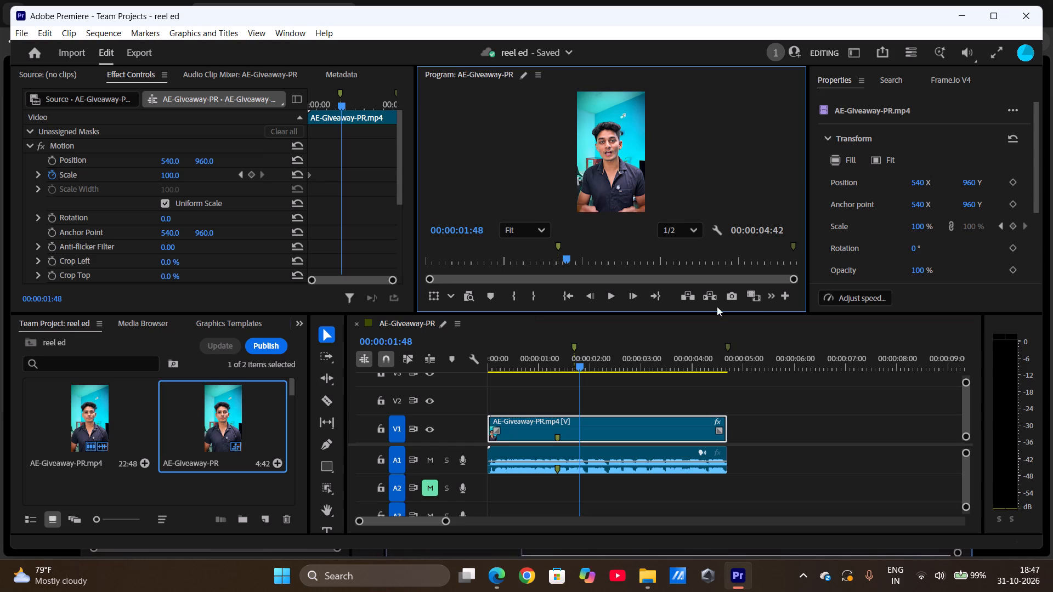
Play the clip from 00:00:01:48 and replay its closing part from 00:00:02:48 and 00:00:02:34 to examine the cut points.
left_click(619, 295)
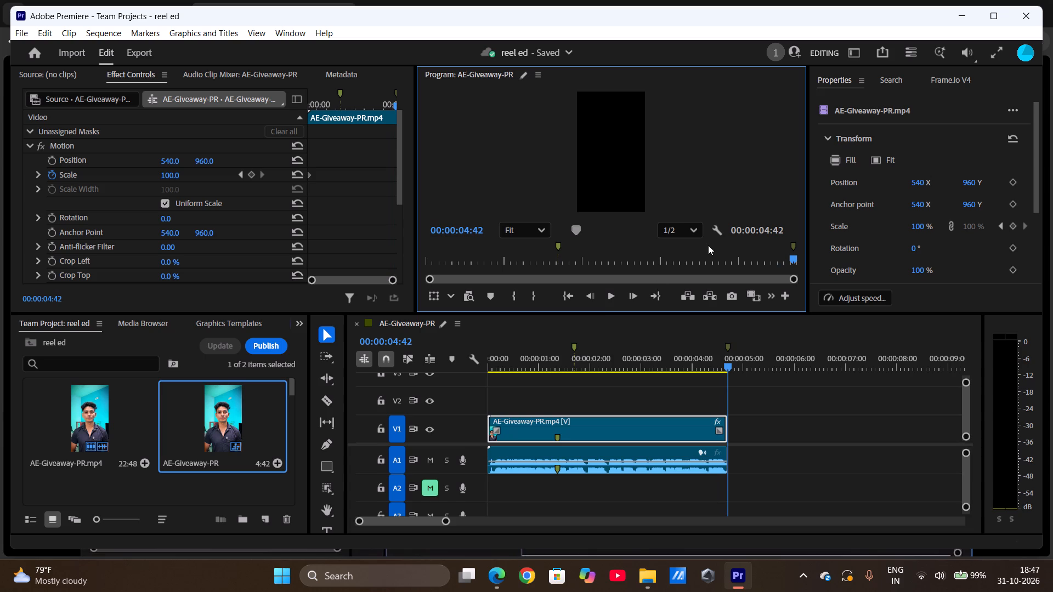
left_click(646, 261)
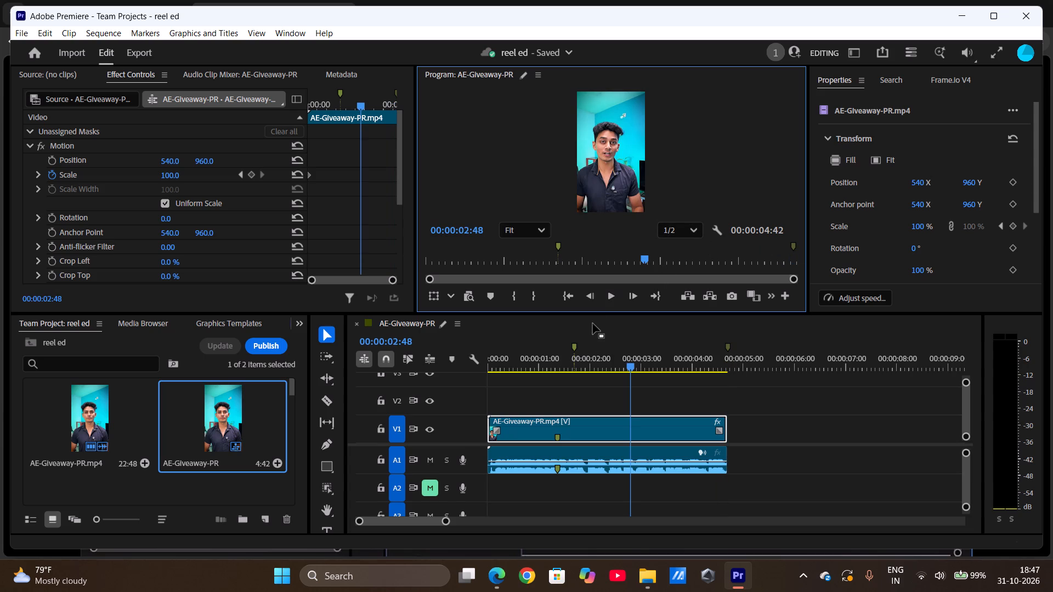
left_click(613, 299)
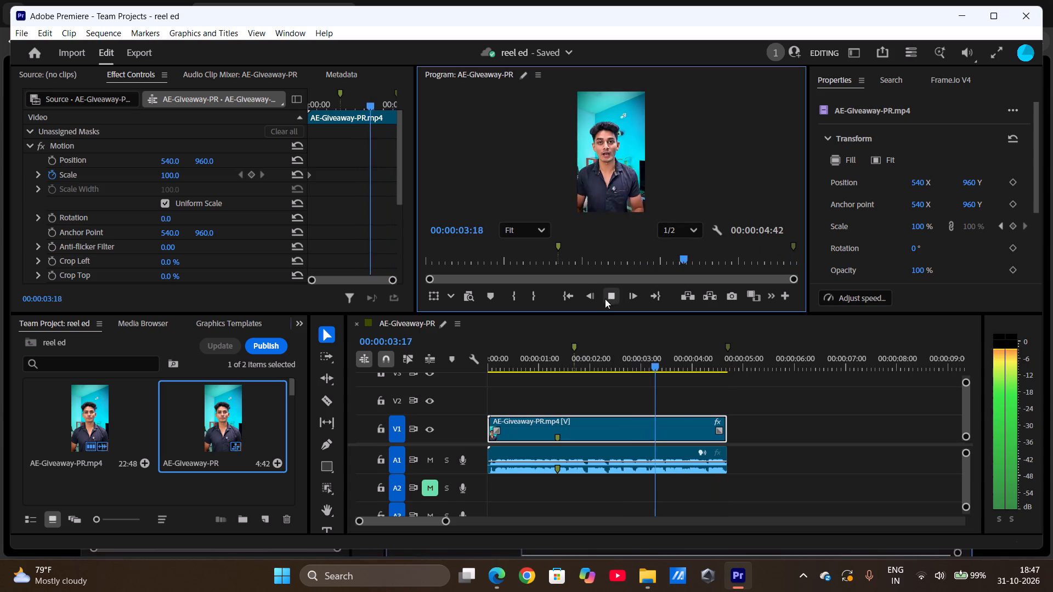
left_click(588, 297)
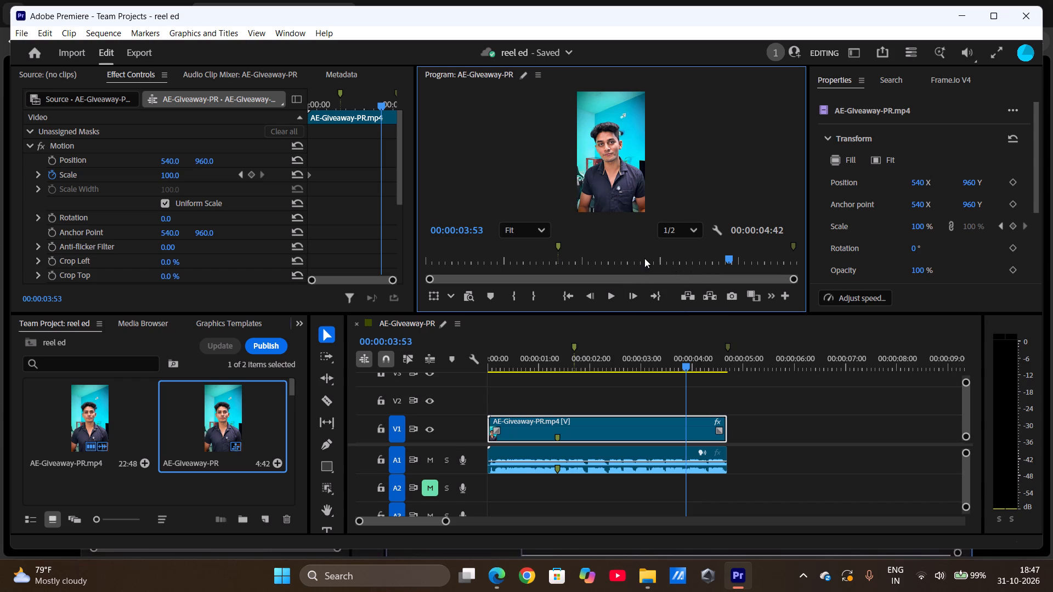
left_click(628, 260)
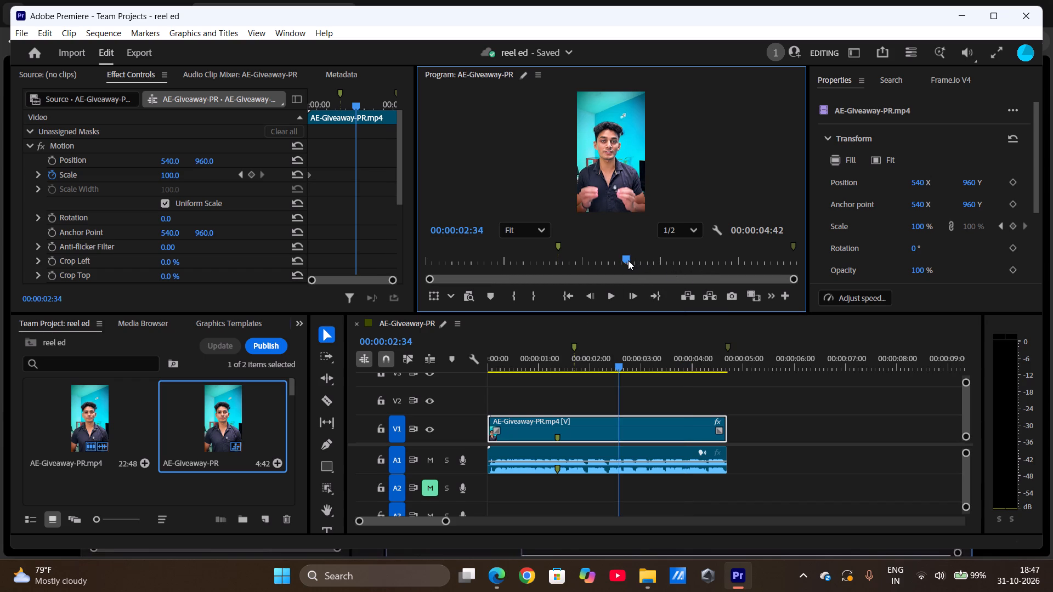
left_click(613, 304)
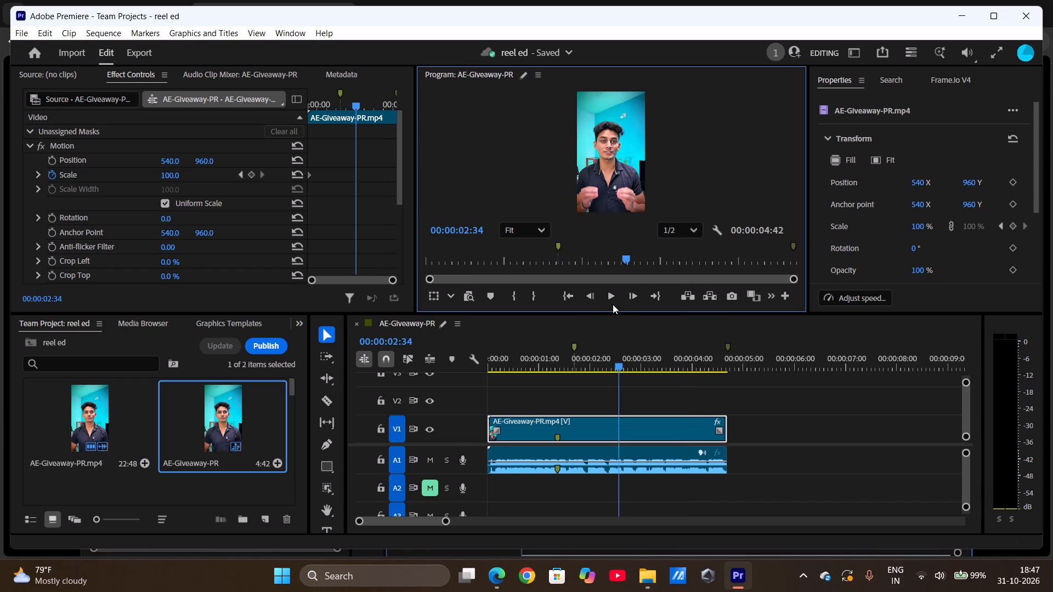
left_click(611, 298)
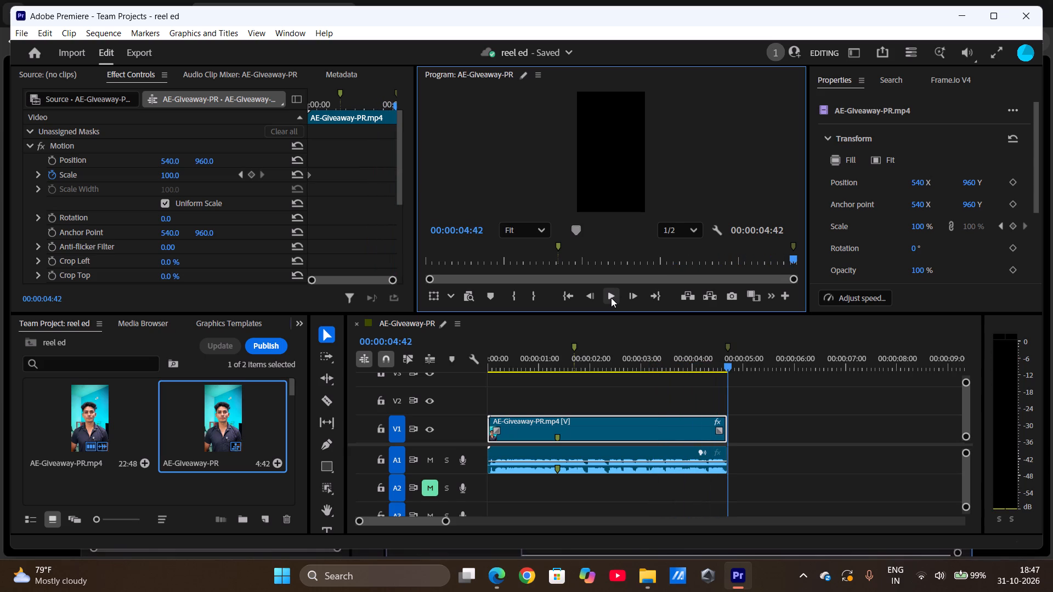
Play the sequence from its start and add three sequence markers during playback, at about 2.2, 3.2 and 4.1 seconds.
left_click(603, 295)
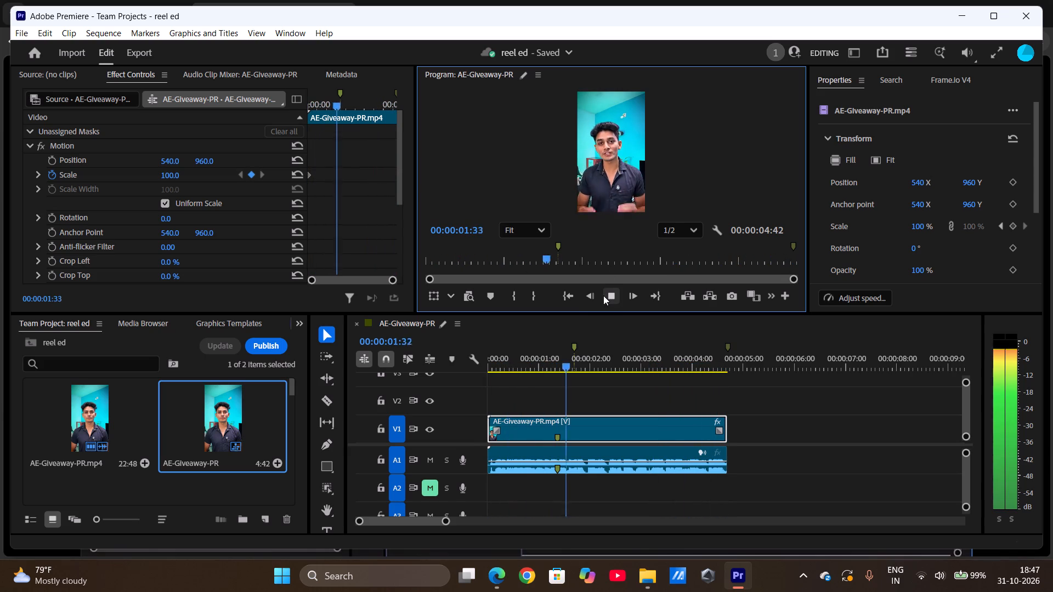
key("m")
key("m")
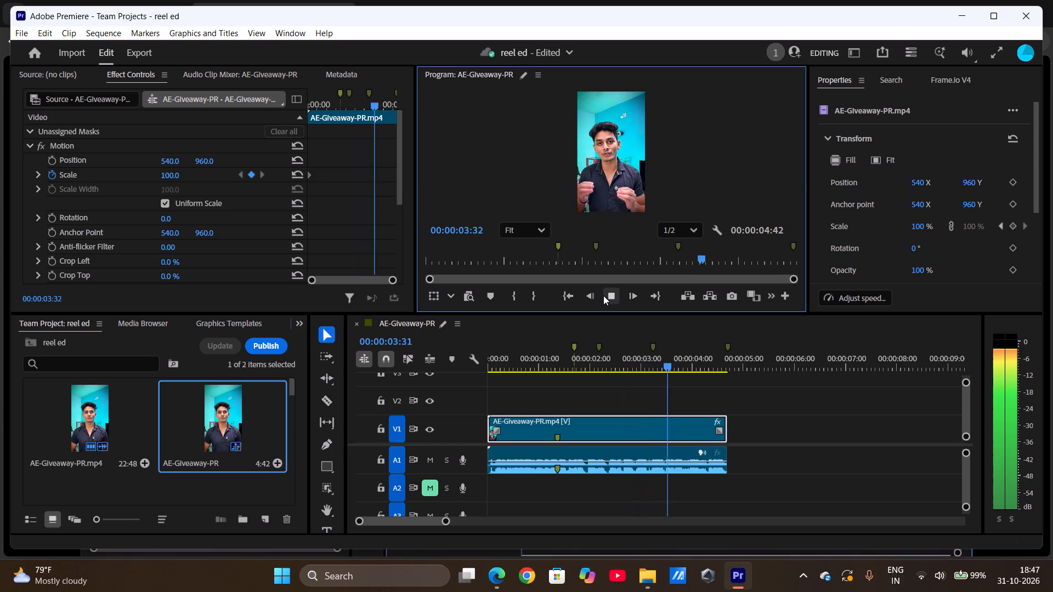
key("m")
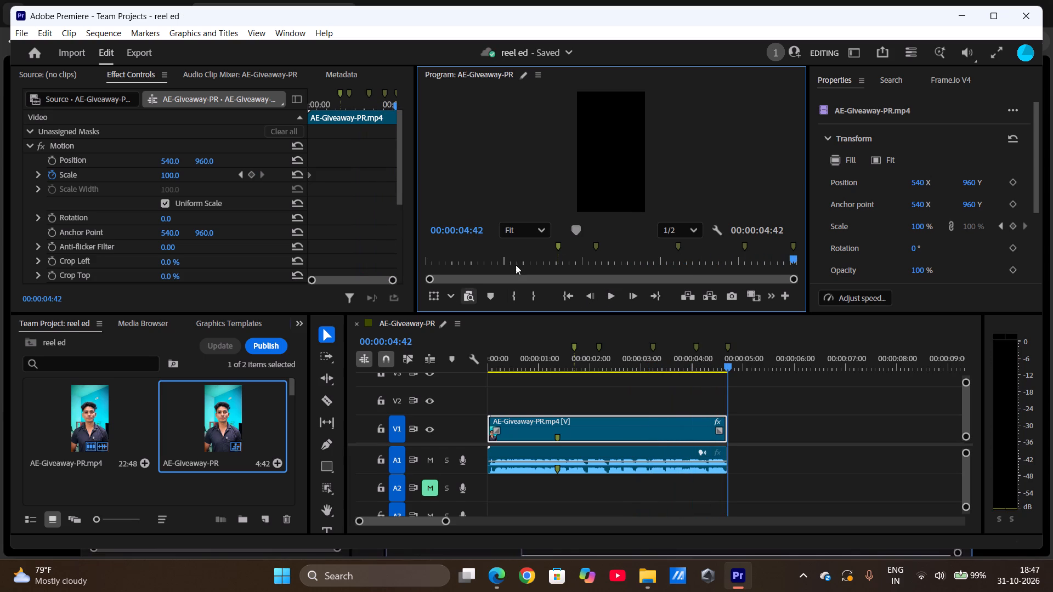
Add a Scale keyframe to the V1 clip at 00:00:04:20.
left_click(561, 295)
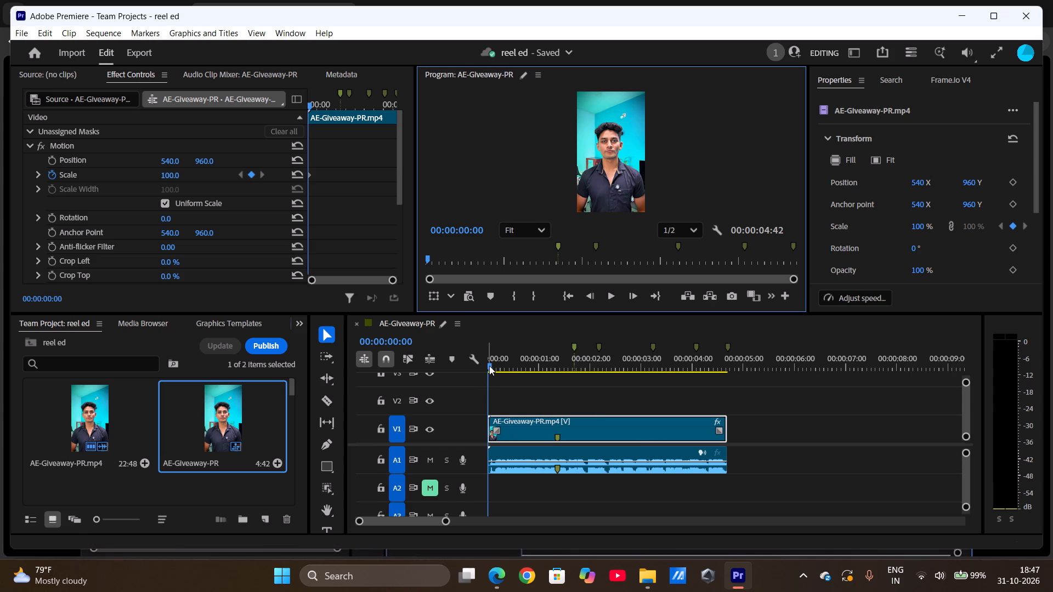
left_click_drag(489, 366, 681, 365)
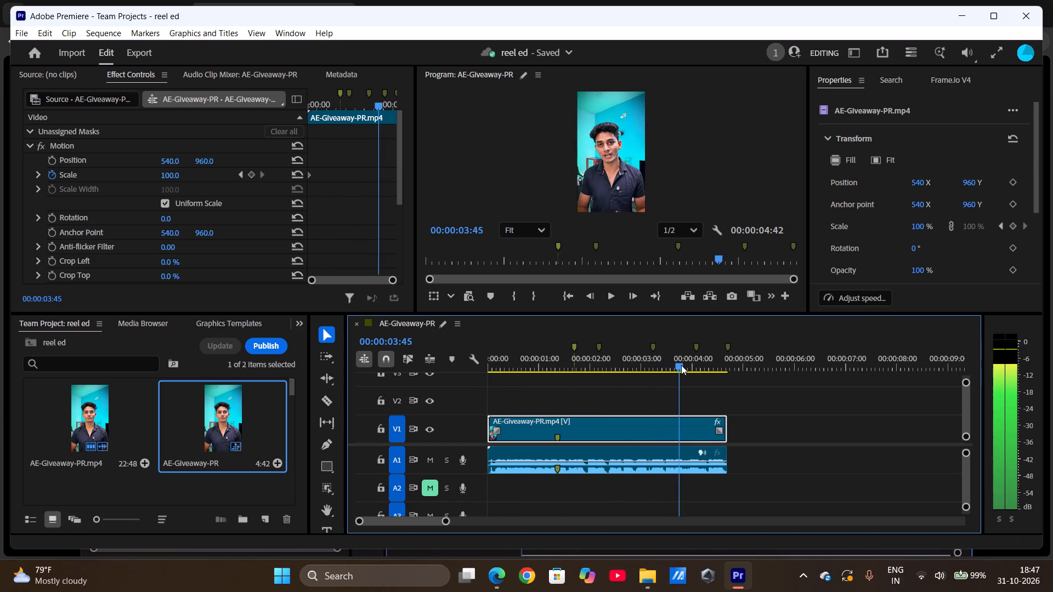
left_click_drag(681, 365, 710, 365)
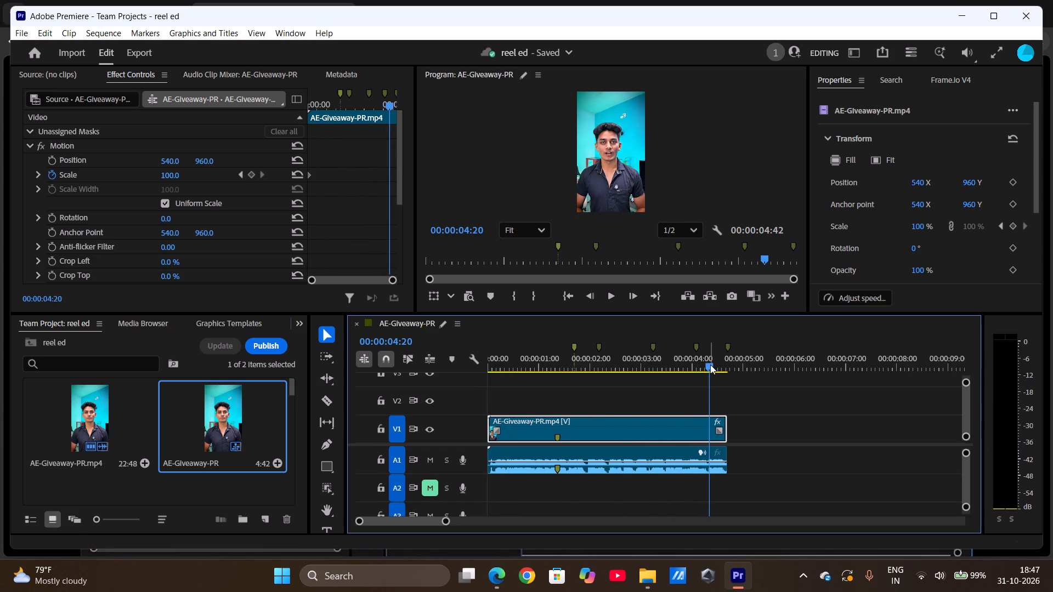
left_click(726, 427)
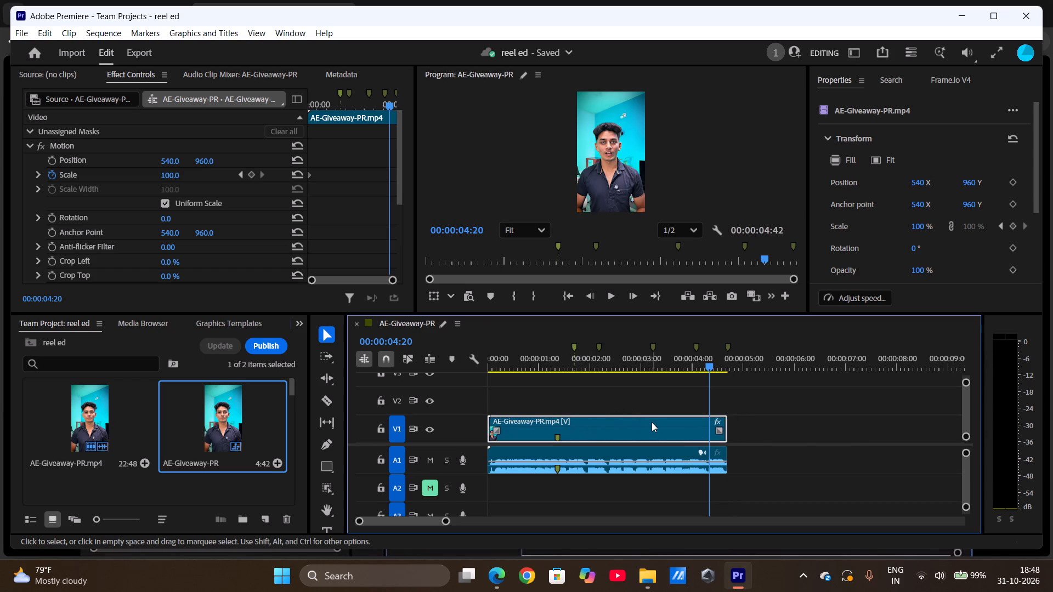
left_click(262, 172)
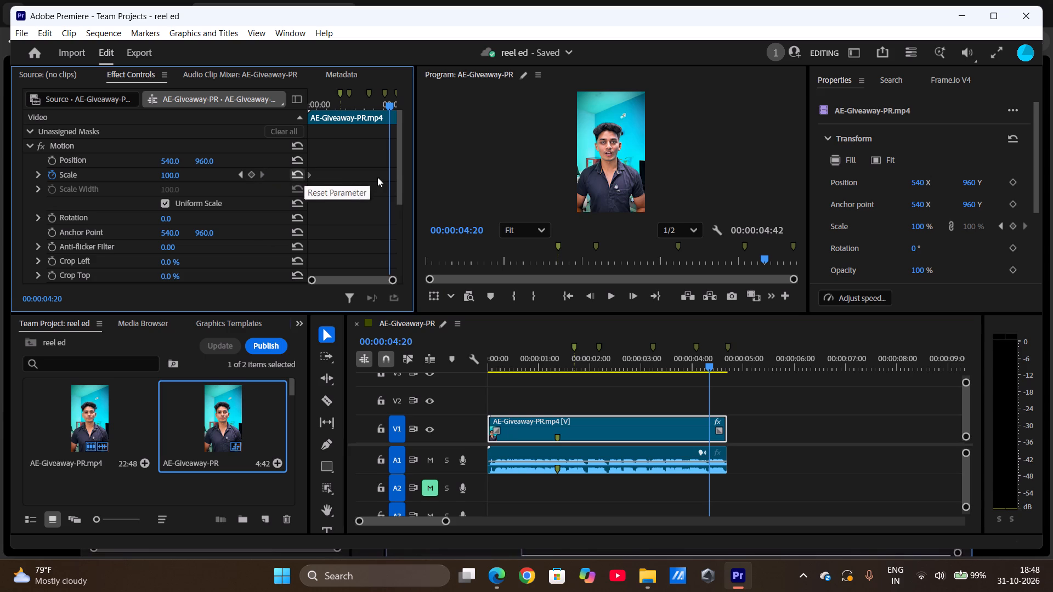
left_click(387, 177)
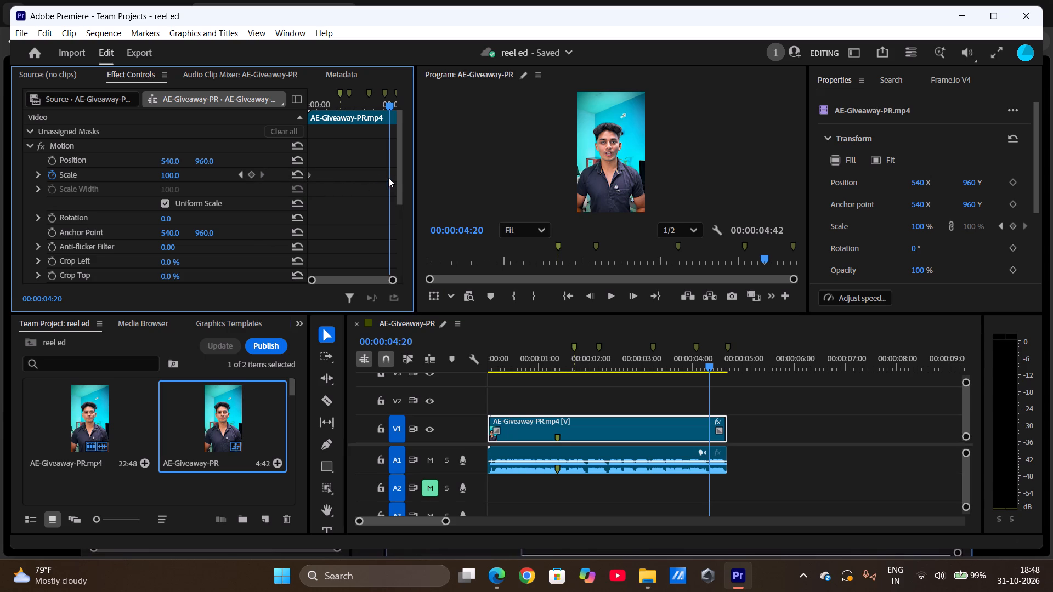
left_click(251, 175)
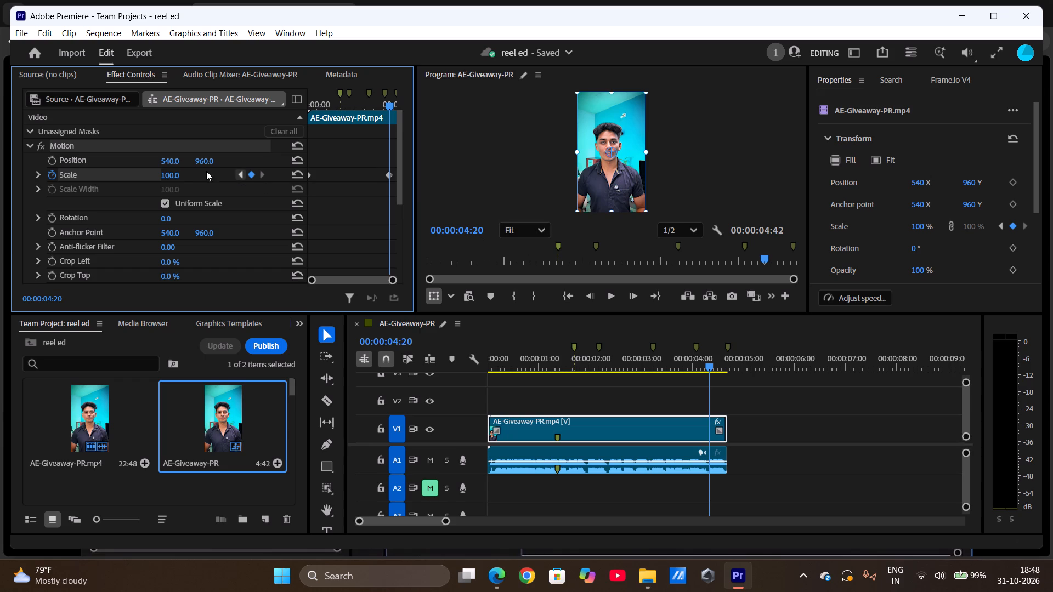
Set the Scale value of the keyframe at 00:00:04:20 to 153.
left_click_drag(175, 177, 179, 177)
left_click_drag(179, 177, 220, 180)
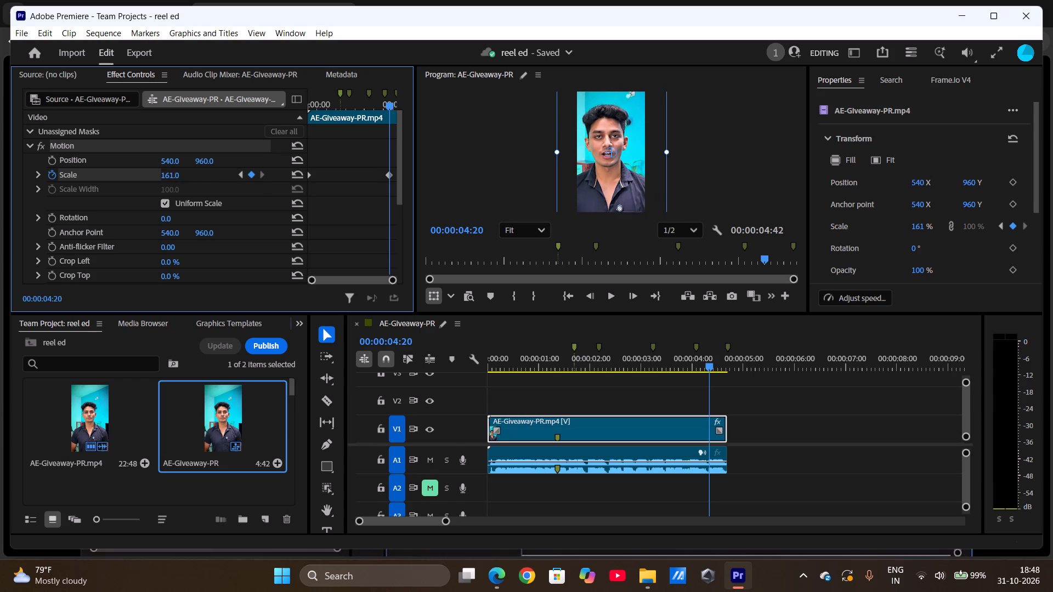
left_click_drag(220, 180, 247, 182)
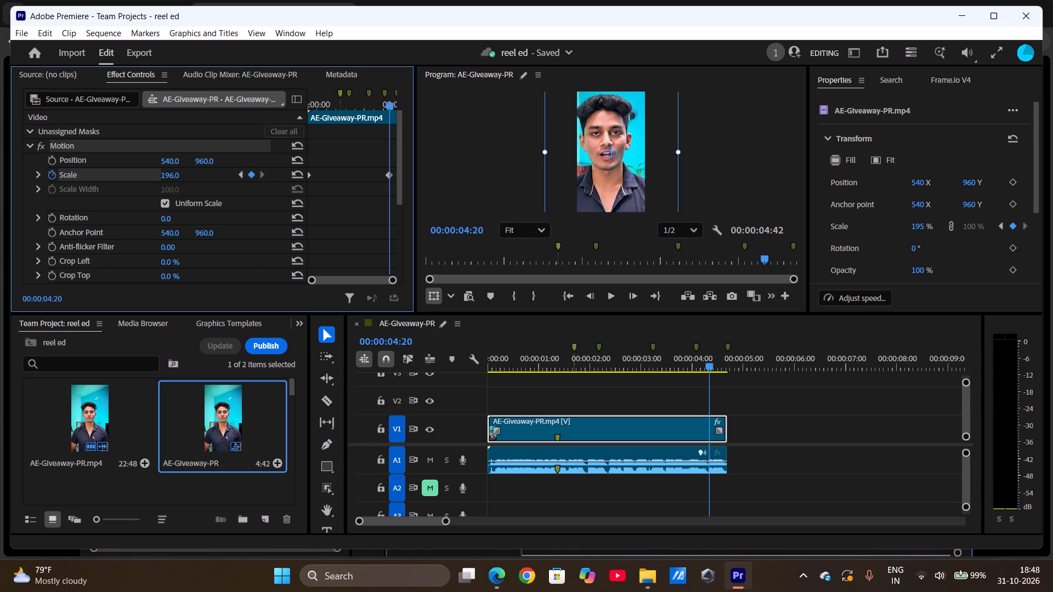
left_click_drag(247, 182, 252, 182)
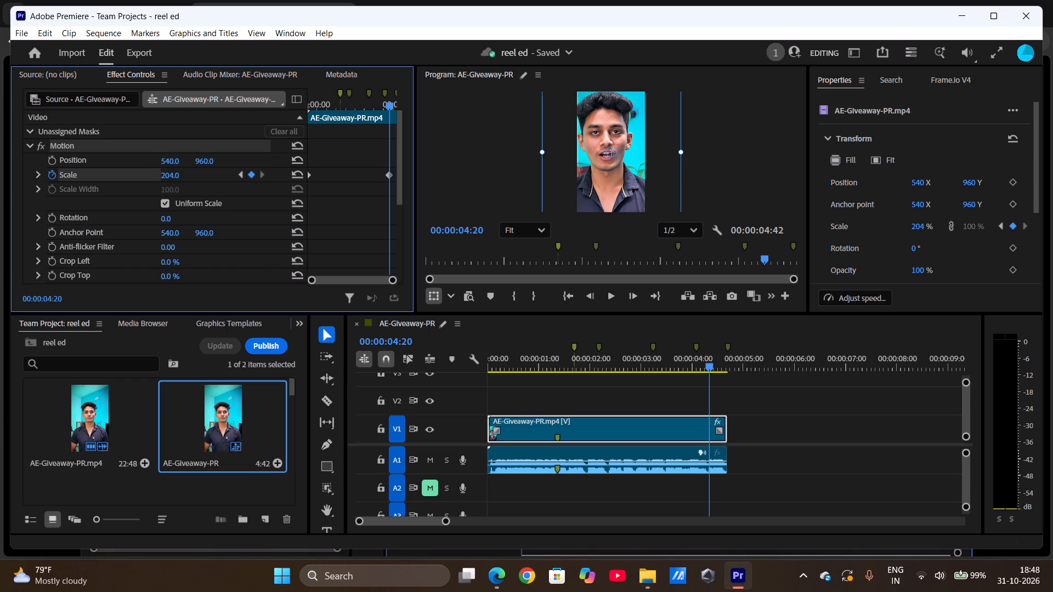
left_click_drag(252, 182, 219, 175)
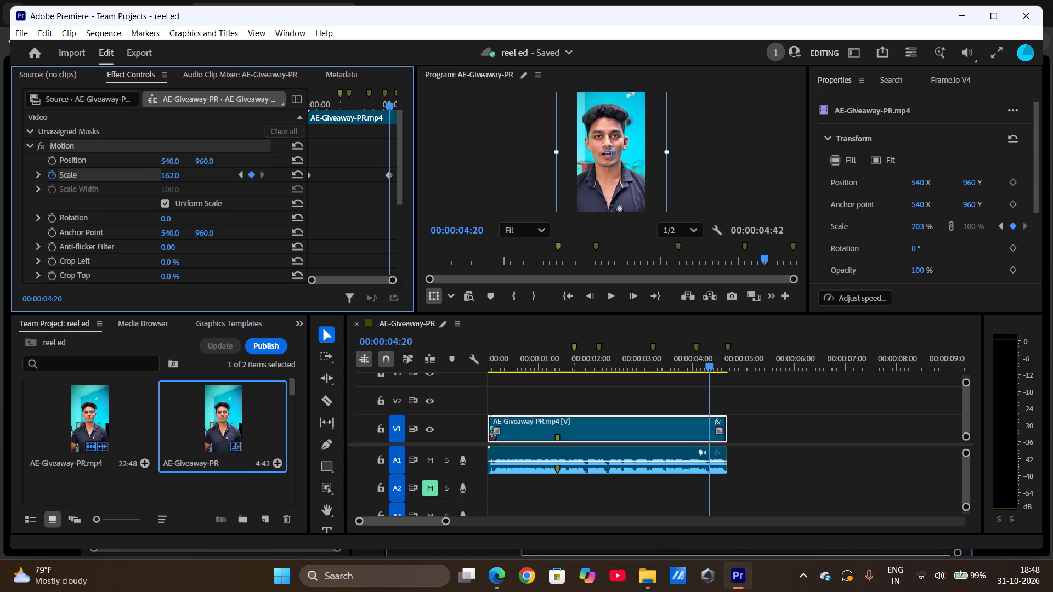
left_click_drag(219, 175, 144, 136)
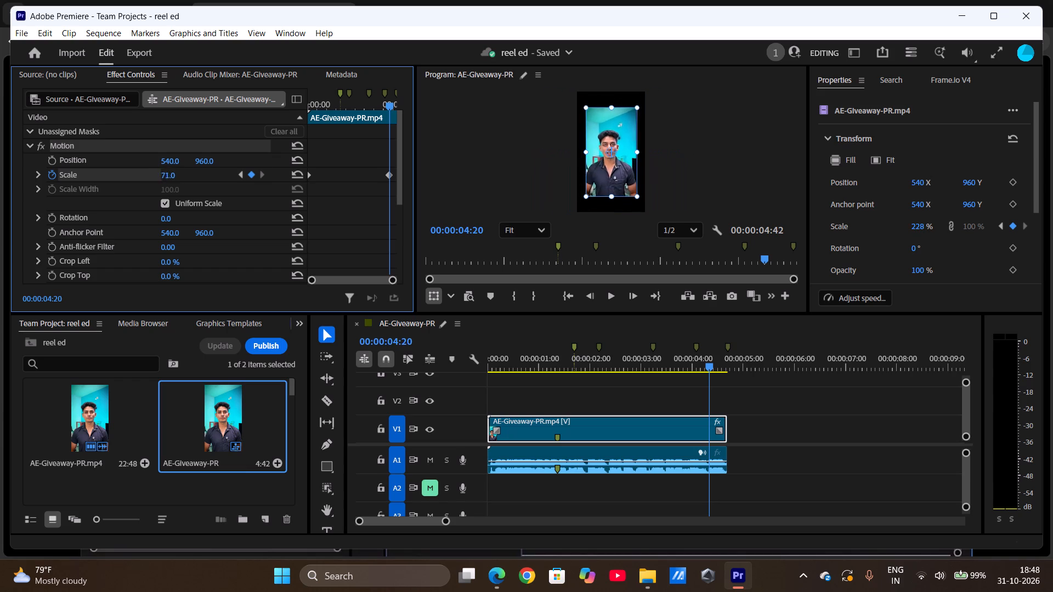
left_click_drag(144, 136, 185, 147)
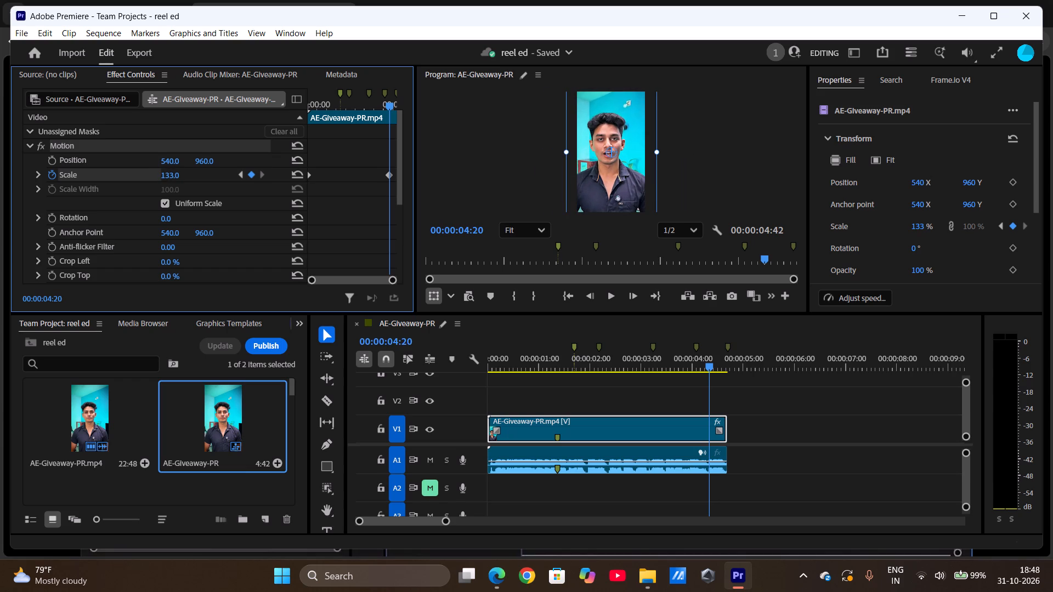
left_click_drag(185, 147, 191, 147)
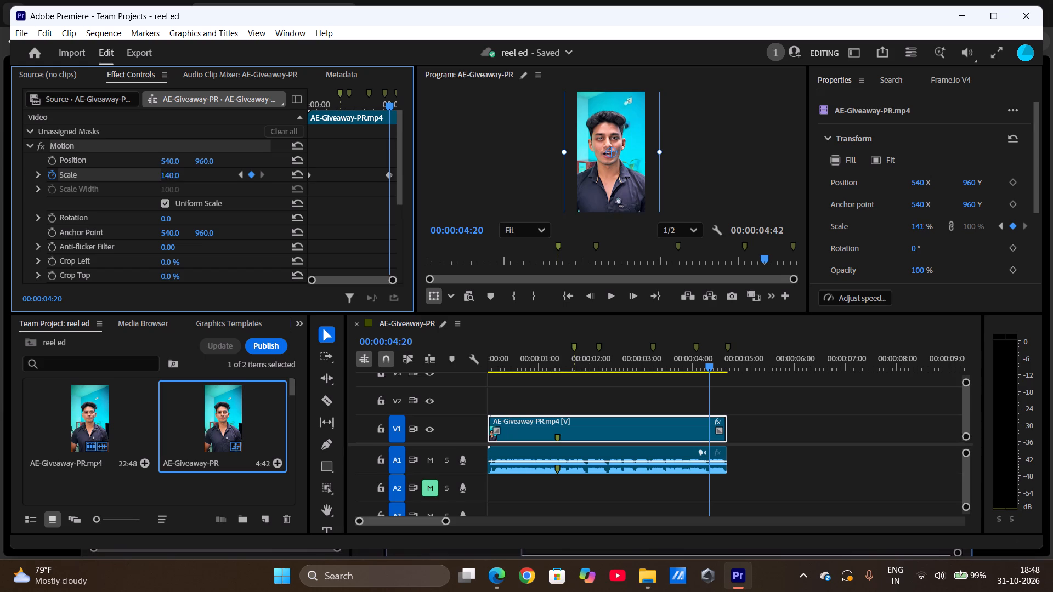
left_click_drag(191, 147, 225, 159)
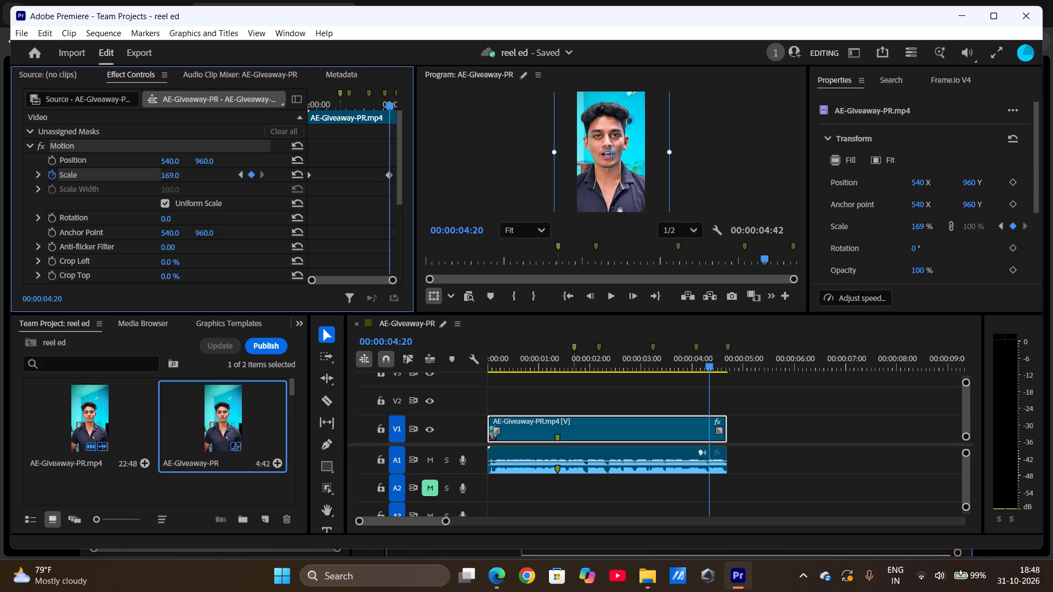
left_click_drag(225, 159, 188, 133)
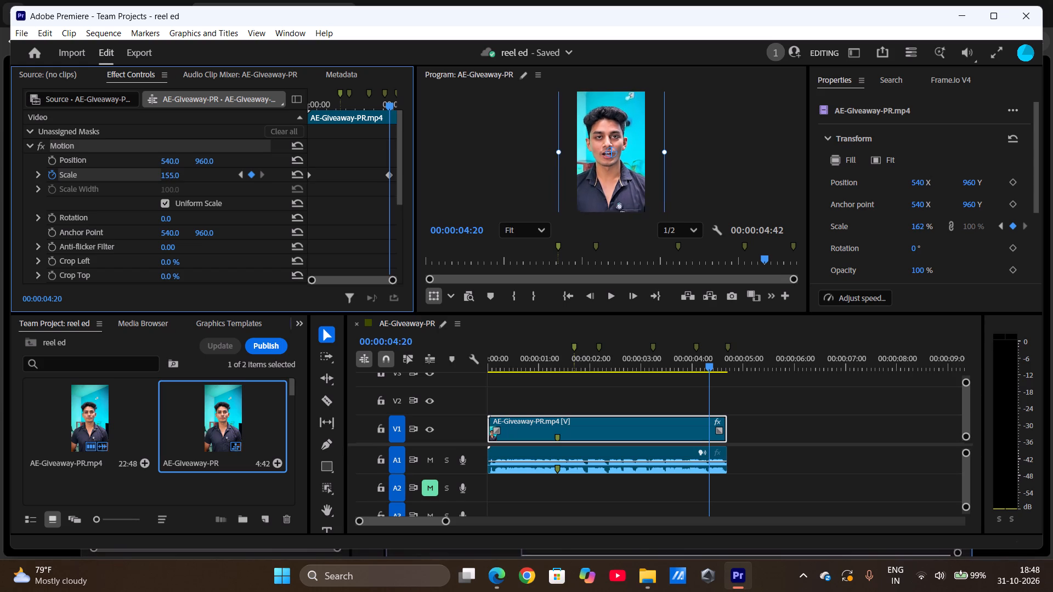
left_click_drag(188, 133, 177, 123)
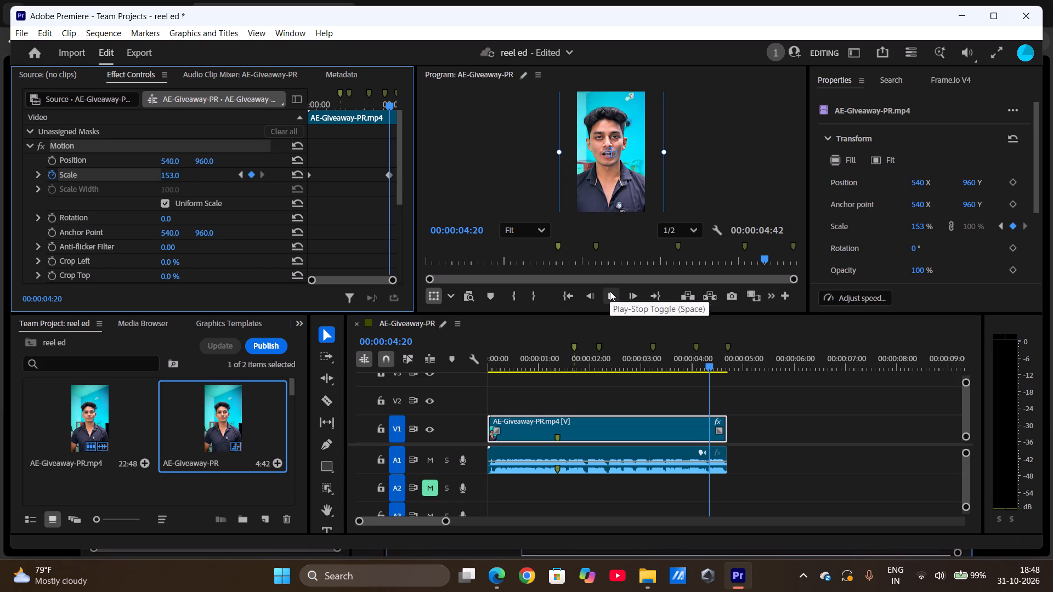
Play the sequence from its start to review the zoom animation.
left_click(554, 292)
left_click(566, 295)
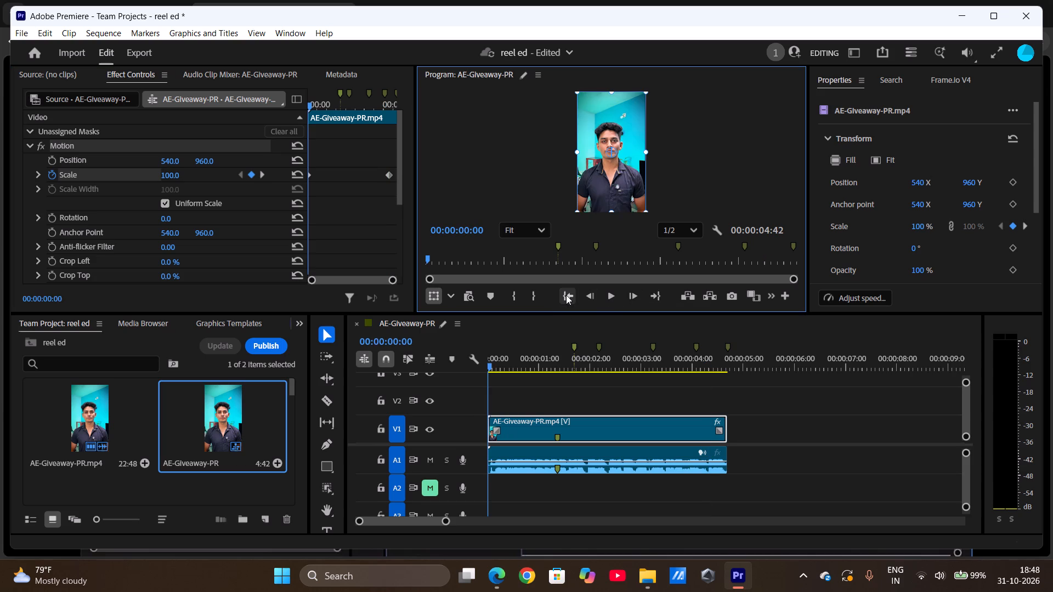
left_click(612, 297)
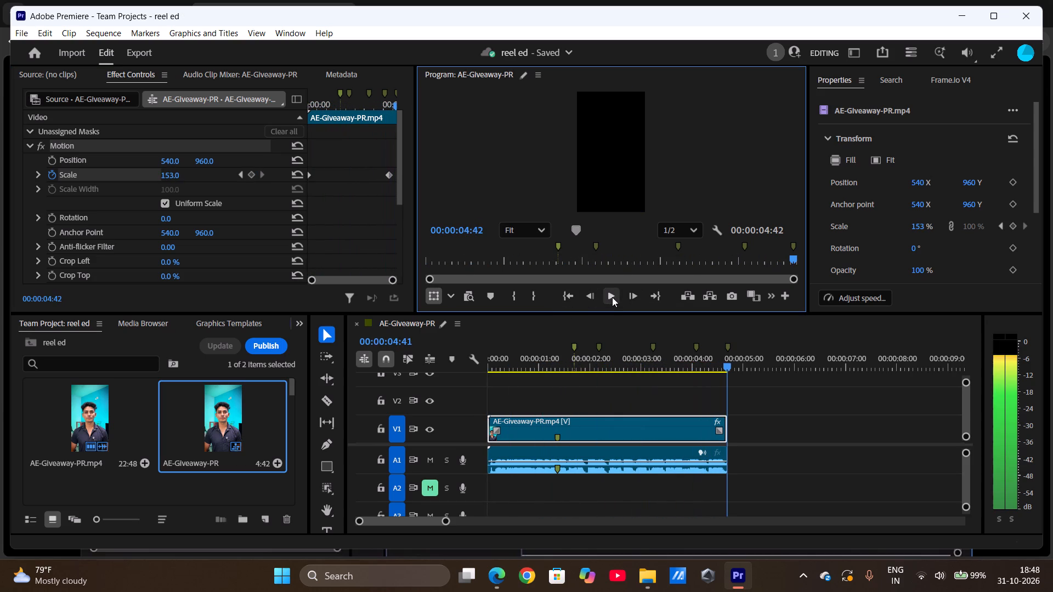
Turn on Position keyframing at the start of the clip and set the vertical position to 963.
left_click(561, 295)
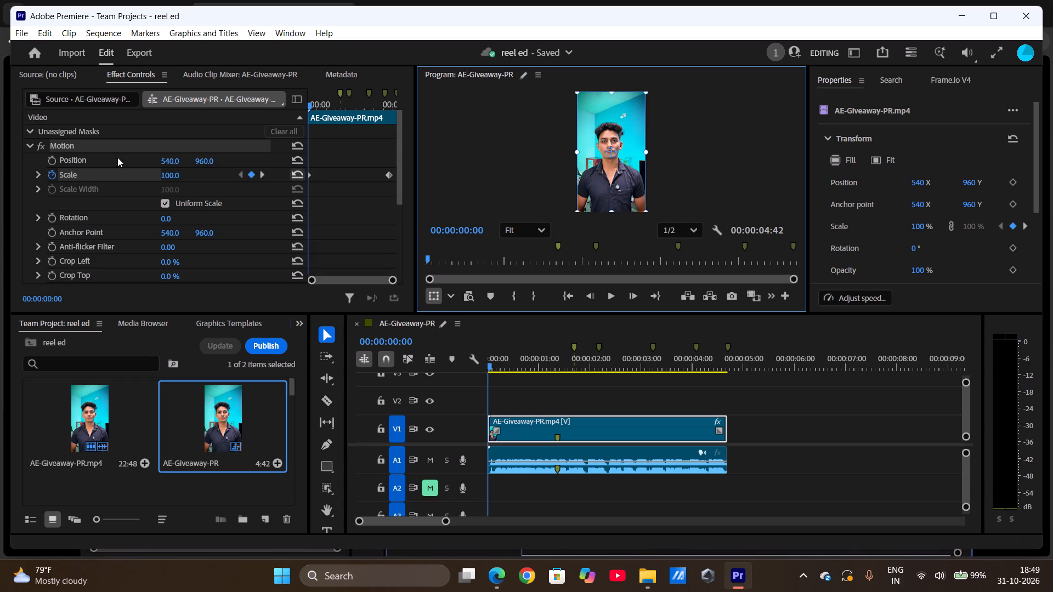
left_click(52, 157)
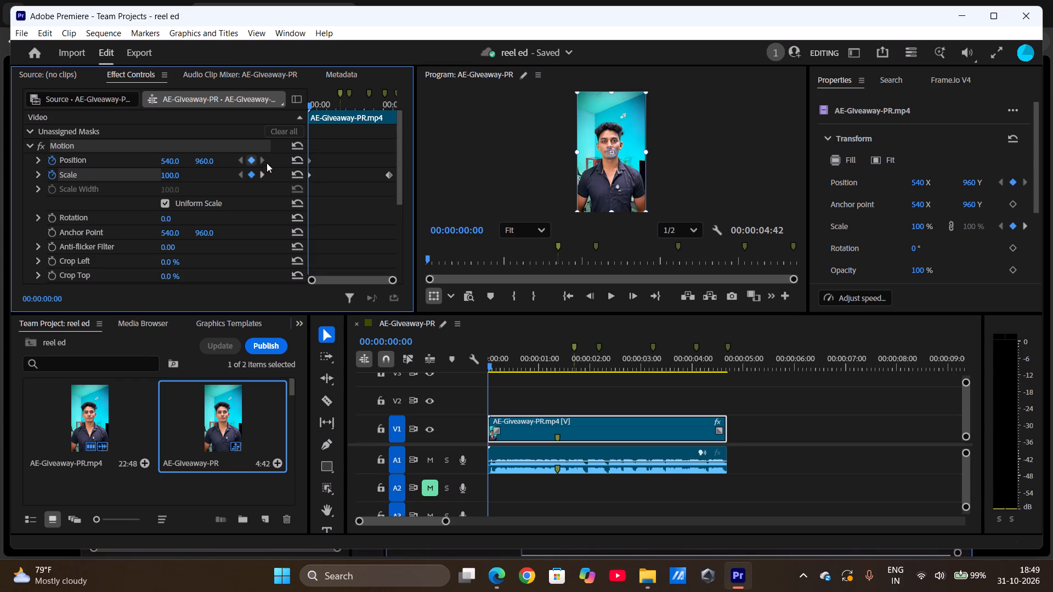
left_click(212, 160)
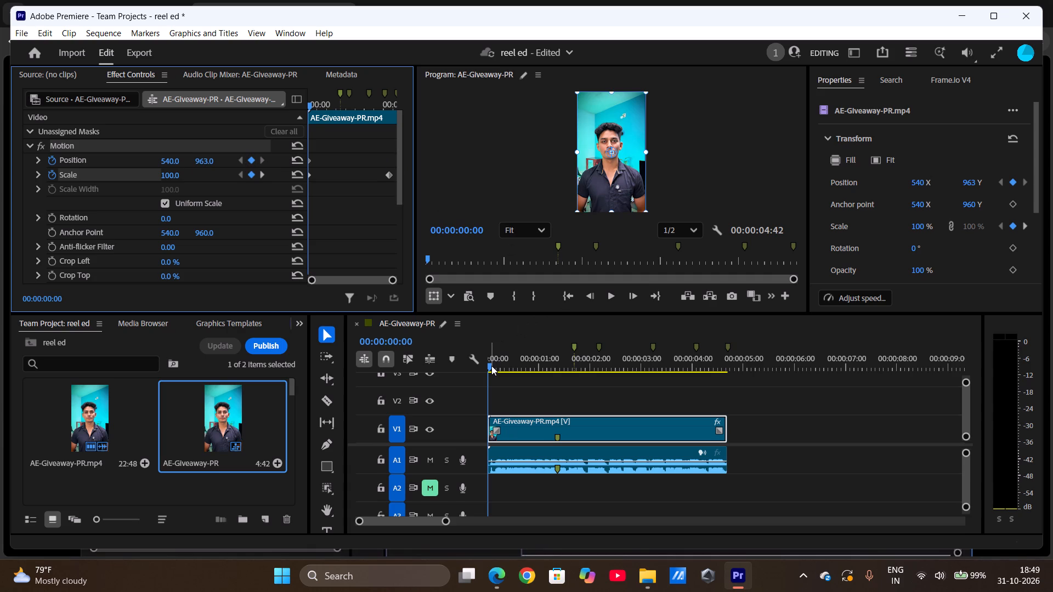
Add a Position keyframe at 00:00:03:36 with the vertical position set to 738.
left_click_drag(491, 366, 614, 388)
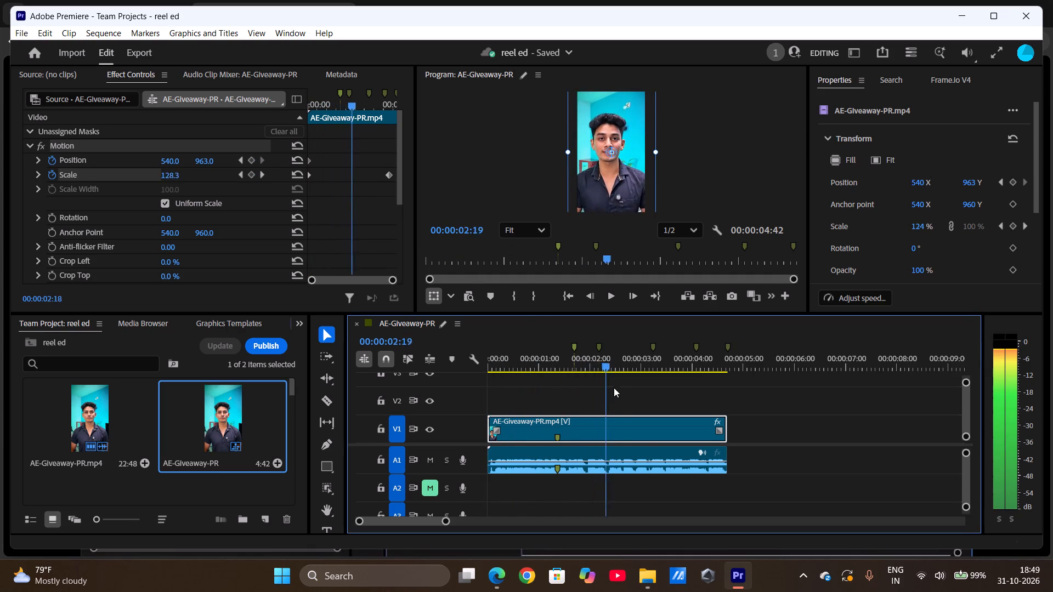
left_click_drag(614, 388, 632, 395)
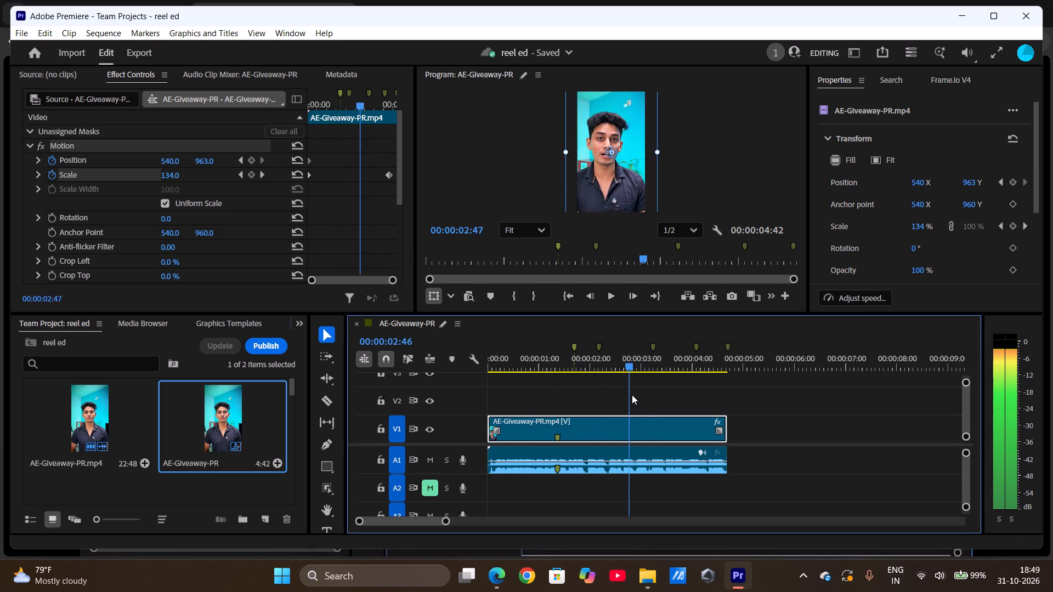
left_click_drag(632, 395, 689, 399)
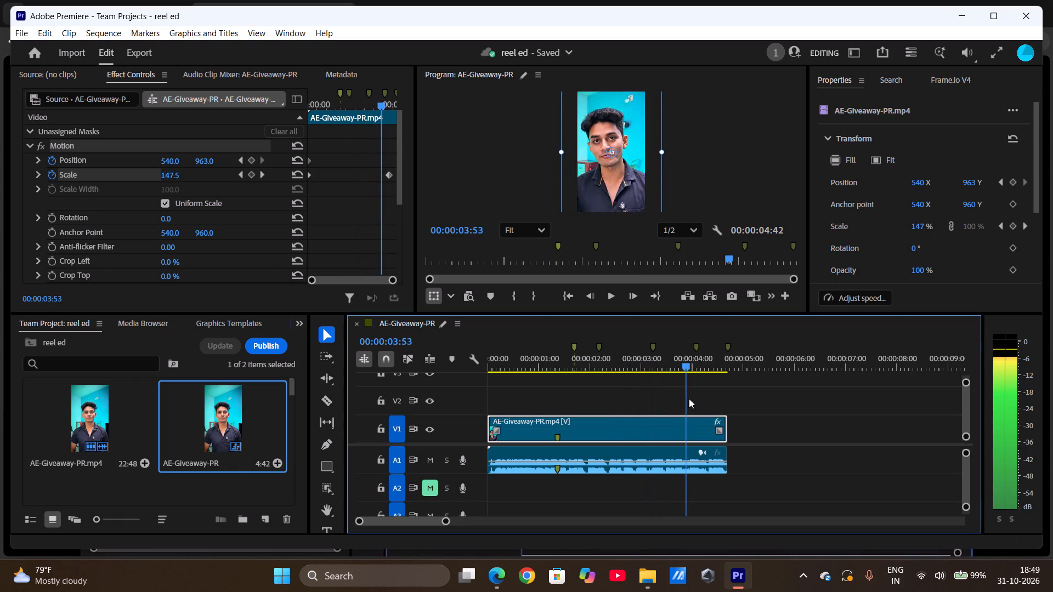
left_click_drag(689, 399, 673, 401)
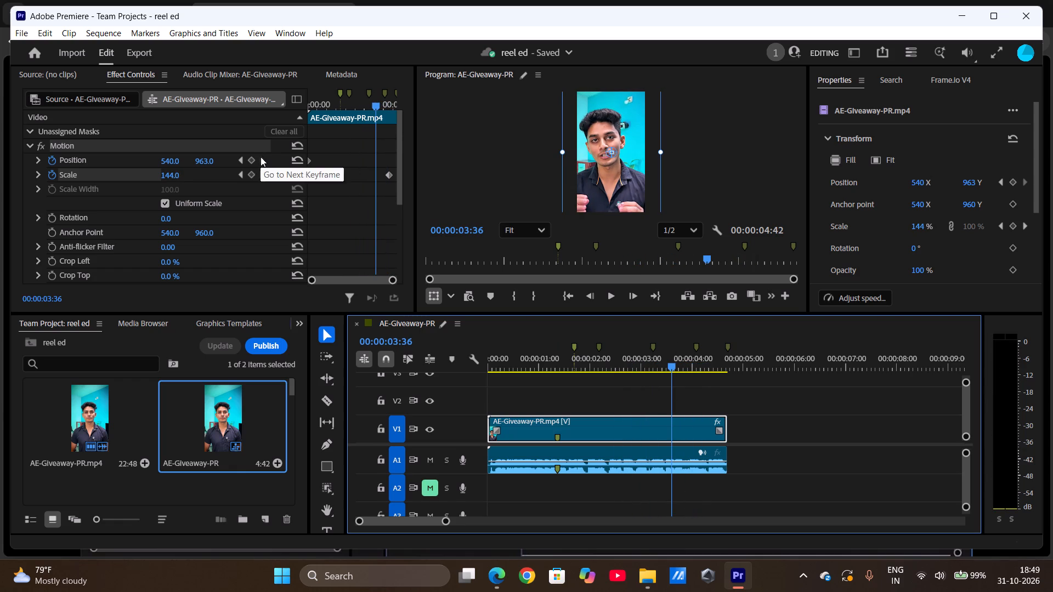
left_click_drag(201, 158, 216, 157)
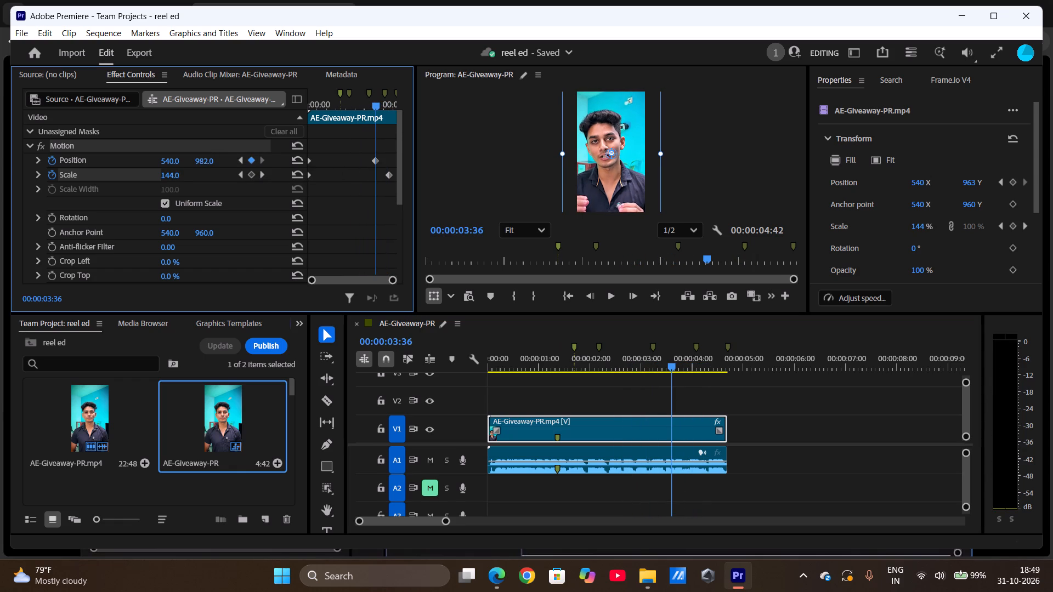
left_click_drag(216, 157, 79, 141)
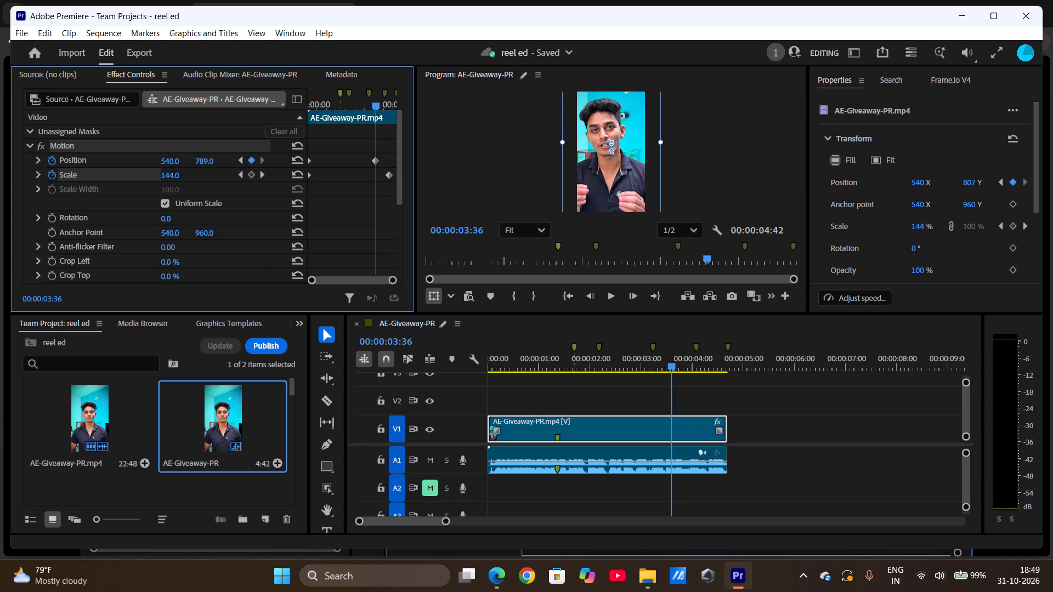
left_click_drag(79, 141, 208, 181)
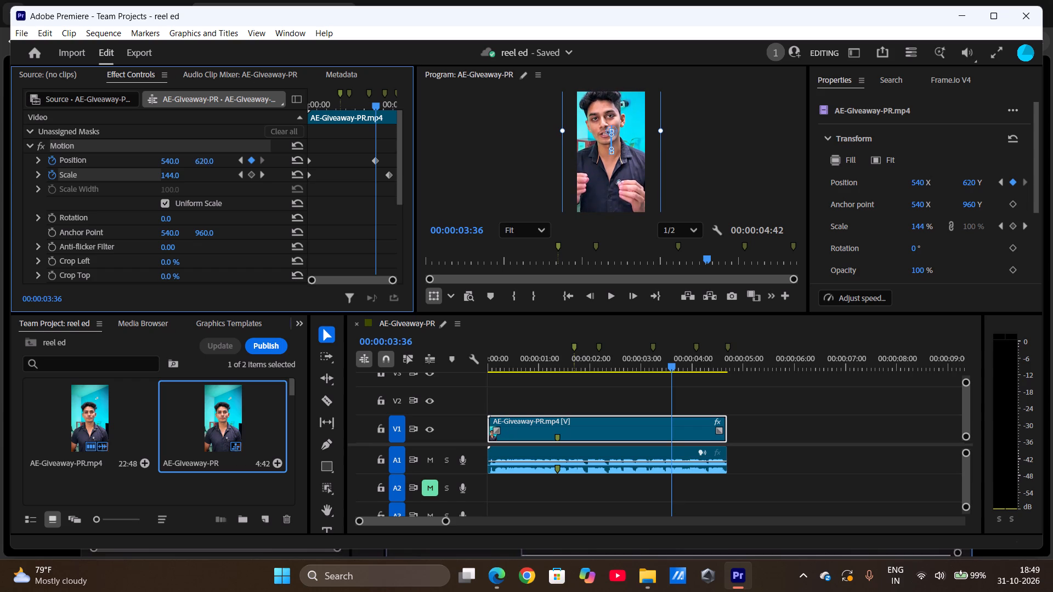
left_click_drag(208, 181, 282, 178)
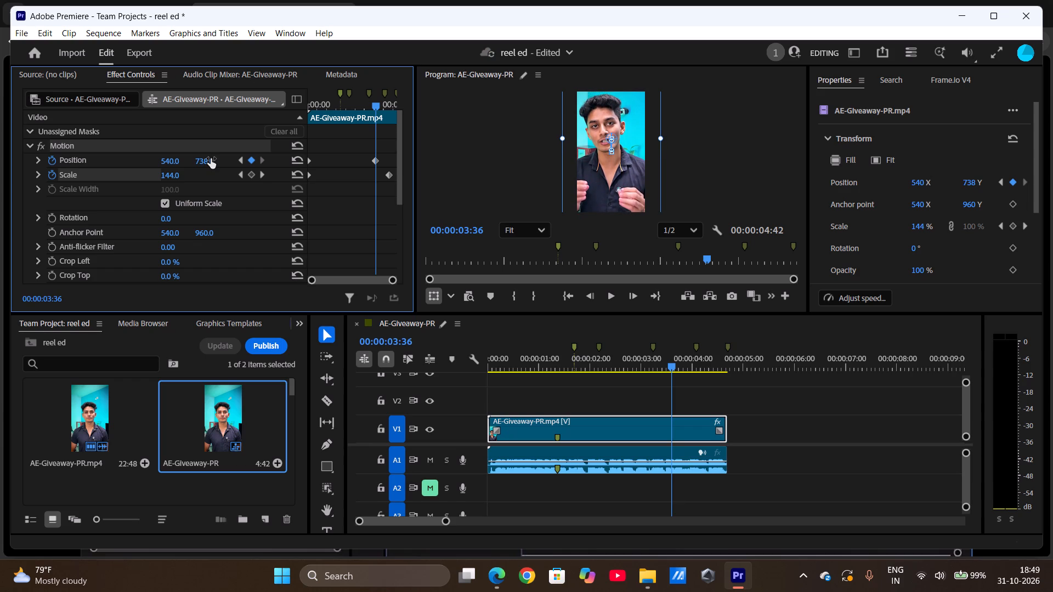
Play the sequence from its start to review the combined Scale and Position animation.
left_click(565, 295)
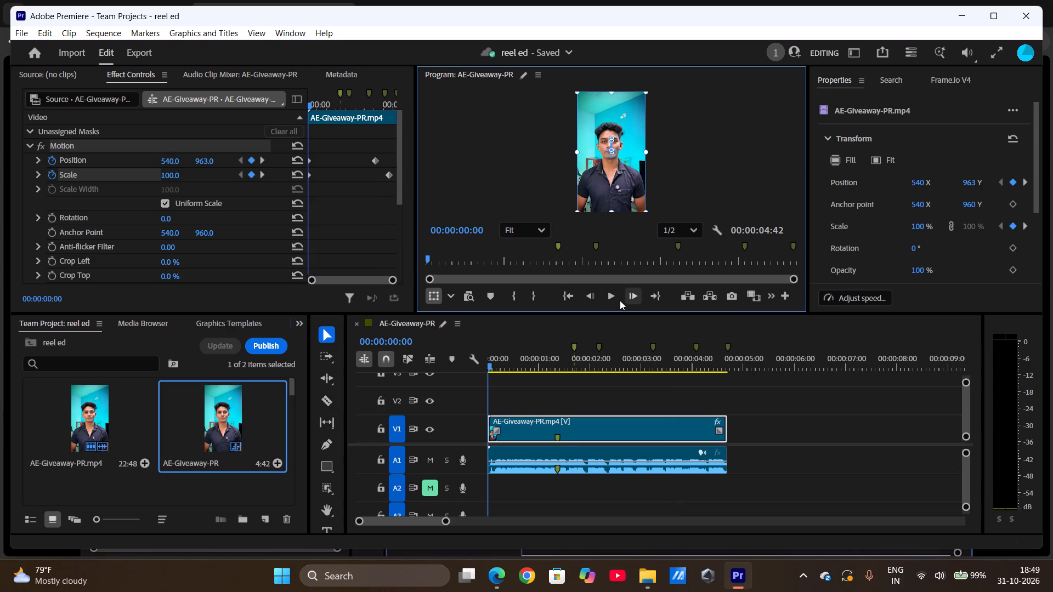
left_click(608, 297)
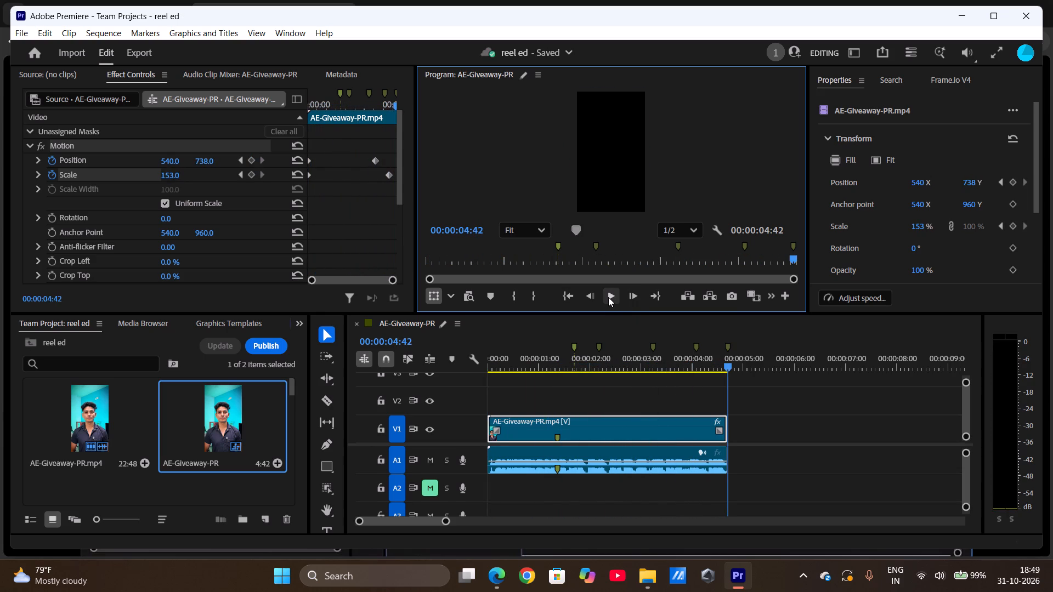
left_click(608, 299)
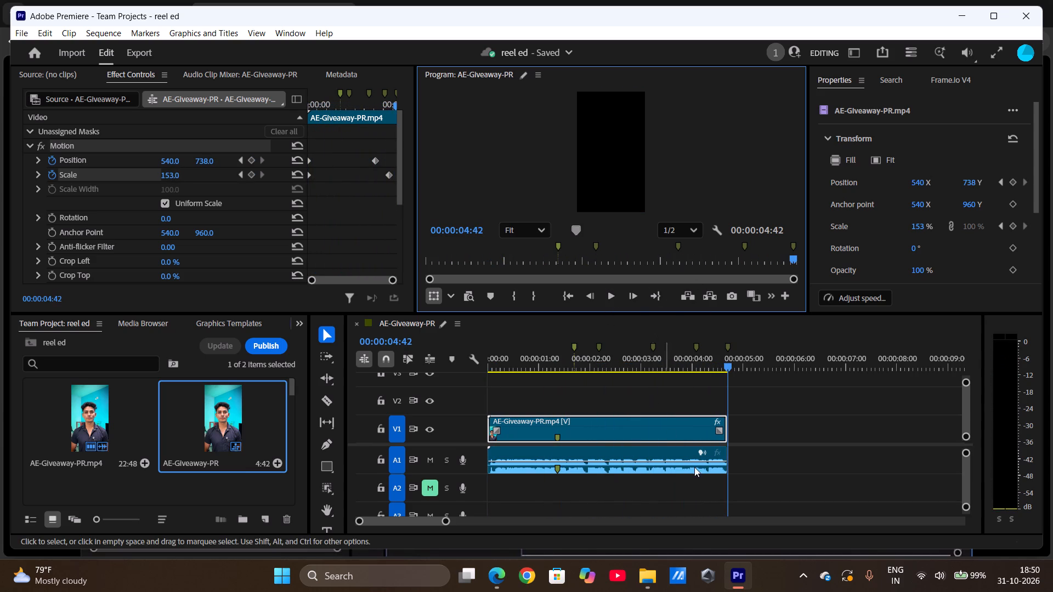
Switch to the Edge browser window showing the PWThor video editing lesson.
left_click(569, 524)
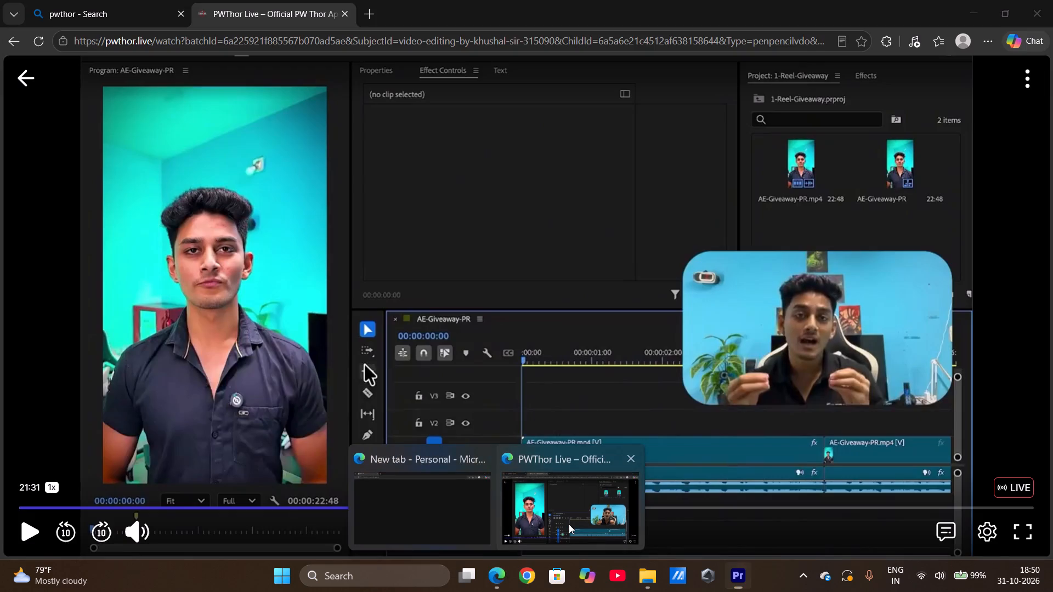
Skim the lesson forward from 21:31 to about 24:41, examining how the money explosion overlay is chosen and placed above the clip.
left_click(15, 531)
left_click(22, 534)
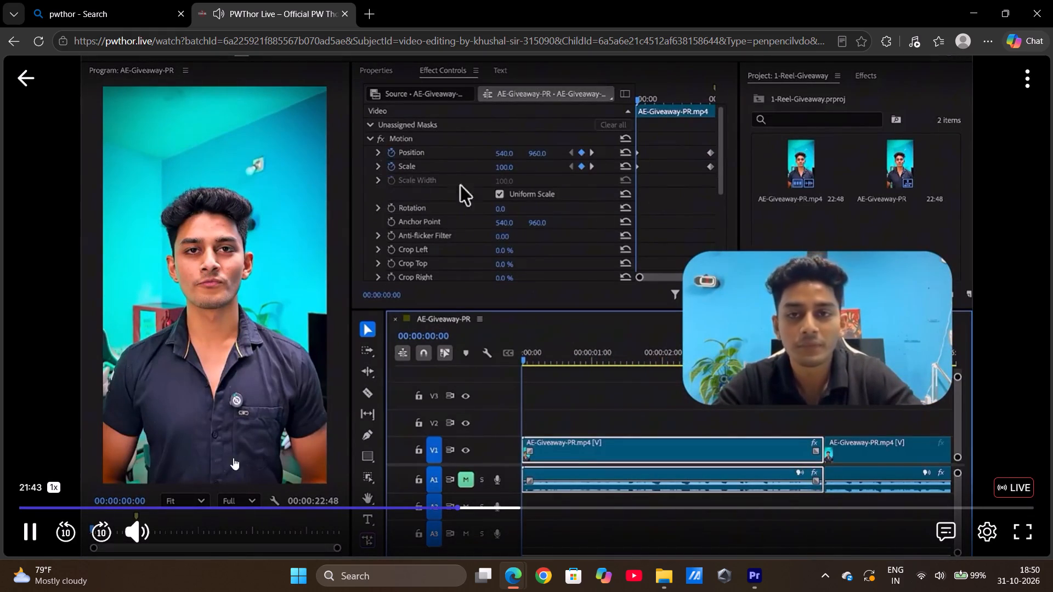
left_click(101, 533)
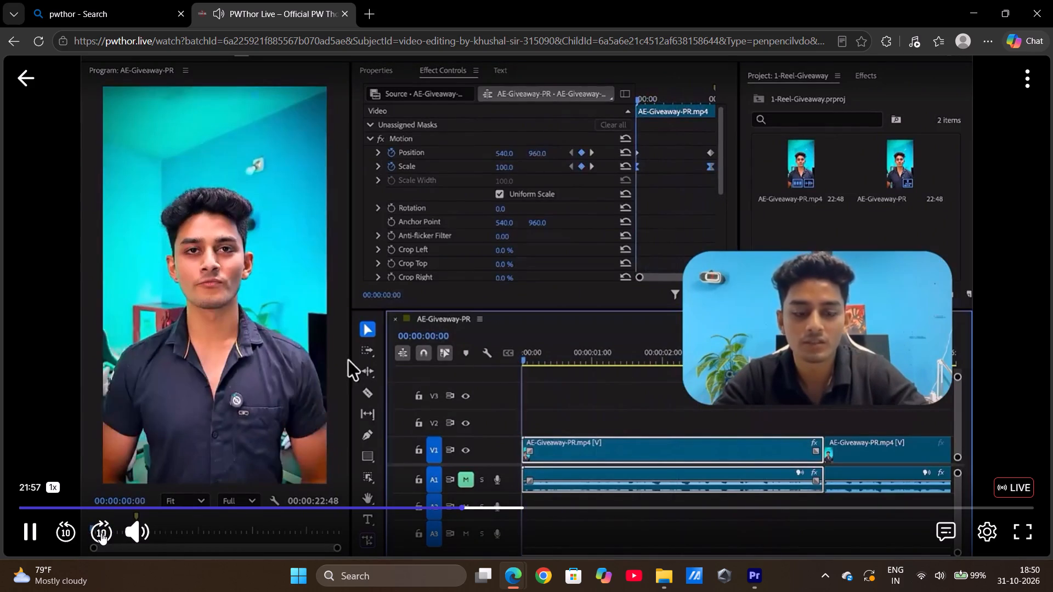
left_click(101, 533)
left_click(101, 533)
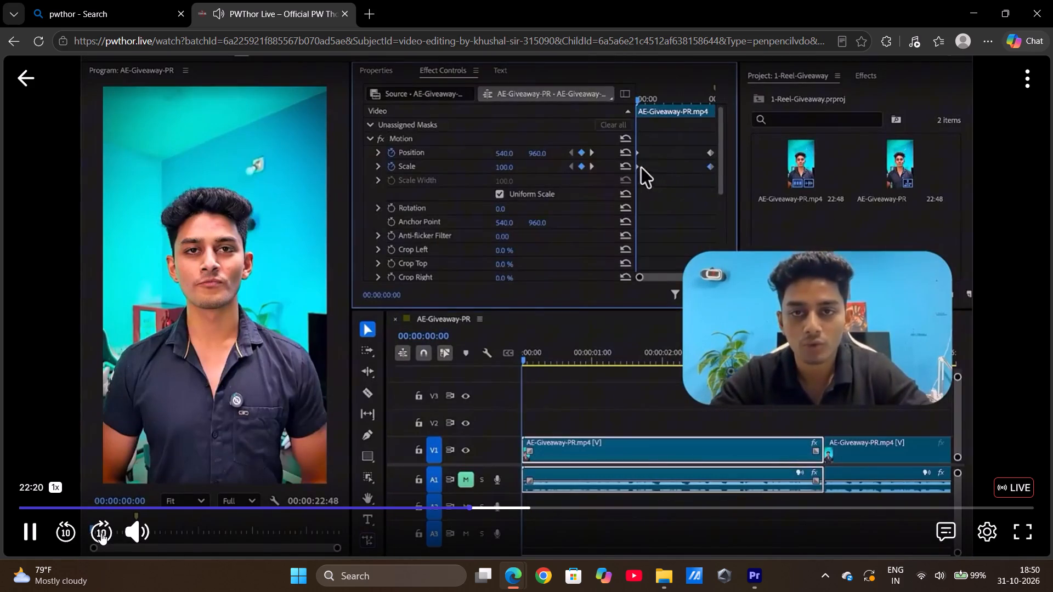
left_click(101, 533)
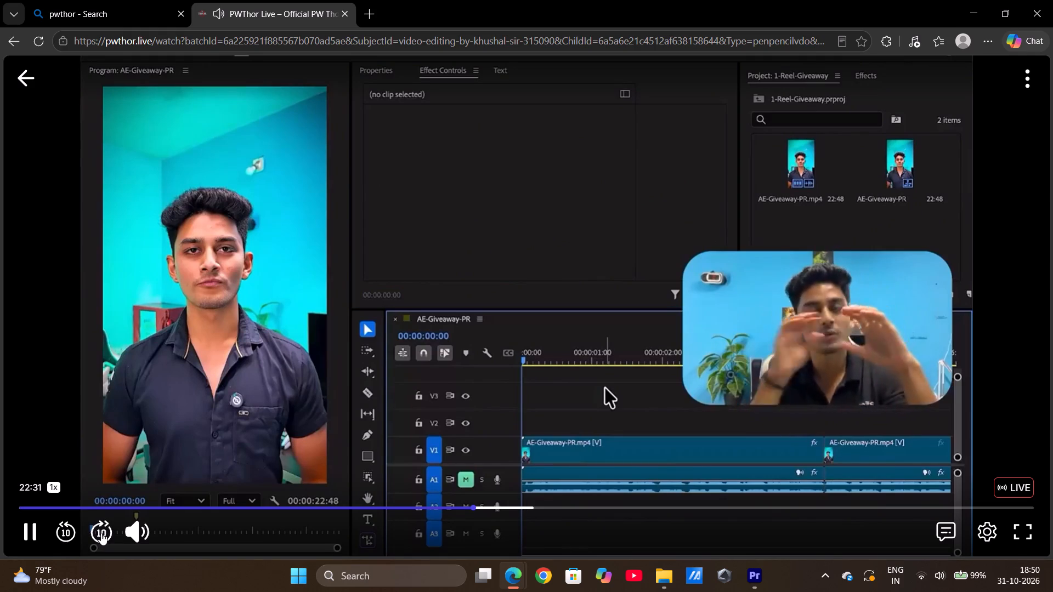
left_click(101, 533)
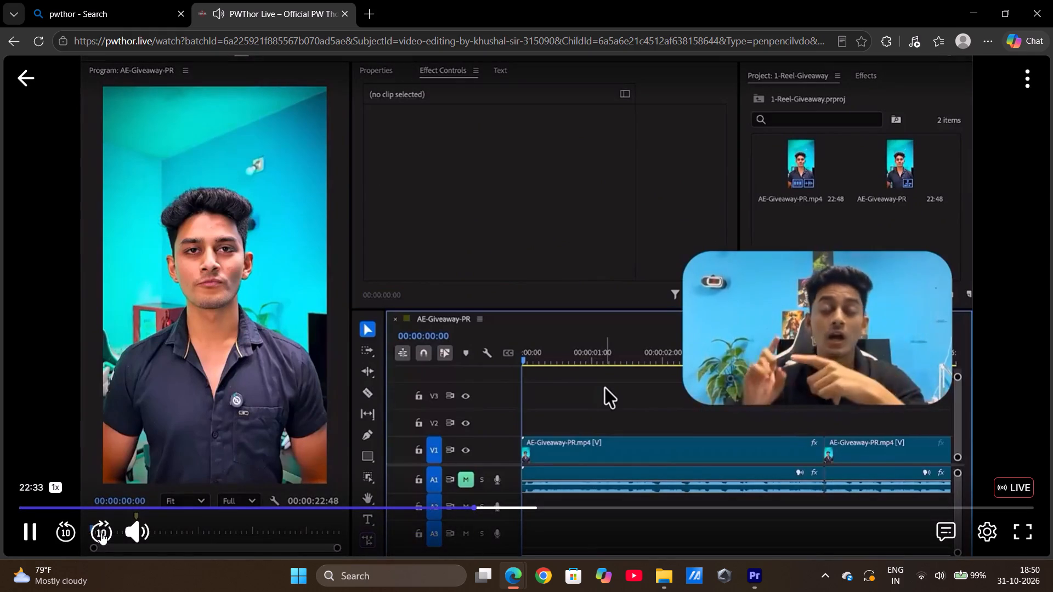
left_click(101, 533)
left_click(101, 533)
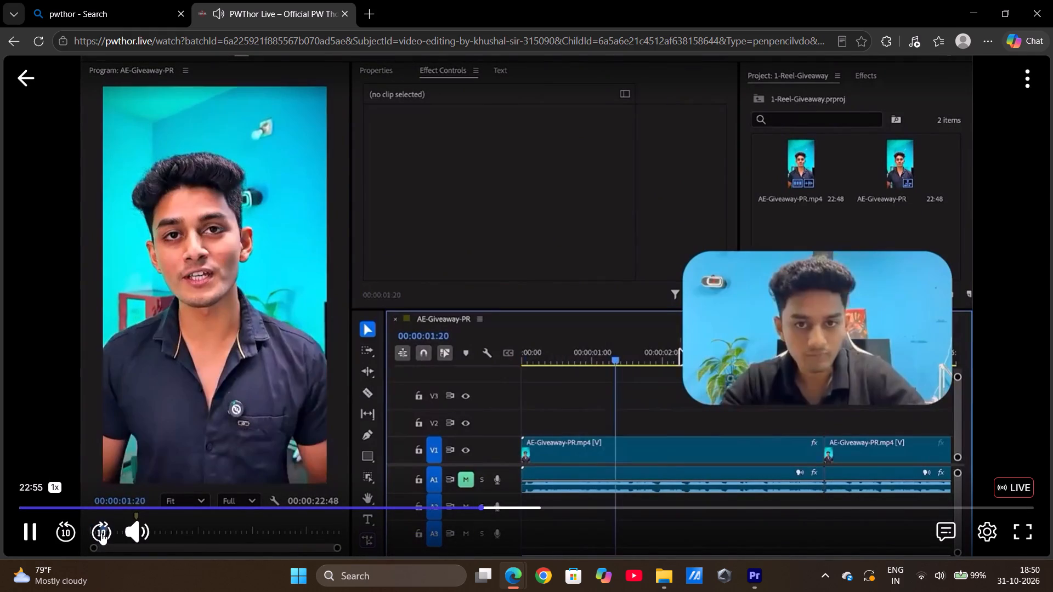
left_click(101, 533)
left_click(101, 533)
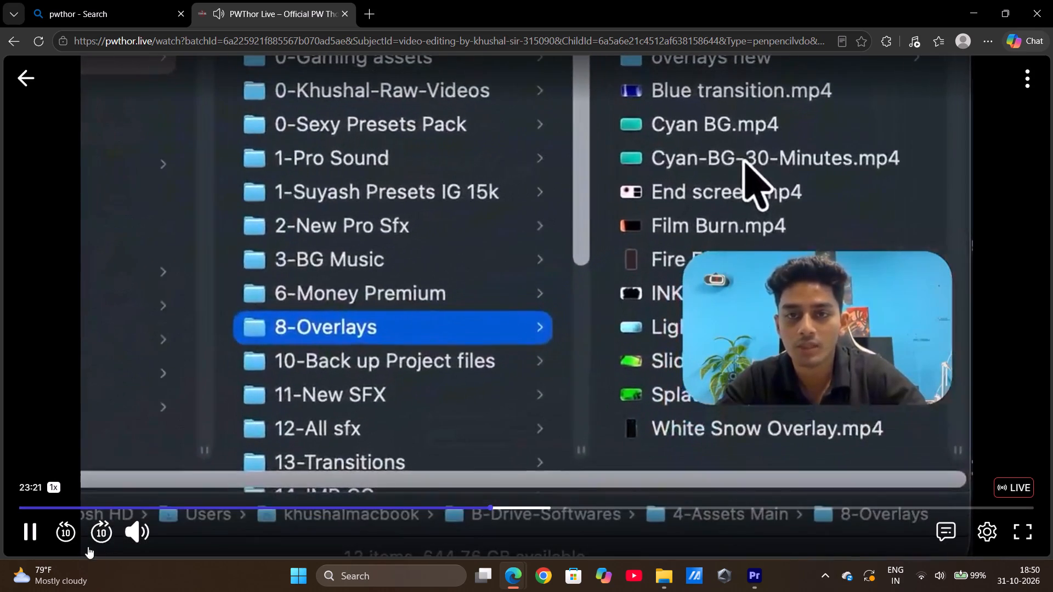
left_click(103, 533)
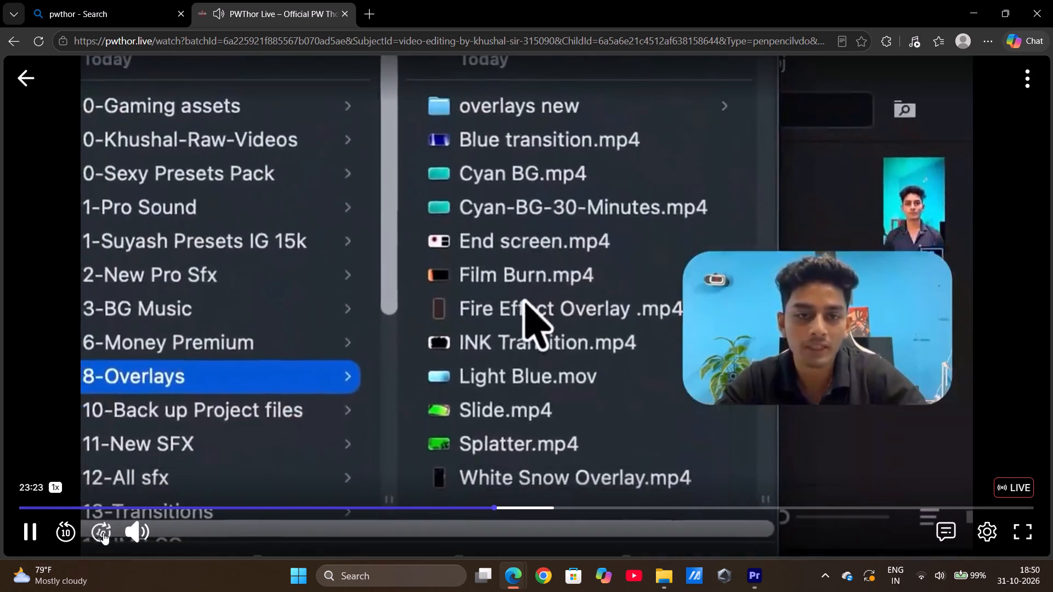
left_click(103, 533)
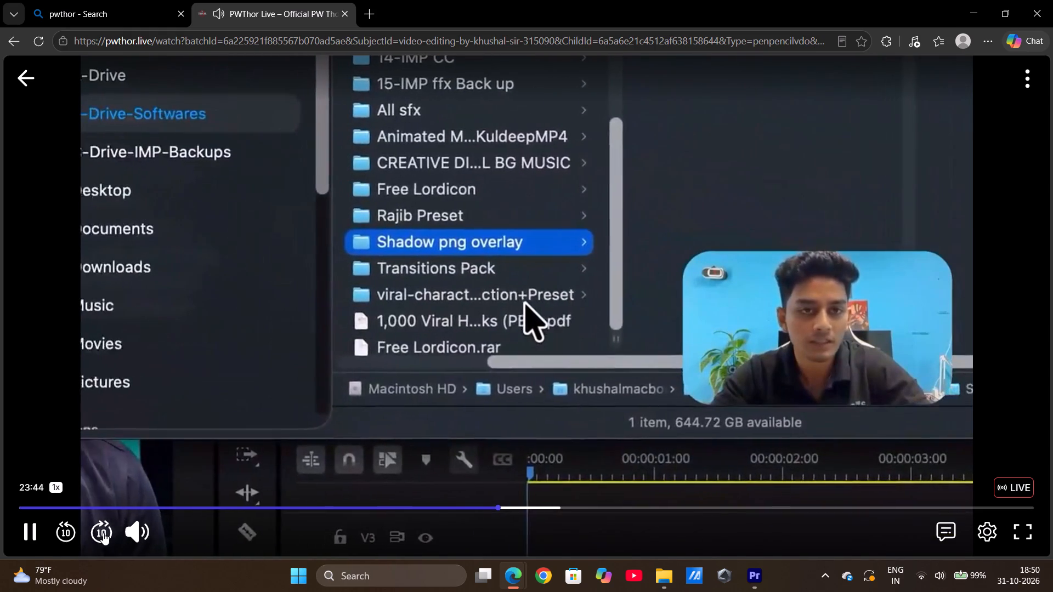
left_click(103, 533)
left_click(103, 533)
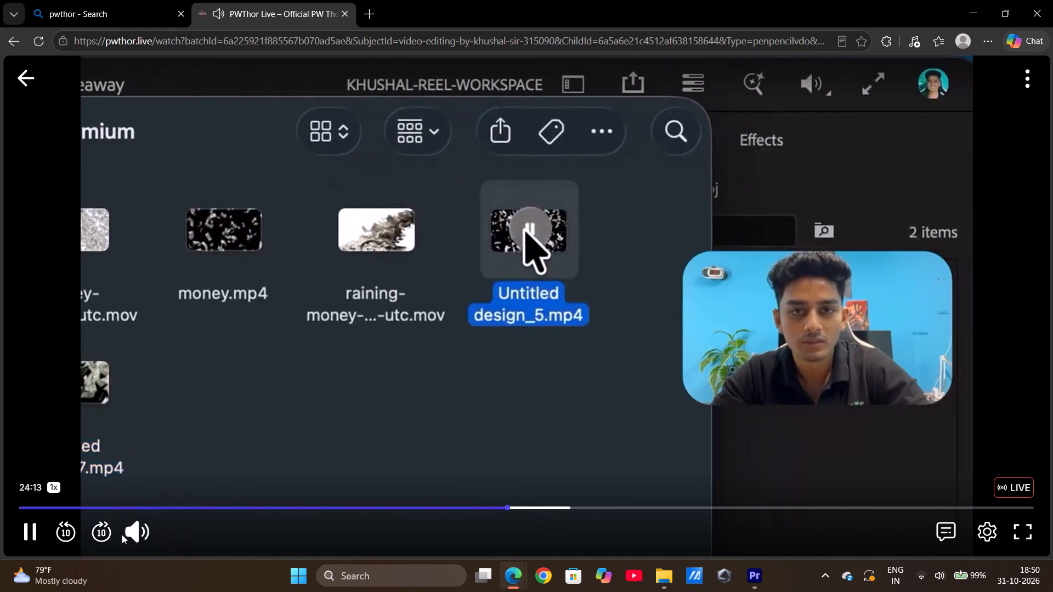
double_click(103, 531)
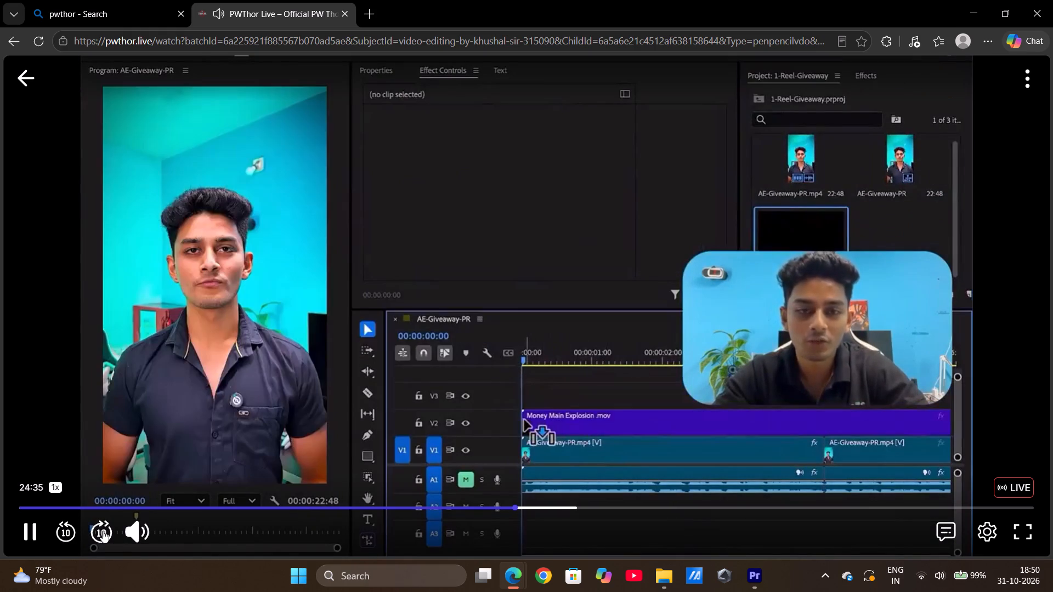
left_click(37, 531)
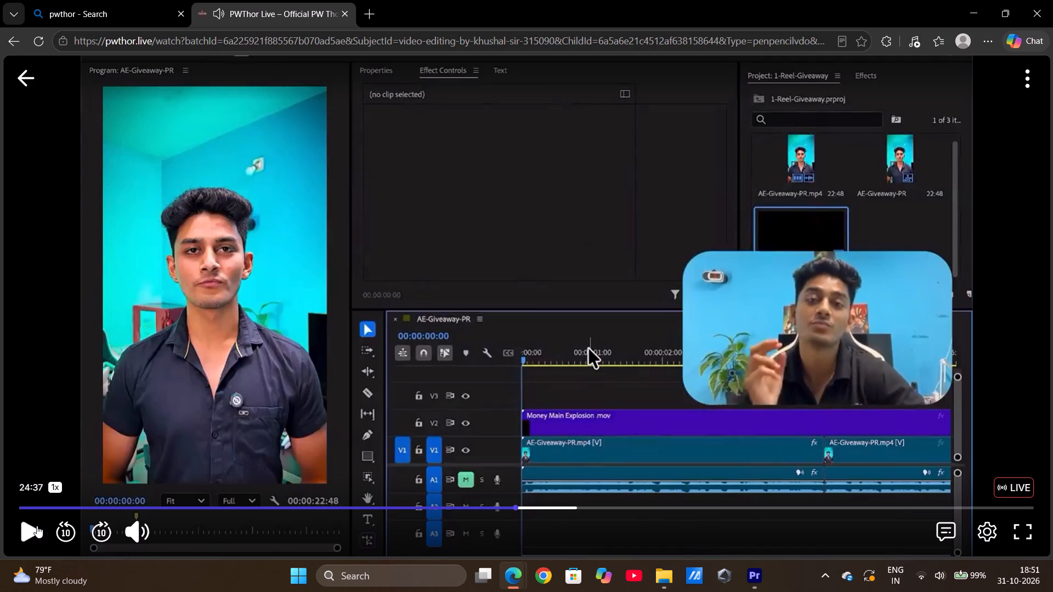
left_click(29, 527)
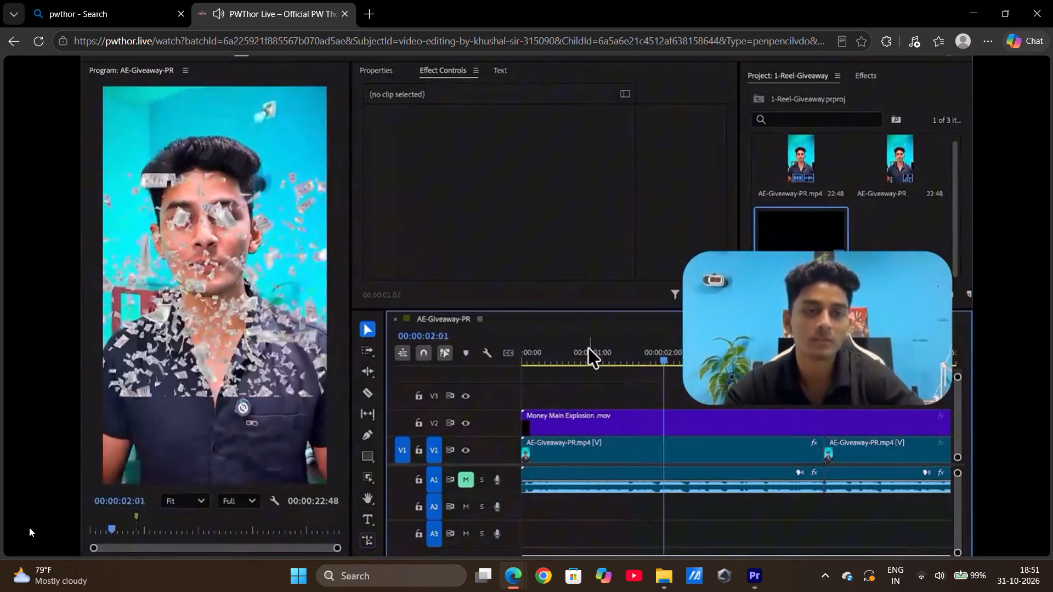
left_click(27, 529)
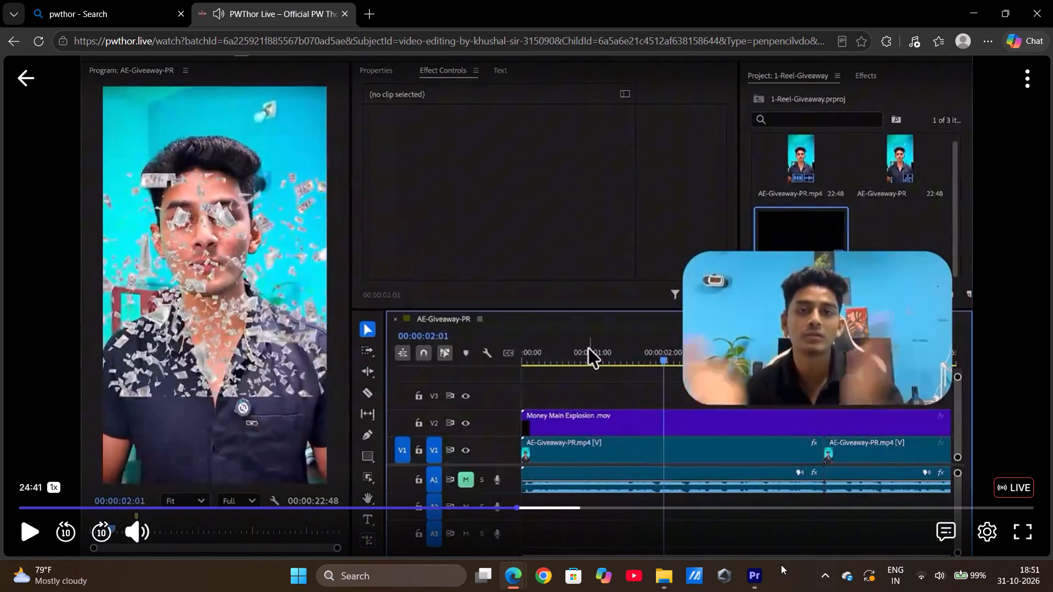
Switch to Premiere and import 208082.mp4 from the Mobile Devices folder in Downloads into the reel ed project.
left_click(752, 522)
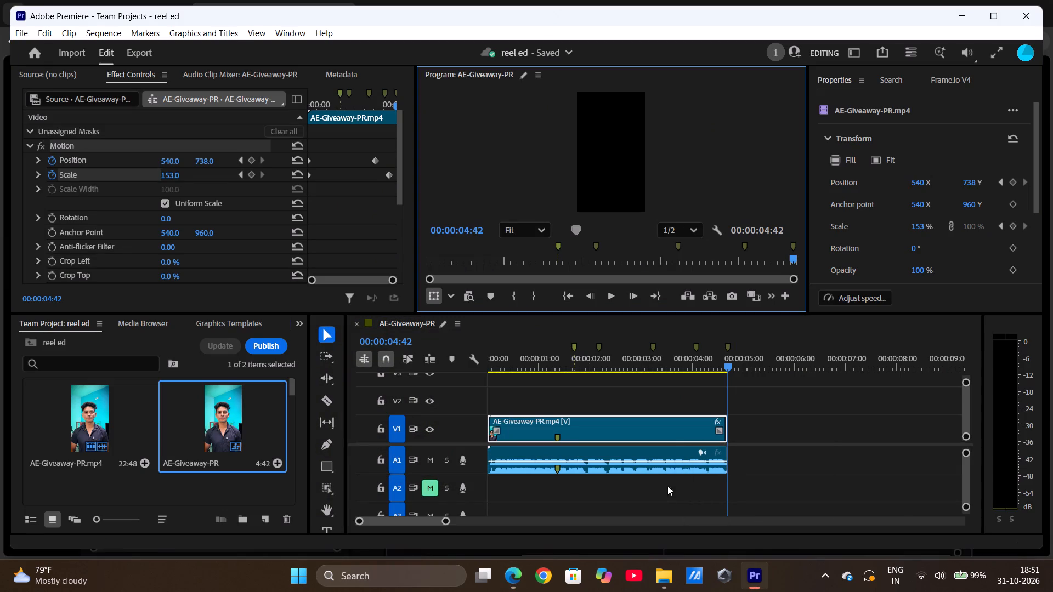
left_click(276, 482)
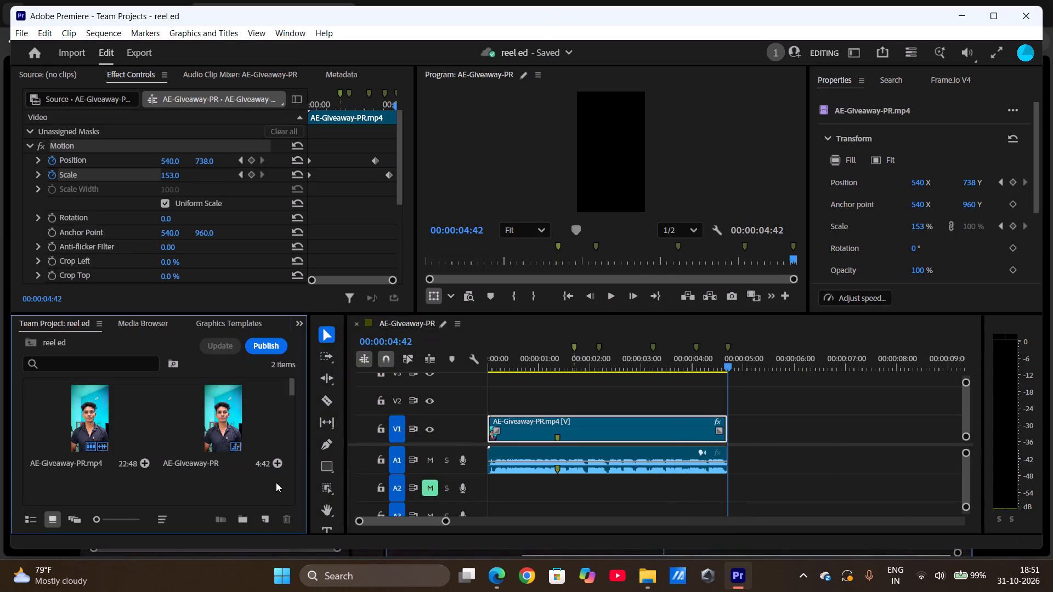
key("ctrl+u")
key("ctrl+i")
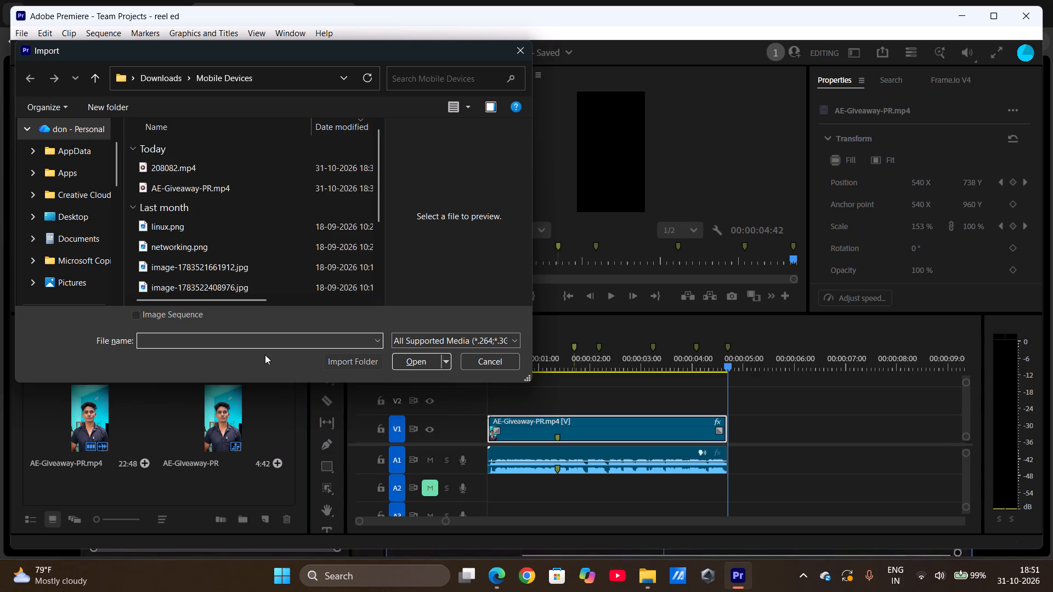
left_click(188, 167)
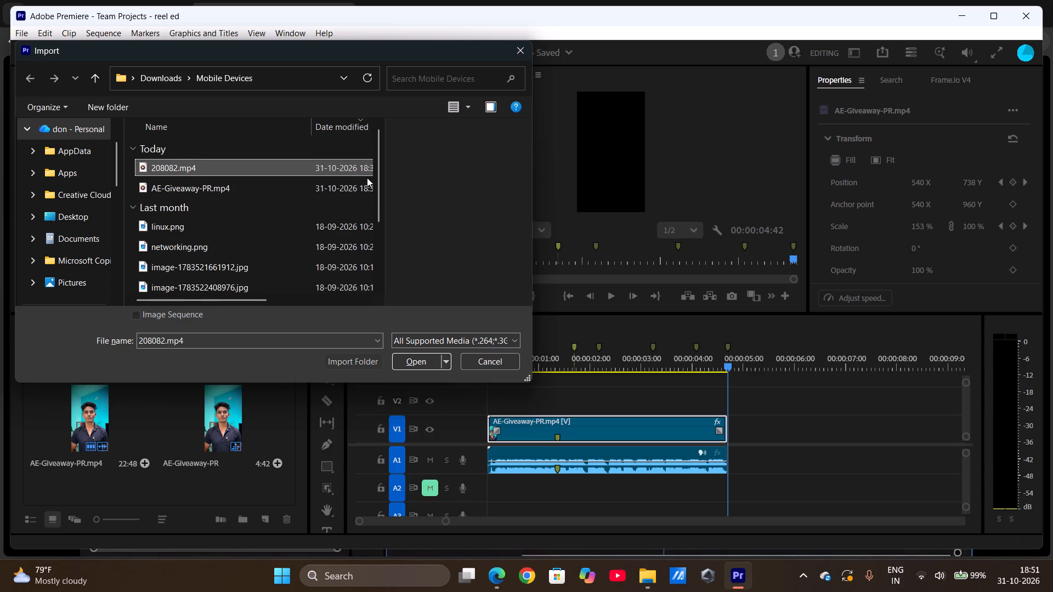
left_click(415, 367)
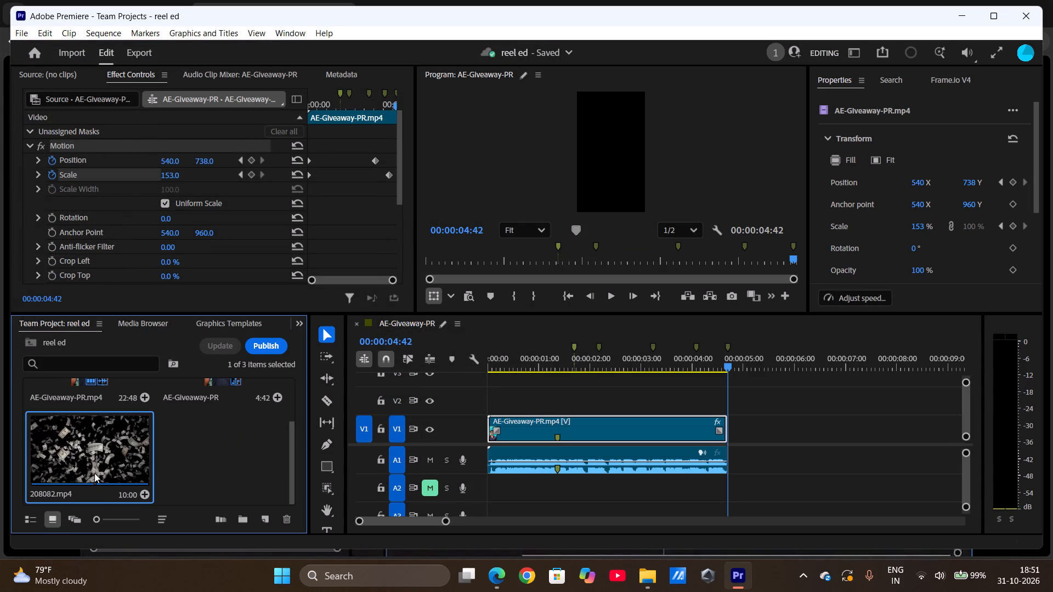
Place 208082.mp4 on track V2 at the start of the sequence, above the AE-Giveaway-PR.mp4 clip.
left_click_drag(94, 473, 486, 395)
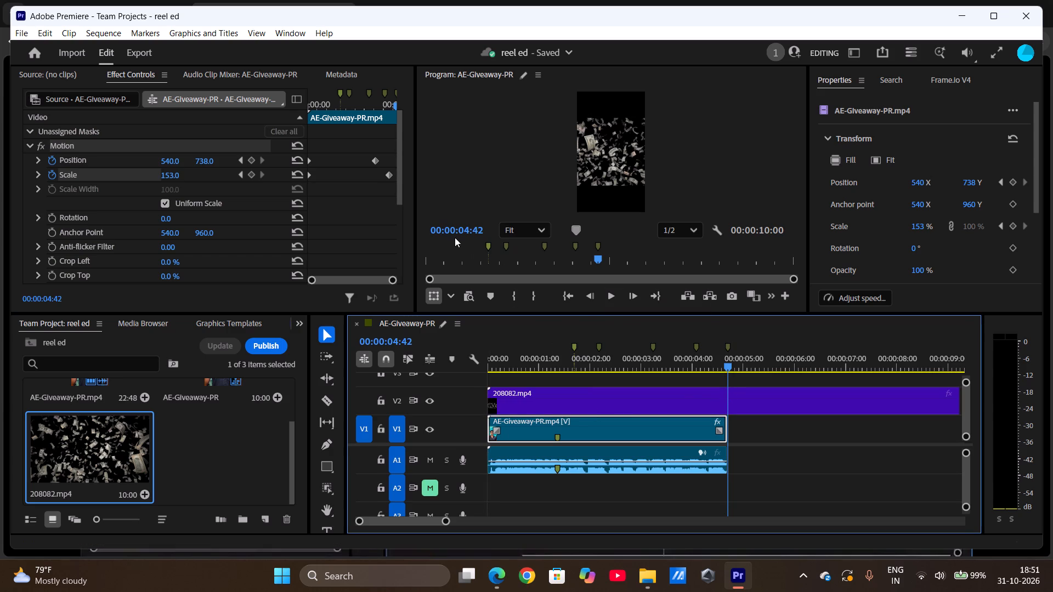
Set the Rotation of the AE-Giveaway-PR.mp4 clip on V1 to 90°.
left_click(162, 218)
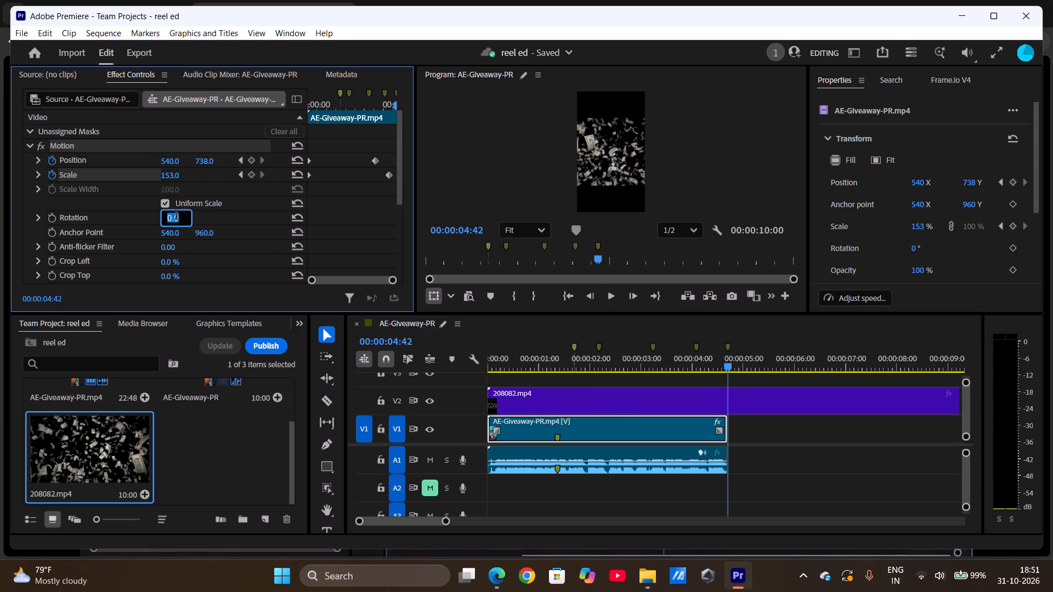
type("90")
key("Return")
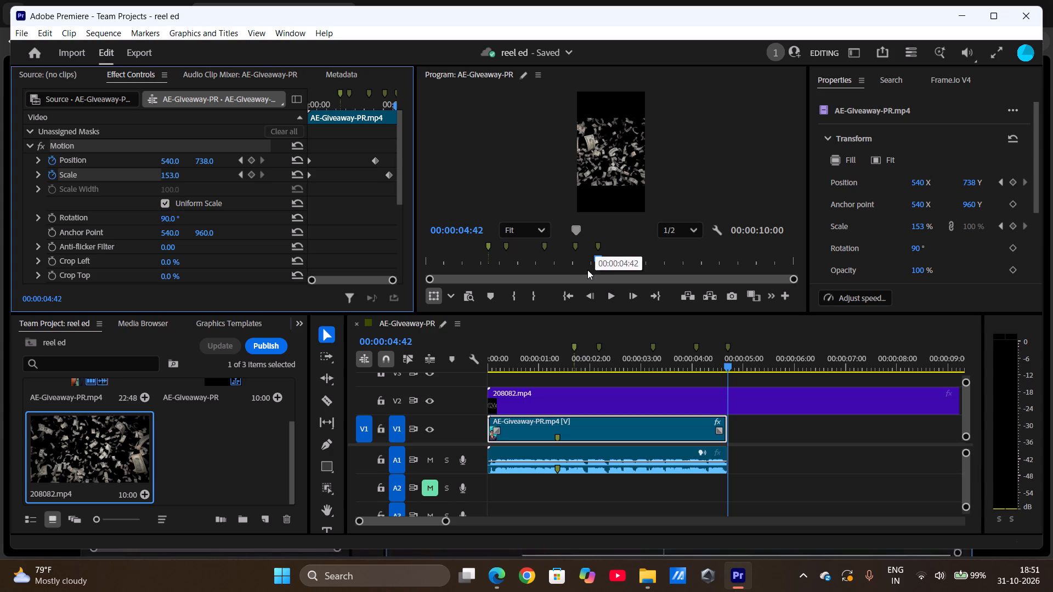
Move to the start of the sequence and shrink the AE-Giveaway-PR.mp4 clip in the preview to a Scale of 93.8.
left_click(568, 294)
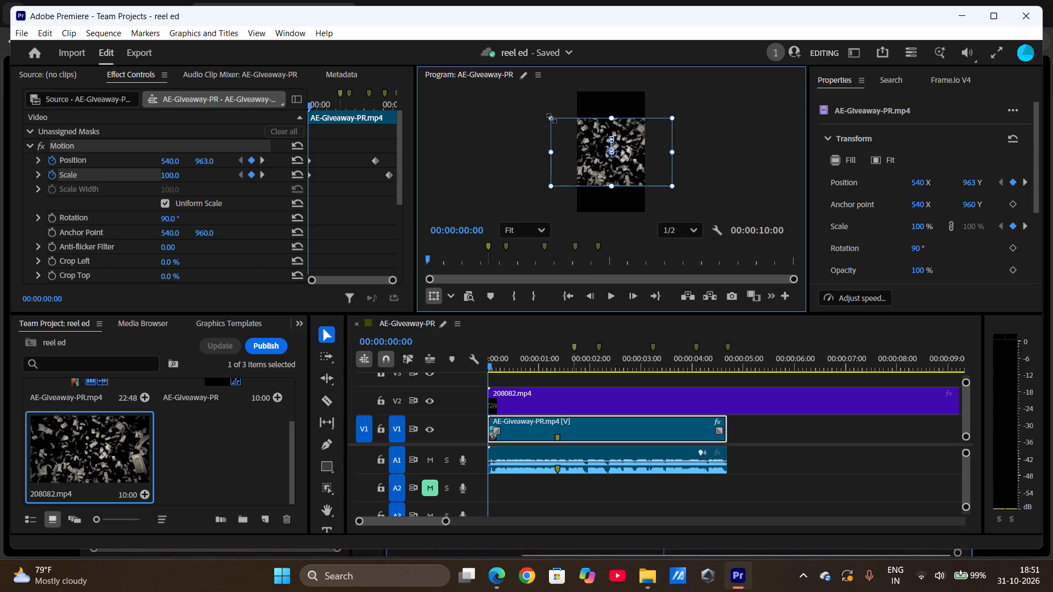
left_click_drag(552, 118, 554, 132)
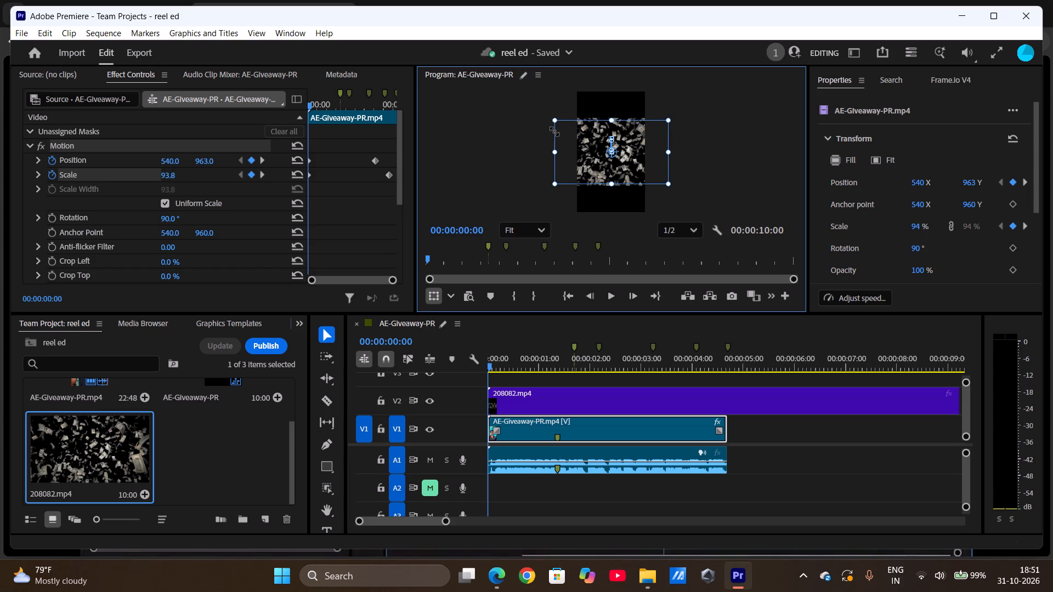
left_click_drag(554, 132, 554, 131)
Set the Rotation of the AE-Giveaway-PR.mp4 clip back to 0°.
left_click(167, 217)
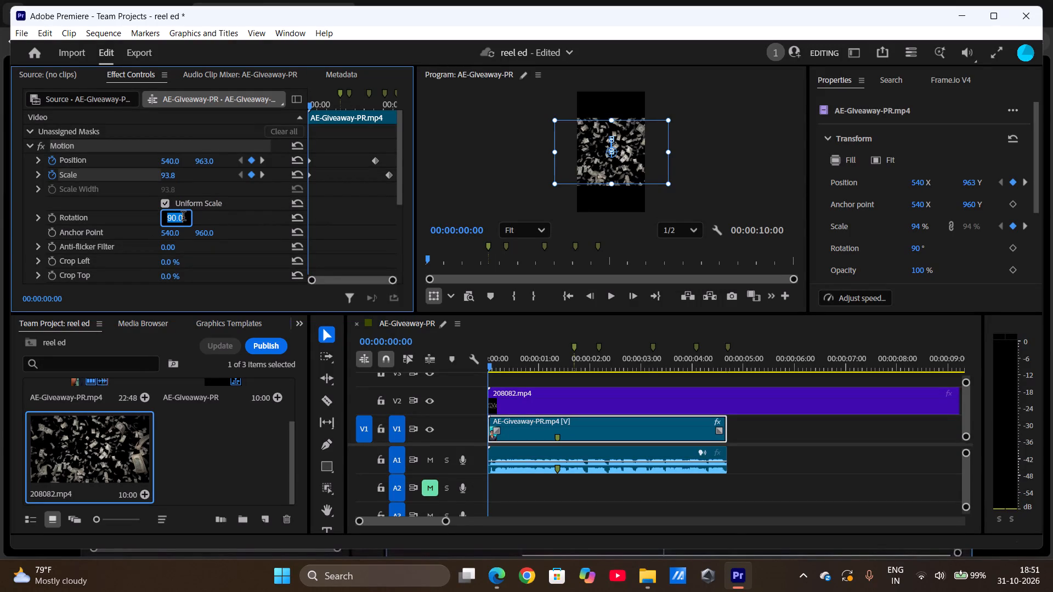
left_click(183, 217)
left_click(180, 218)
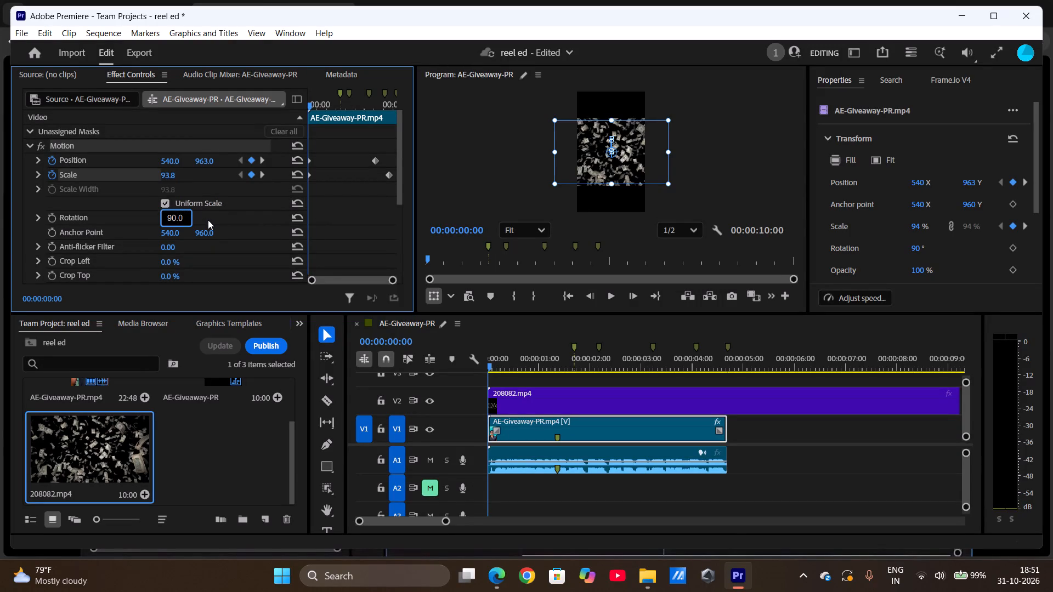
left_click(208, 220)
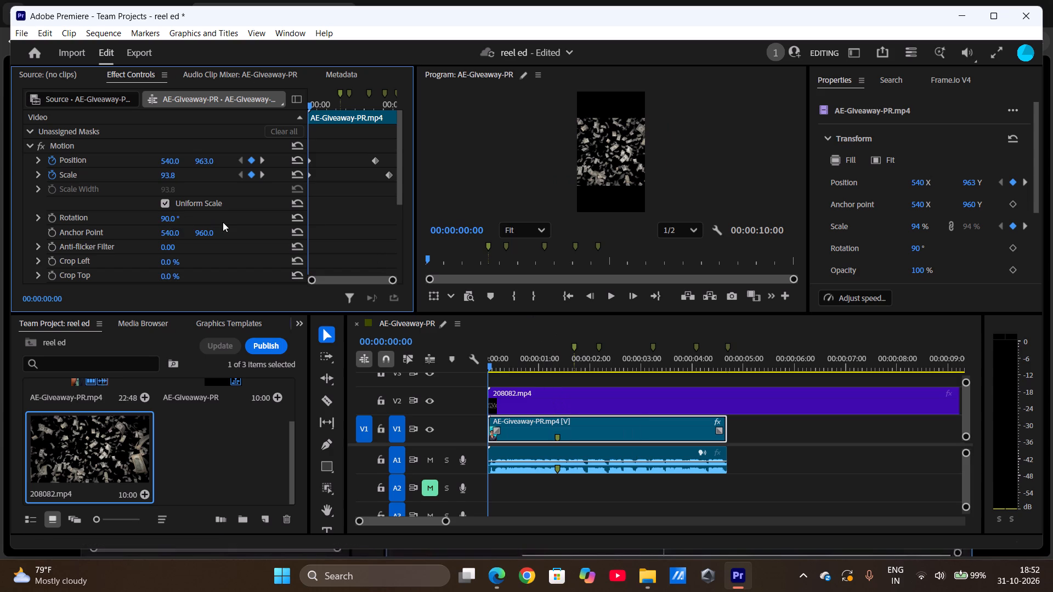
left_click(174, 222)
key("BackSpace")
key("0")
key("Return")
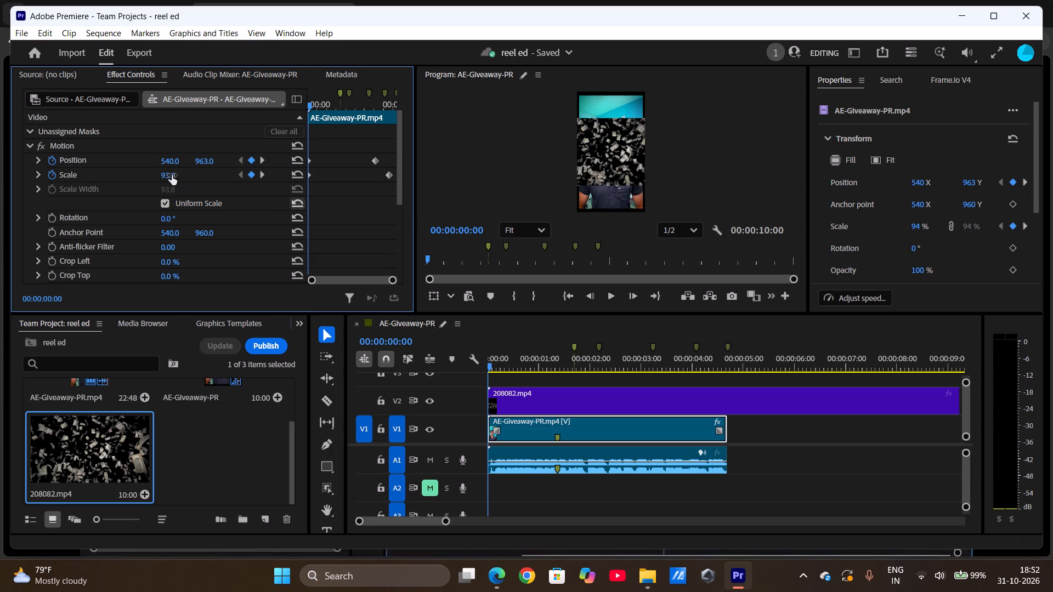
Raise the Scale keyframe of the AE-Giveaway-PR.mp4 clip at the start of the sequence to 100.8.
left_click_drag(167, 175, 173, 174)
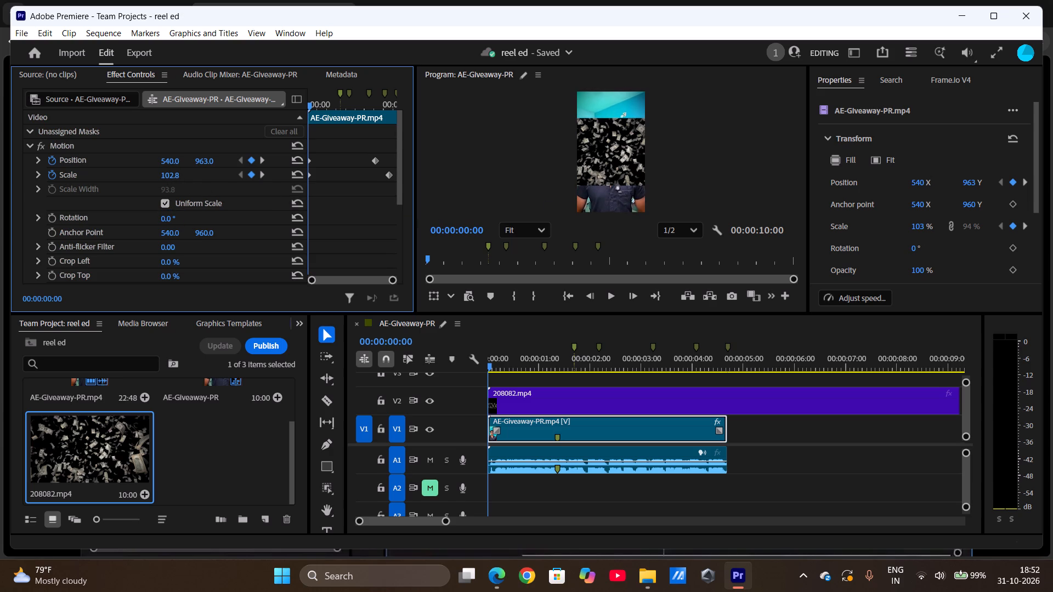
left_click_drag(173, 174, 174, 174)
left_click_drag(174, 174, 173, 175)
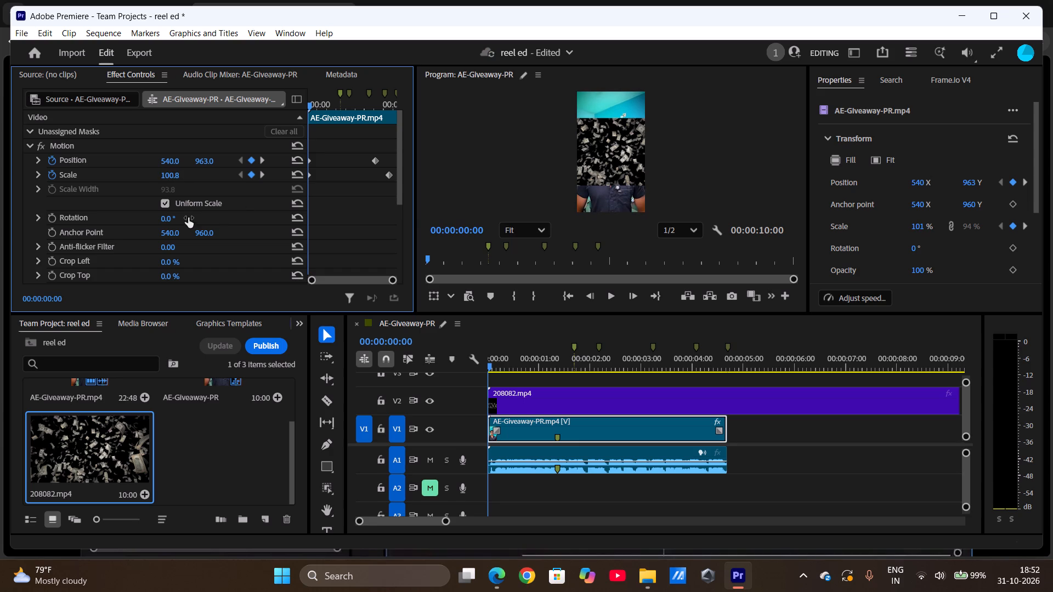
Set the Rotation of the 208082.mp4 clip on V2 to 90° and briefly play the start of the sequence.
left_click(570, 397)
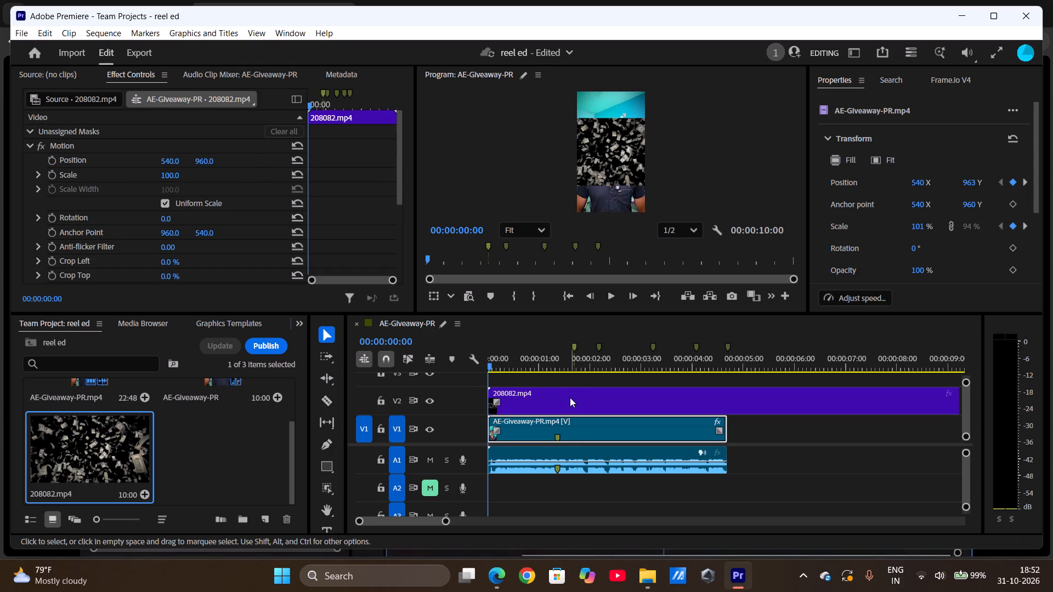
left_click(163, 220)
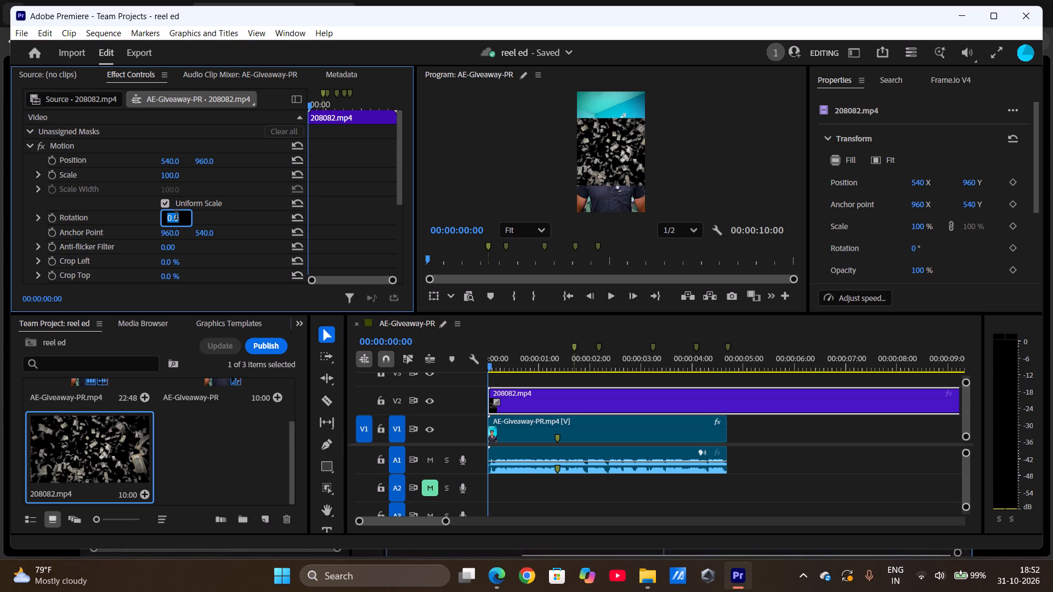
type("90")
key("Return")
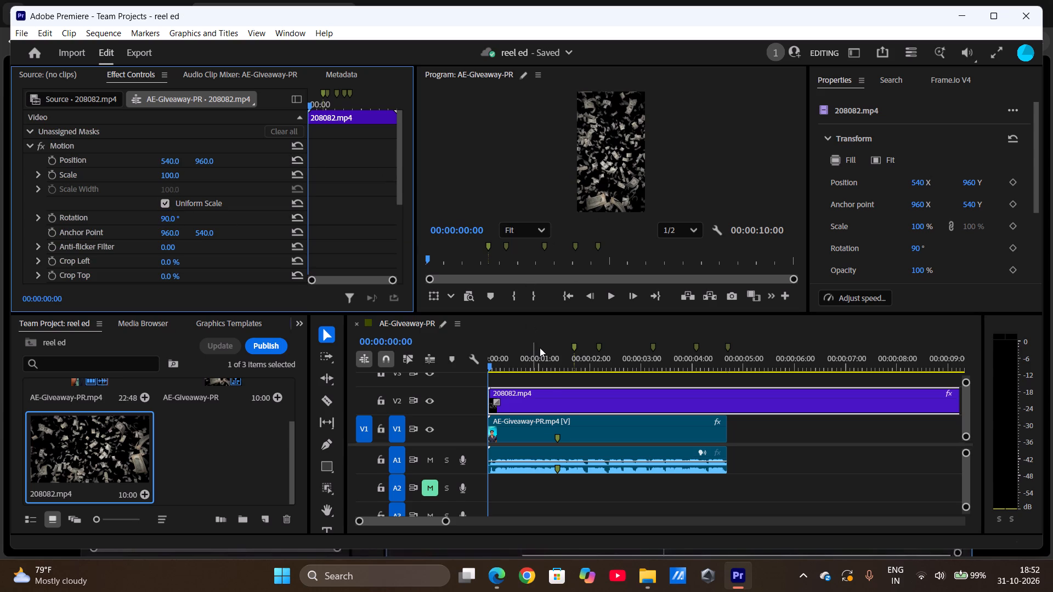
left_click(549, 391)
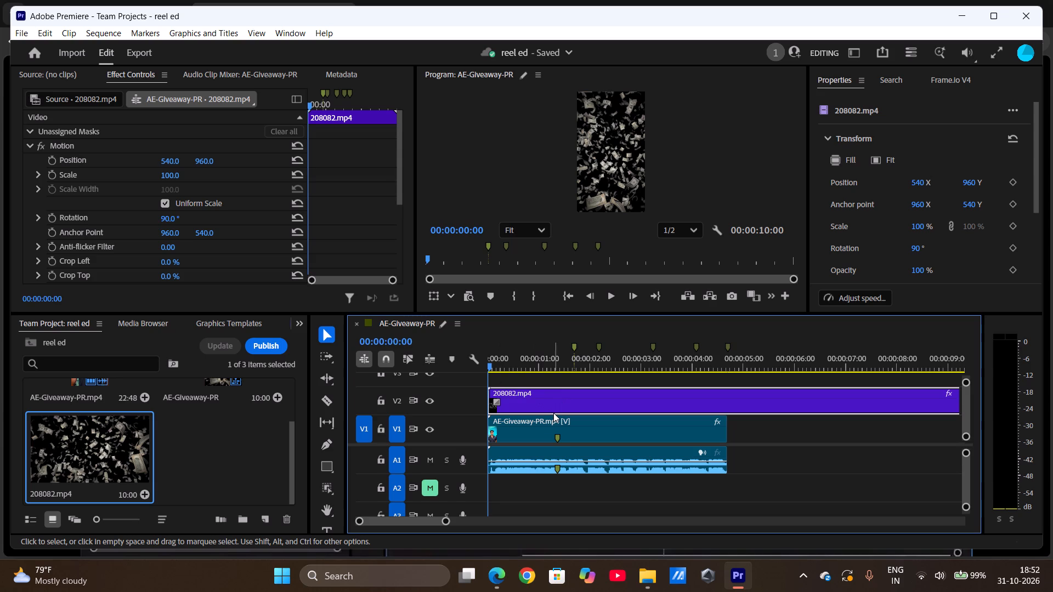
left_click(615, 293)
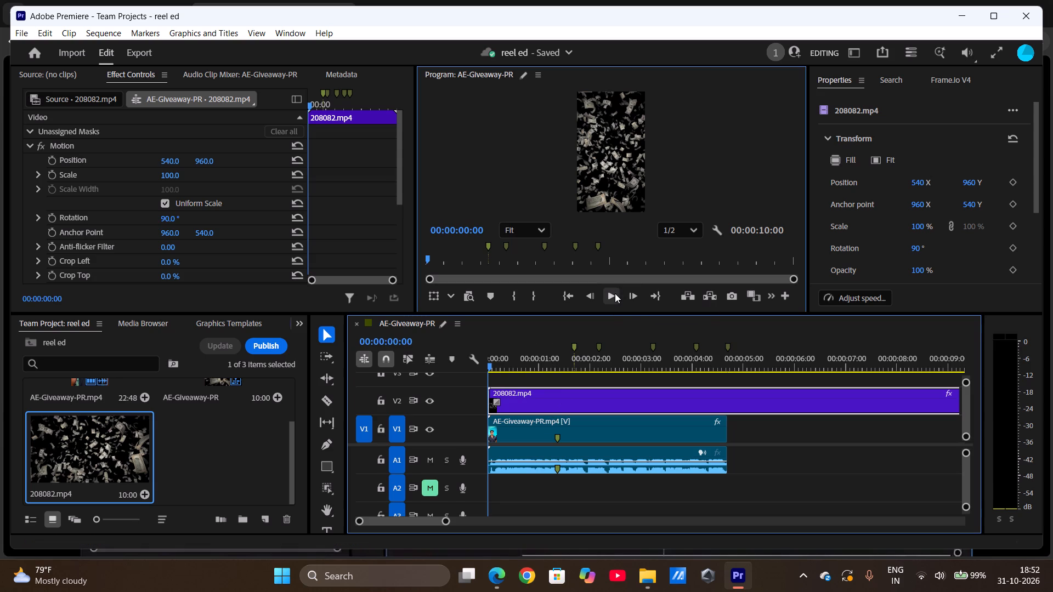
left_click(615, 293)
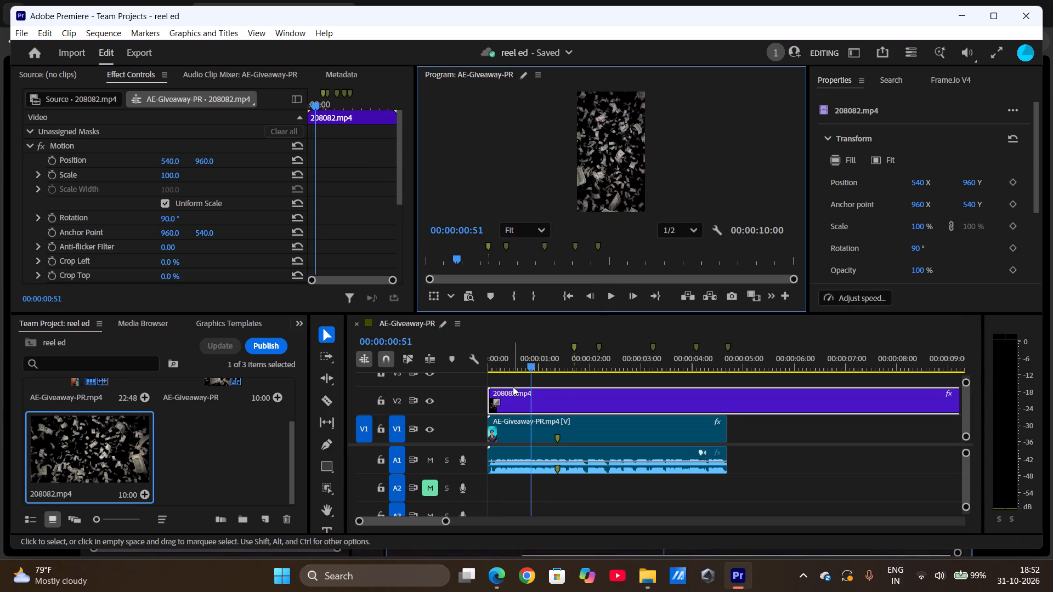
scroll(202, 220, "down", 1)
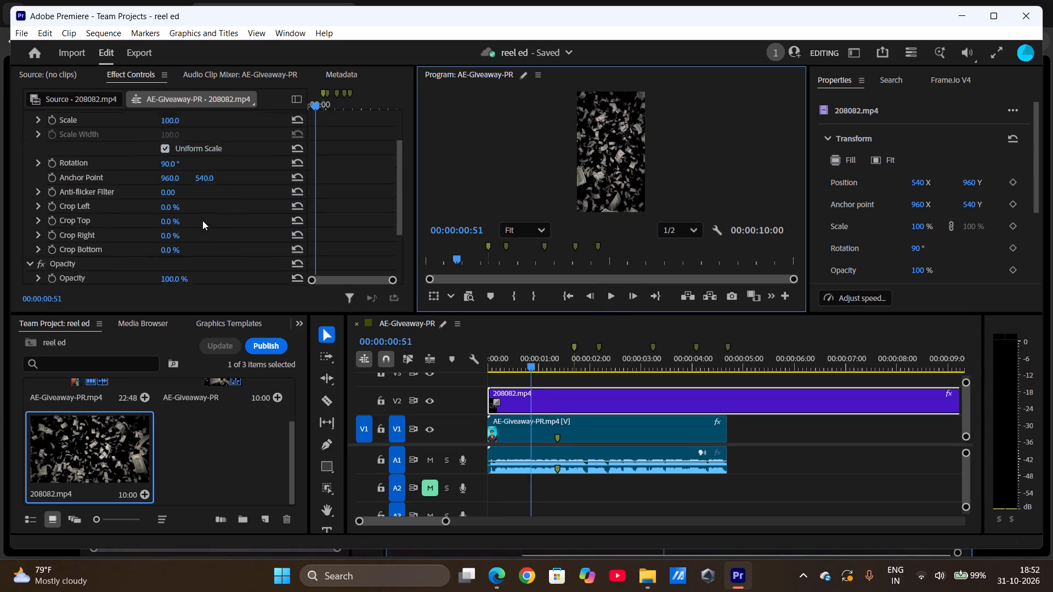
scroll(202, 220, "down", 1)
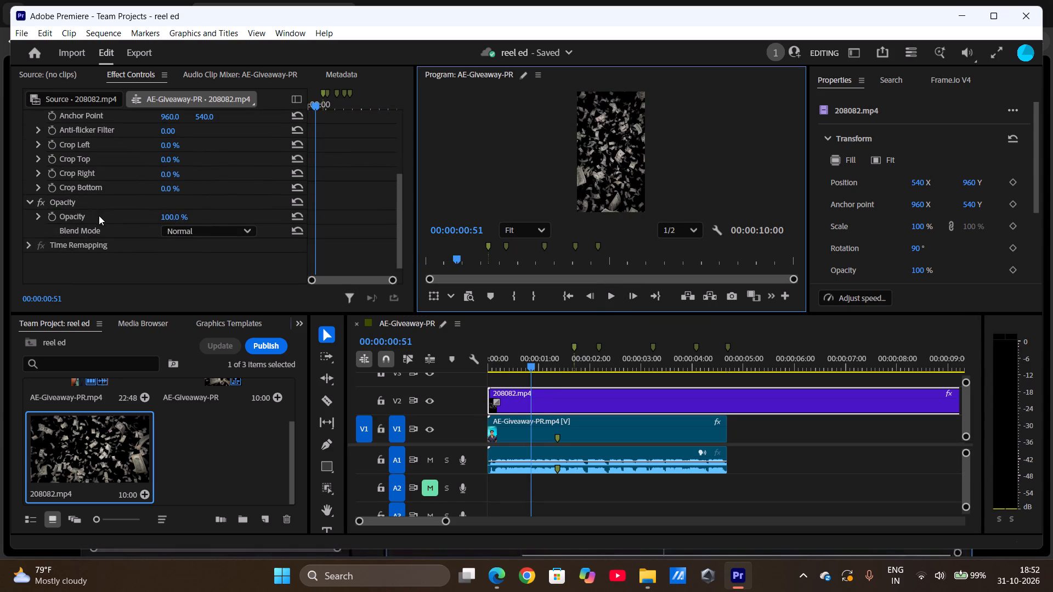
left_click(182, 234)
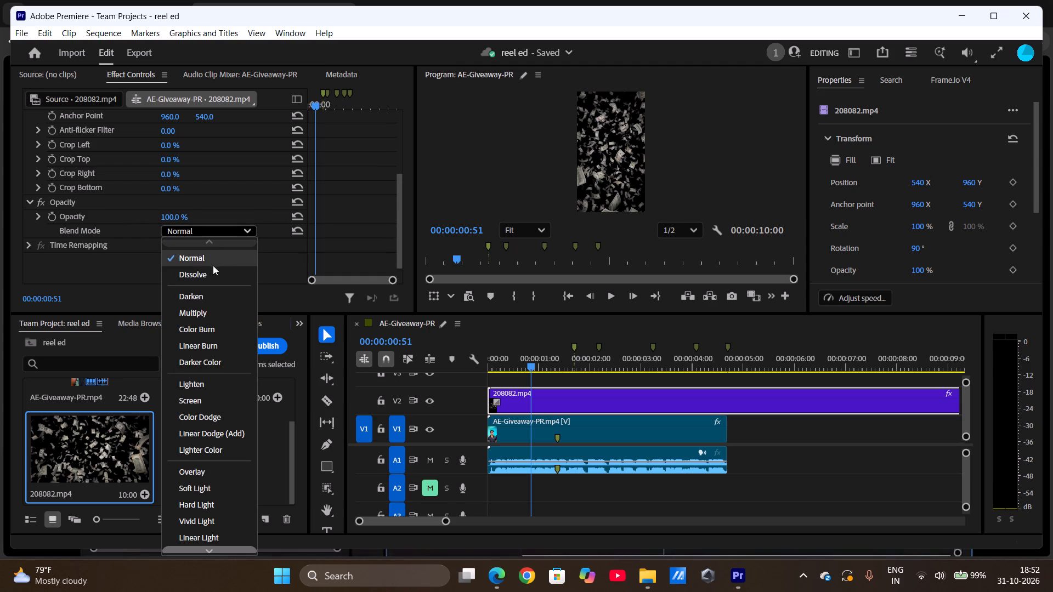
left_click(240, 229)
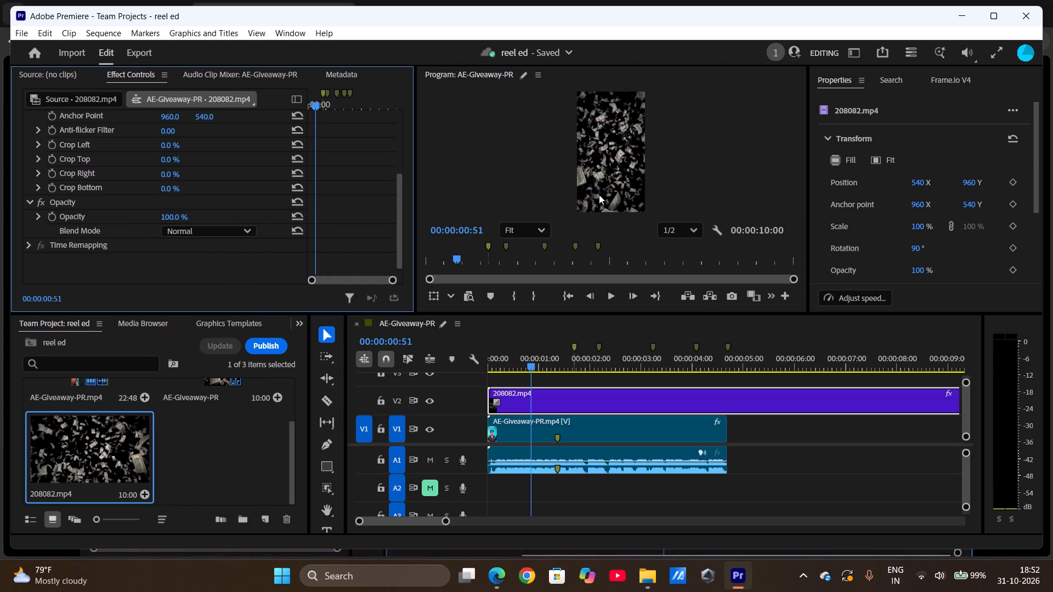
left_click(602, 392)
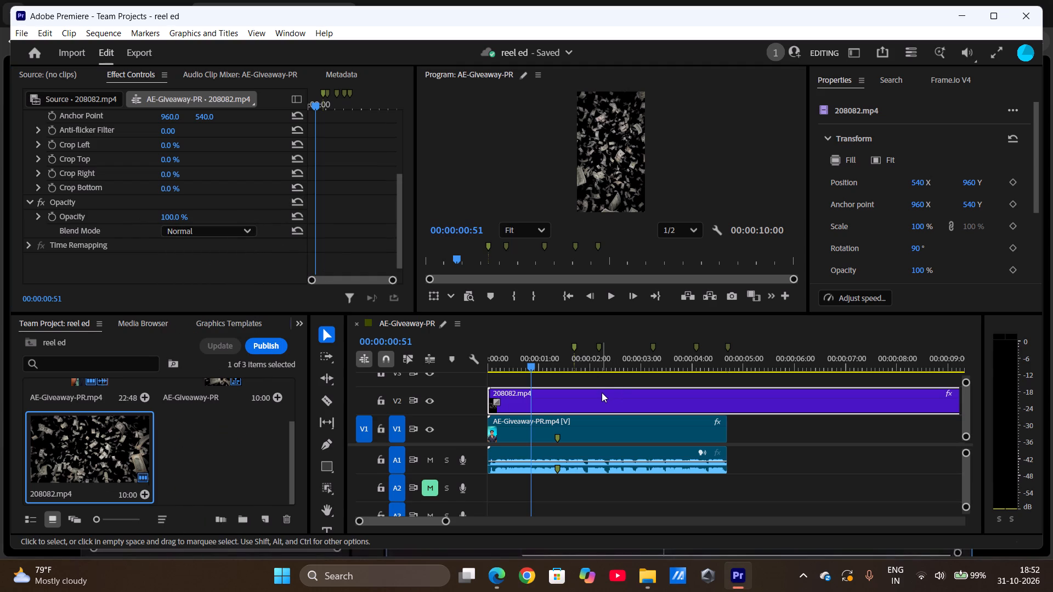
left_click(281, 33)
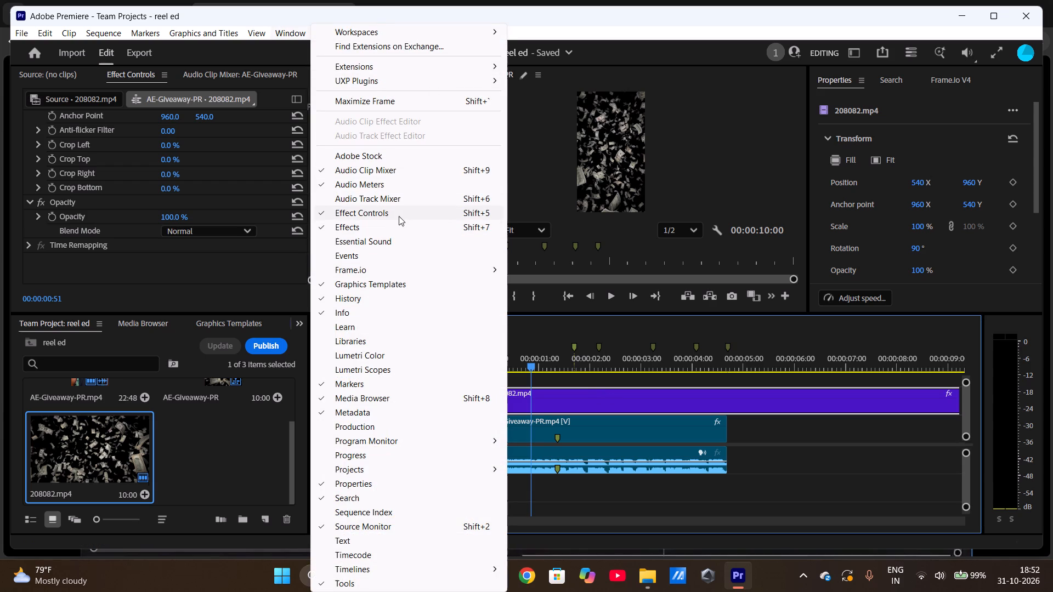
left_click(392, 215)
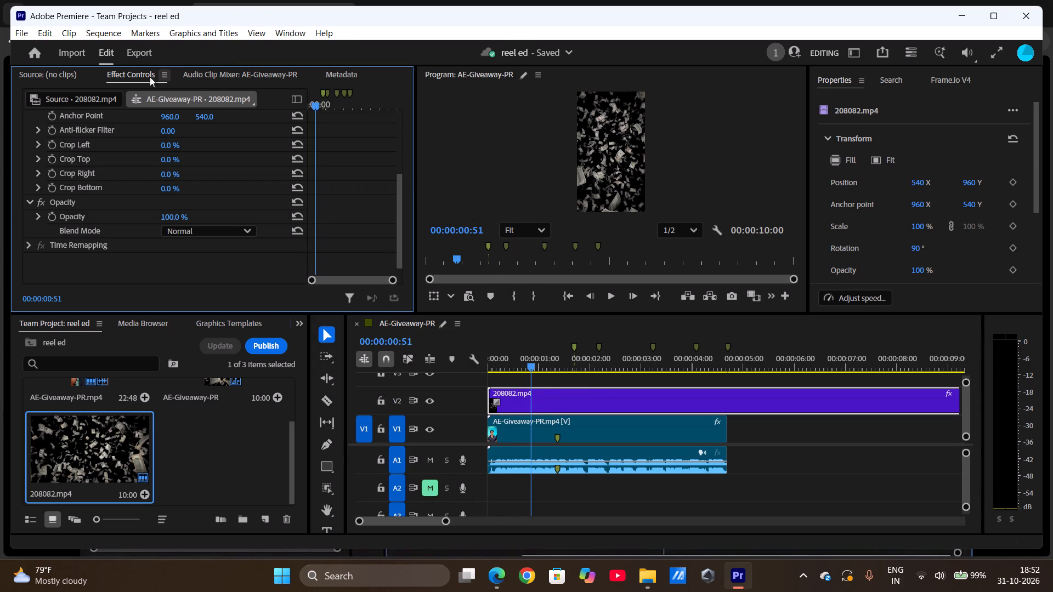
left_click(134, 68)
Search the effects for "ultra key" and apply the Ultra Key effect to the 208082.mp4 clip on V2.
left_click(284, 35)
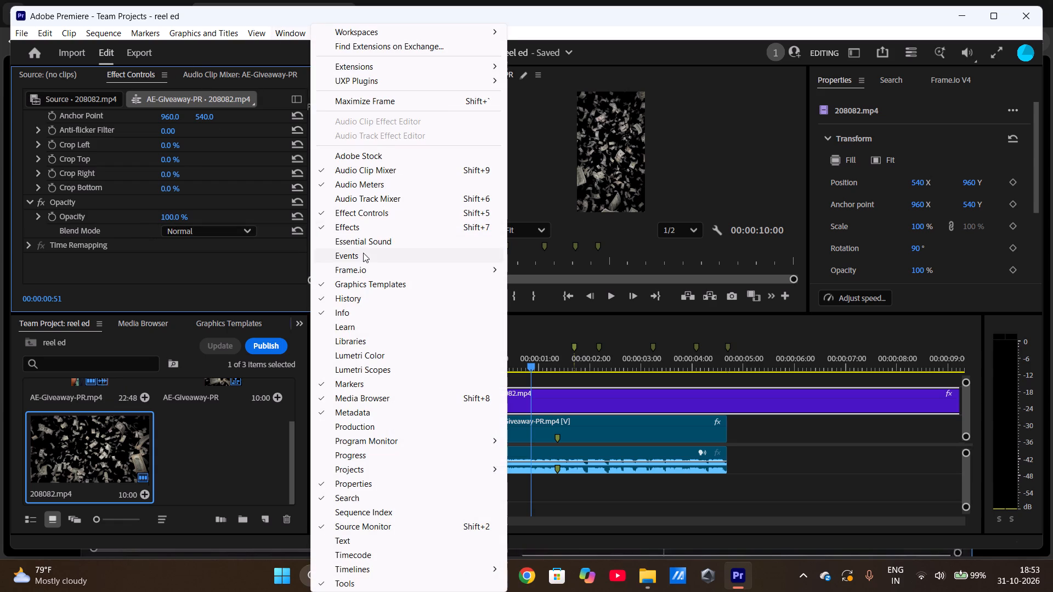
left_click(389, 225)
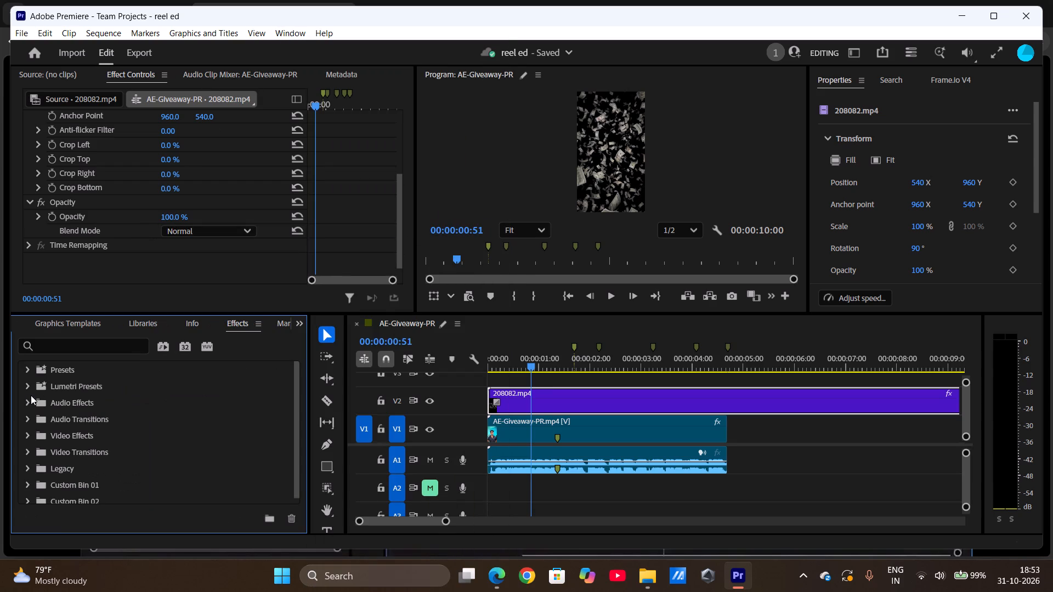
scroll(70, 460, "down", 1)
left_click(69, 438)
left_click(46, 346)
type("ultra key")
key("Return")
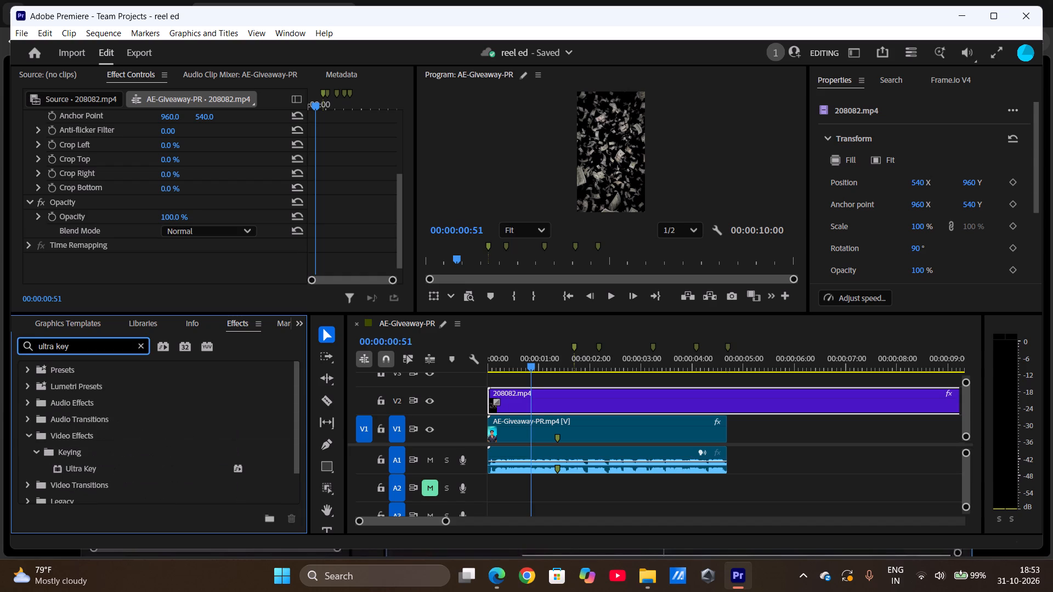
left_click(81, 464)
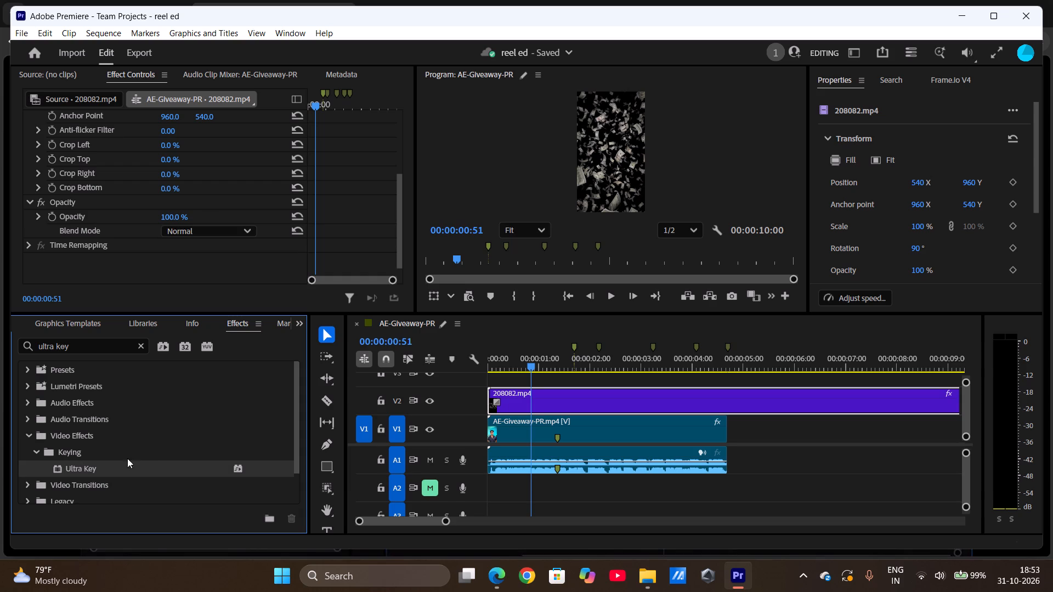
key("Return")
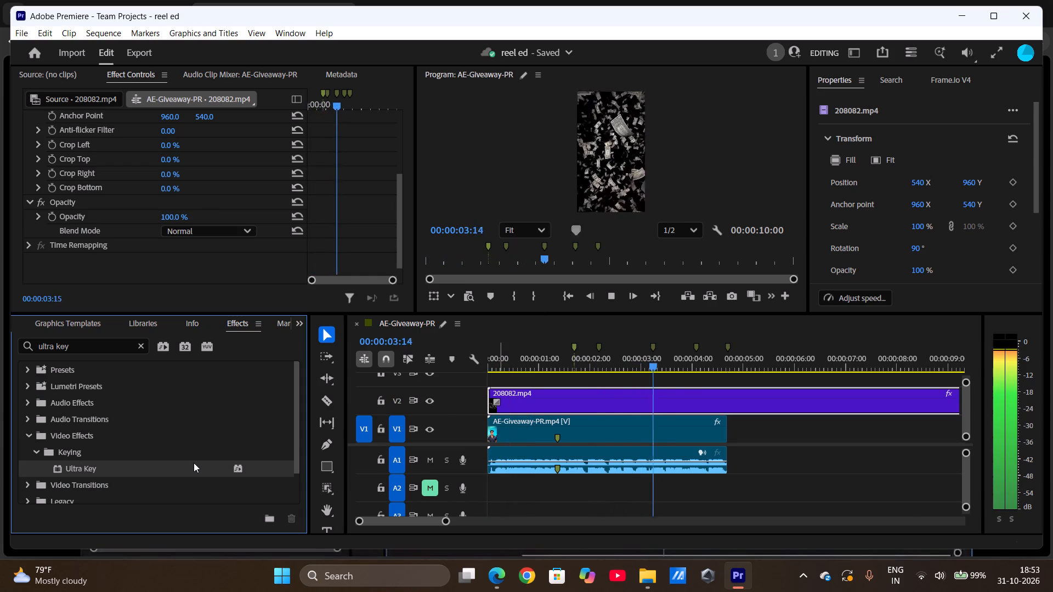
left_click_drag(174, 471, 480, 403)
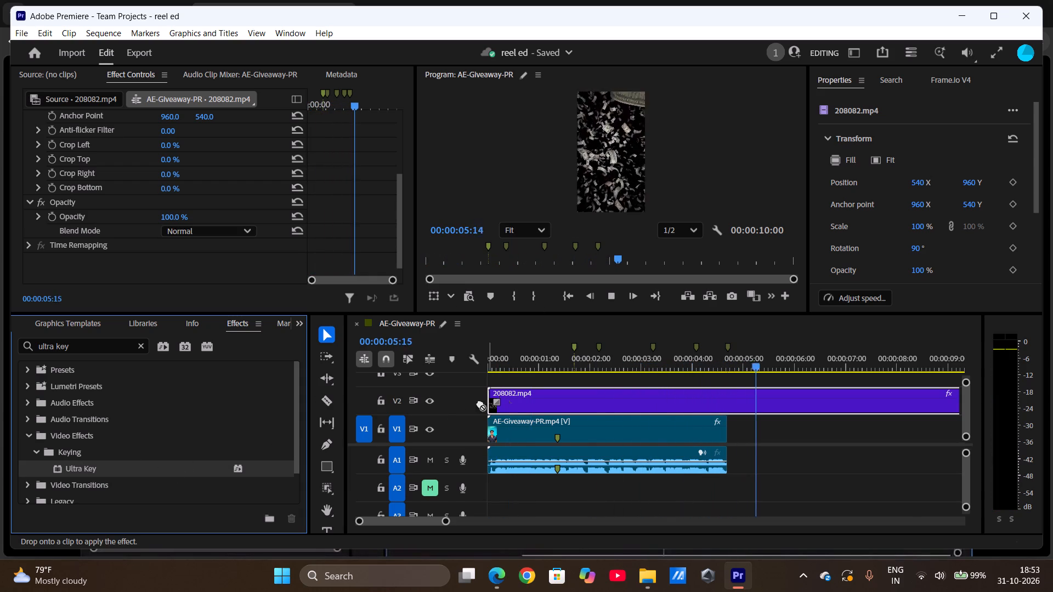
left_click_drag(480, 403, 522, 400)
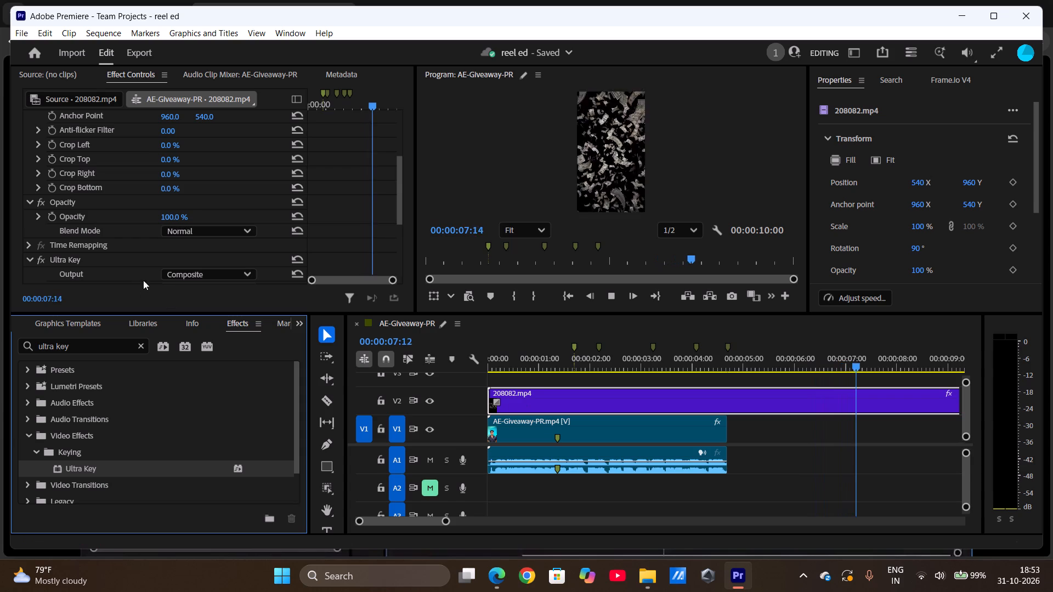
Confirm black (000000) as the Ultra Key Key Color of the 208082.mp4 clip and play the sequence from the start.
scroll(149, 241, "down", 1)
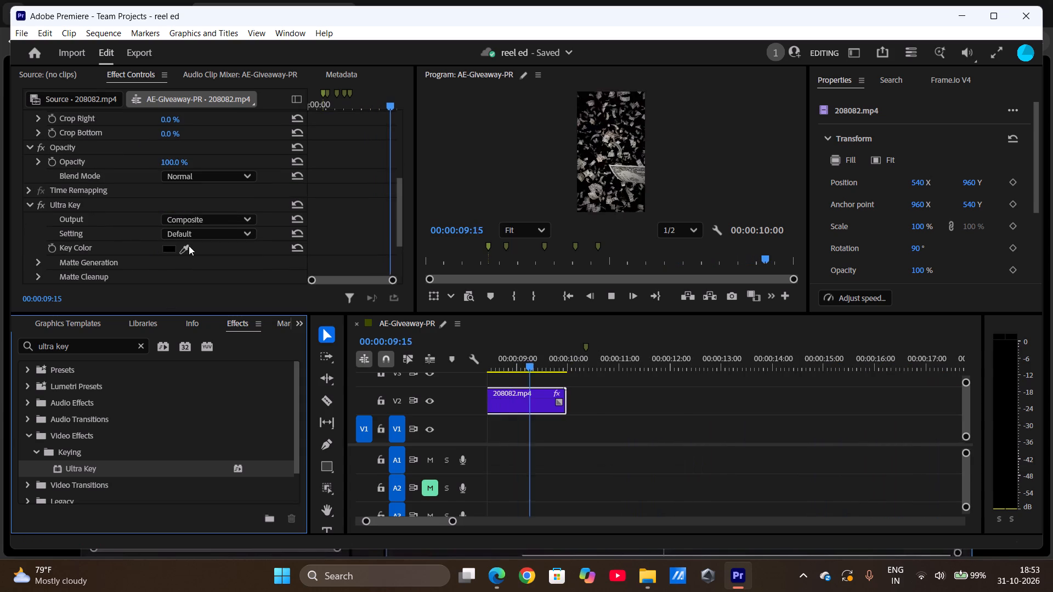
left_click(172, 246)
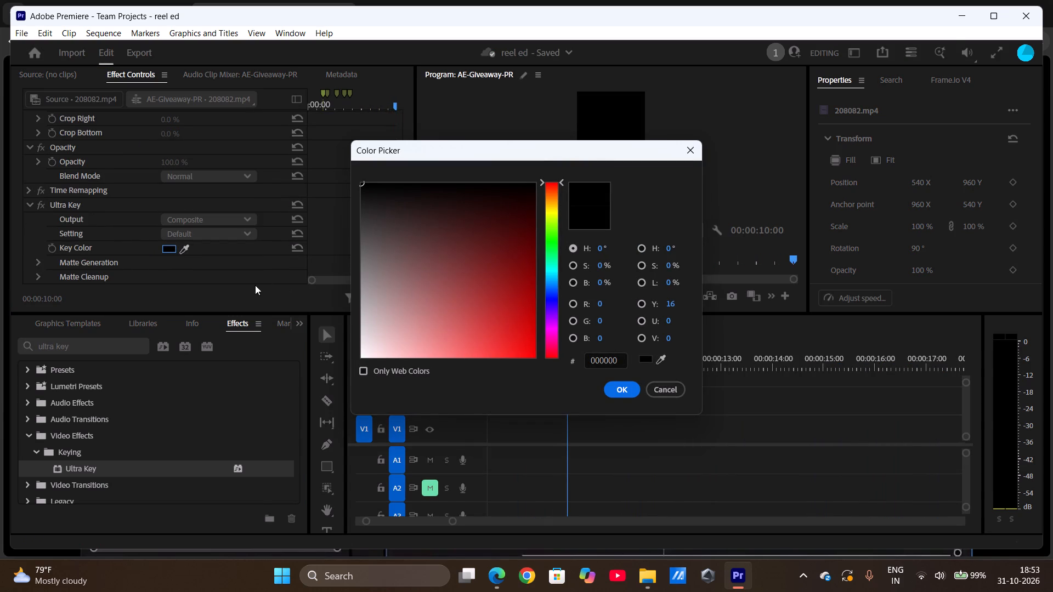
left_click(620, 387)
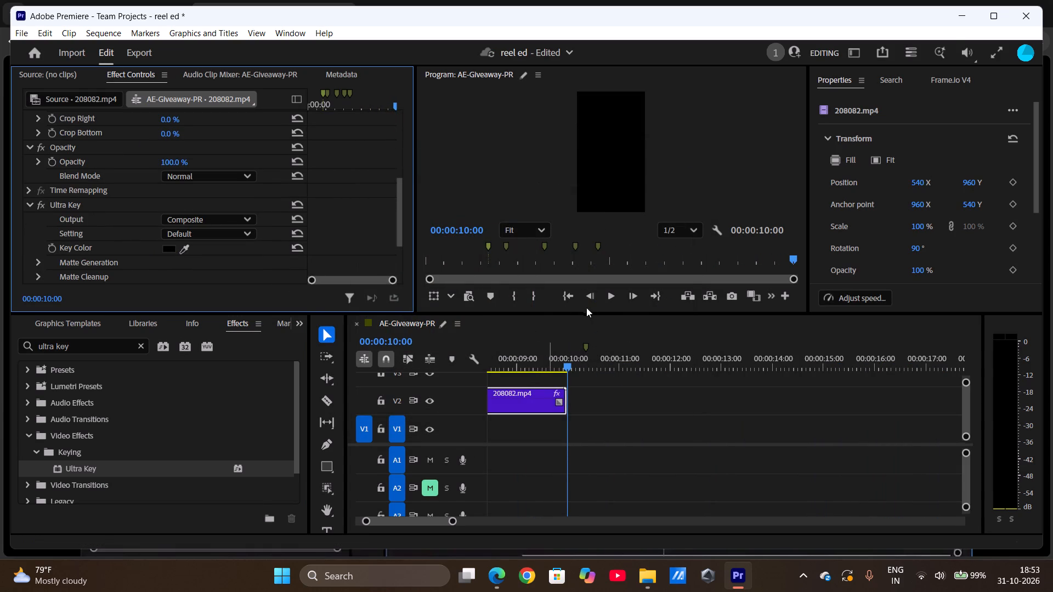
left_click(566, 297)
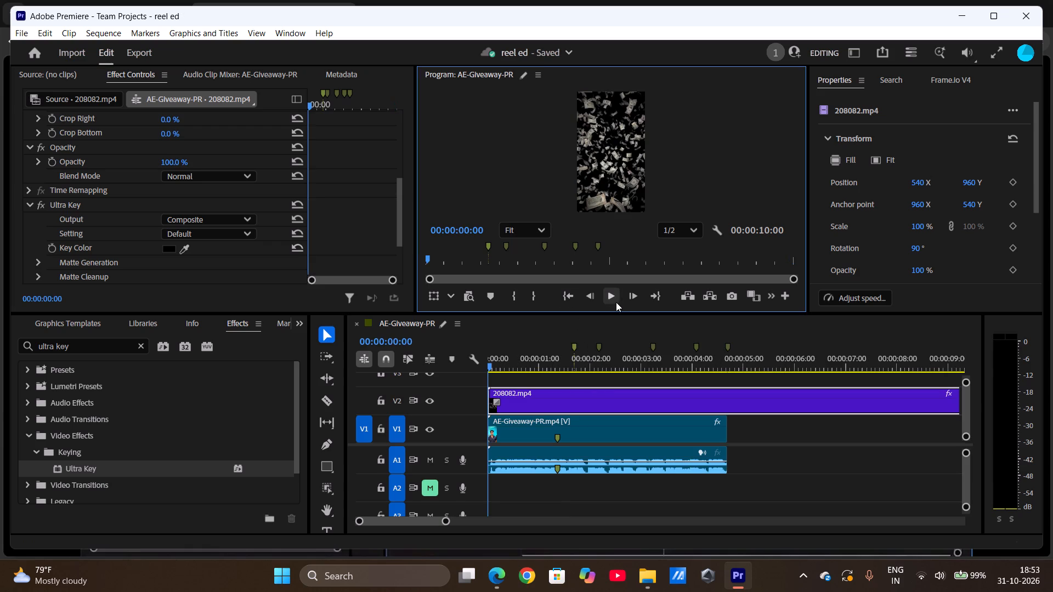
left_click(608, 299)
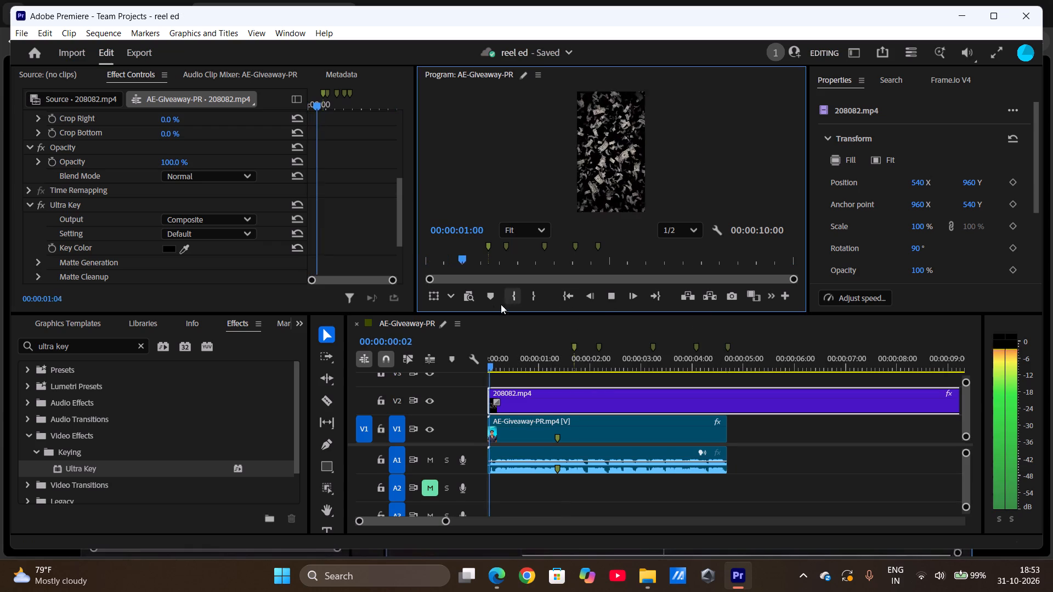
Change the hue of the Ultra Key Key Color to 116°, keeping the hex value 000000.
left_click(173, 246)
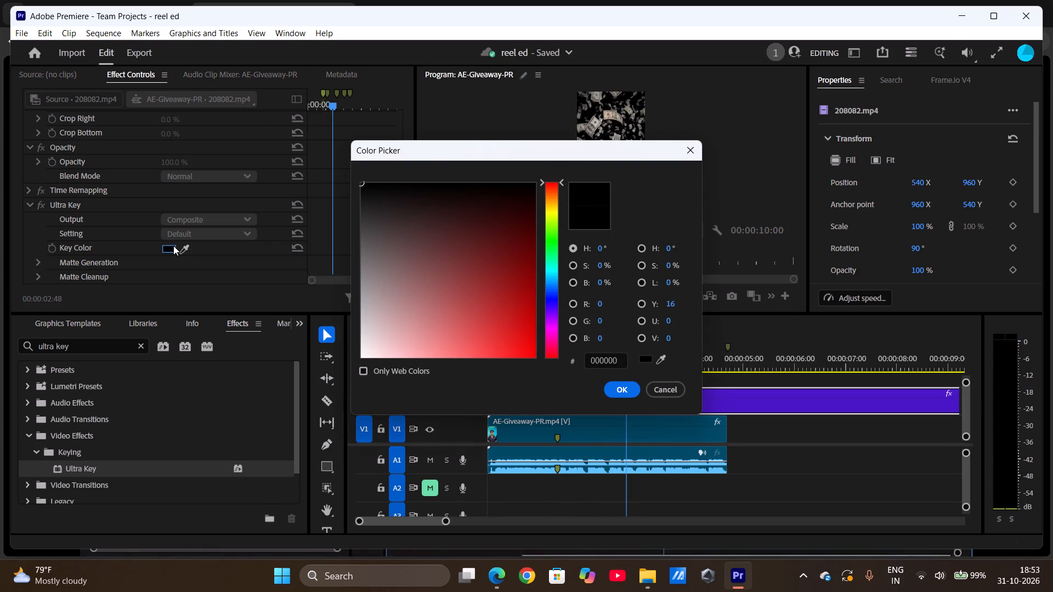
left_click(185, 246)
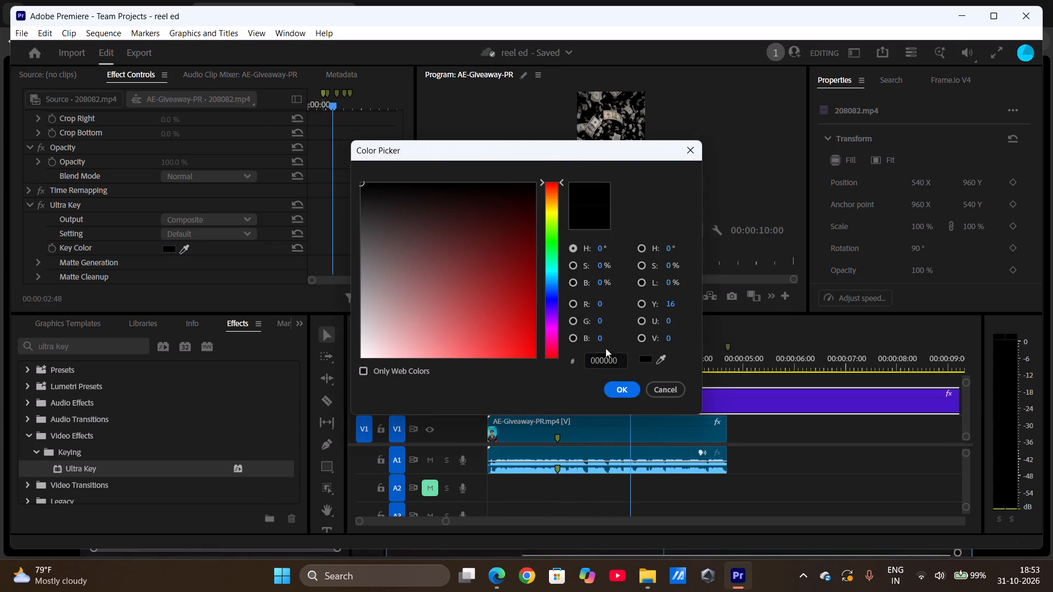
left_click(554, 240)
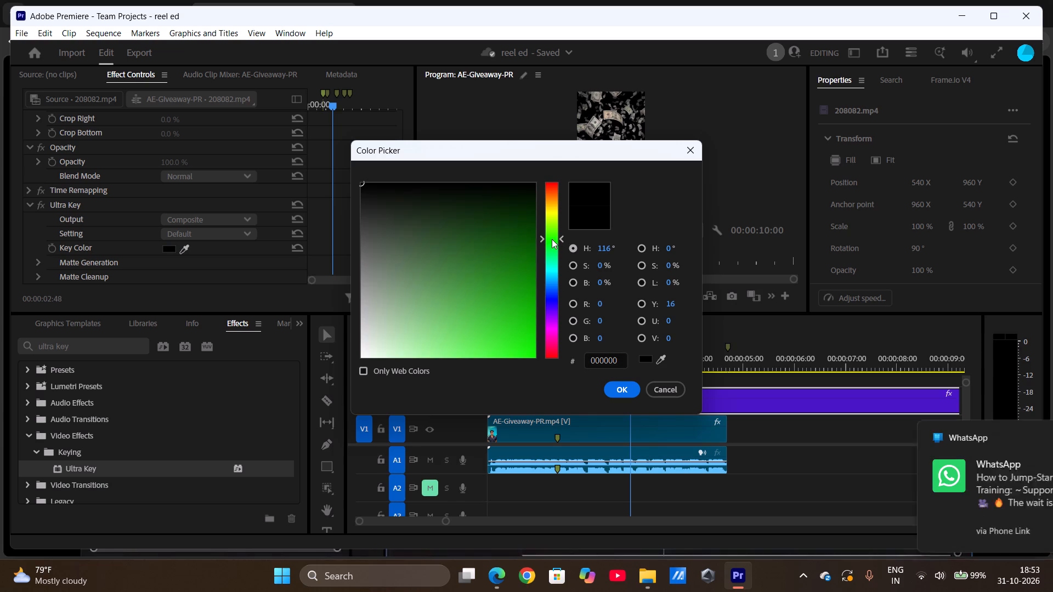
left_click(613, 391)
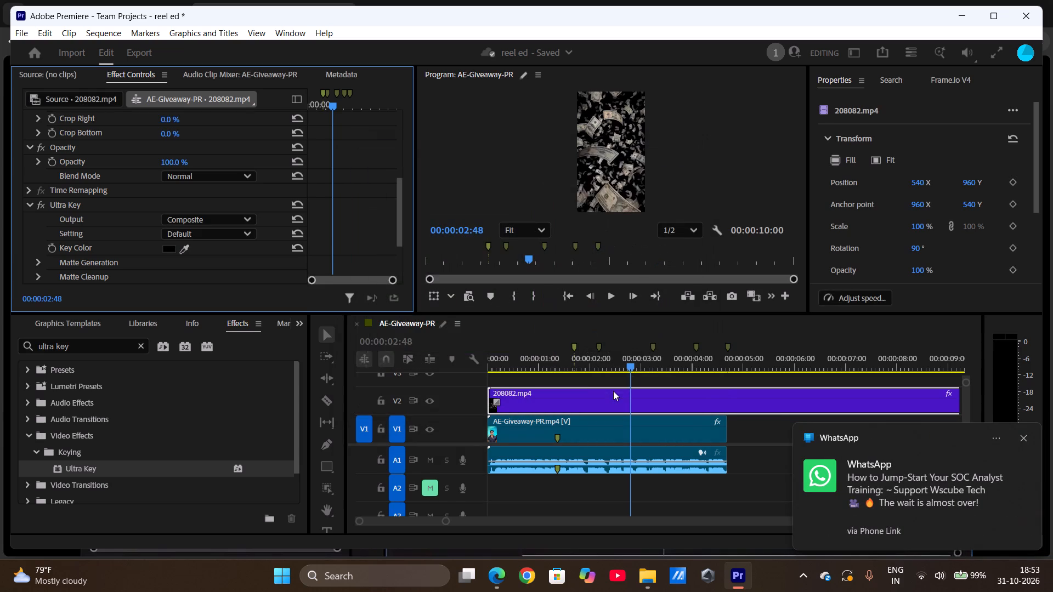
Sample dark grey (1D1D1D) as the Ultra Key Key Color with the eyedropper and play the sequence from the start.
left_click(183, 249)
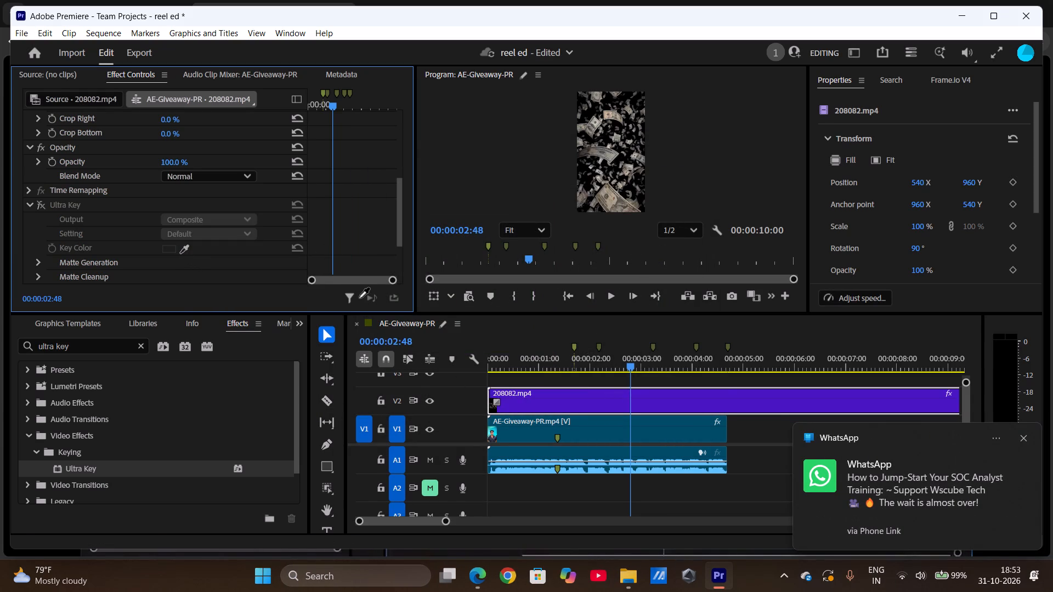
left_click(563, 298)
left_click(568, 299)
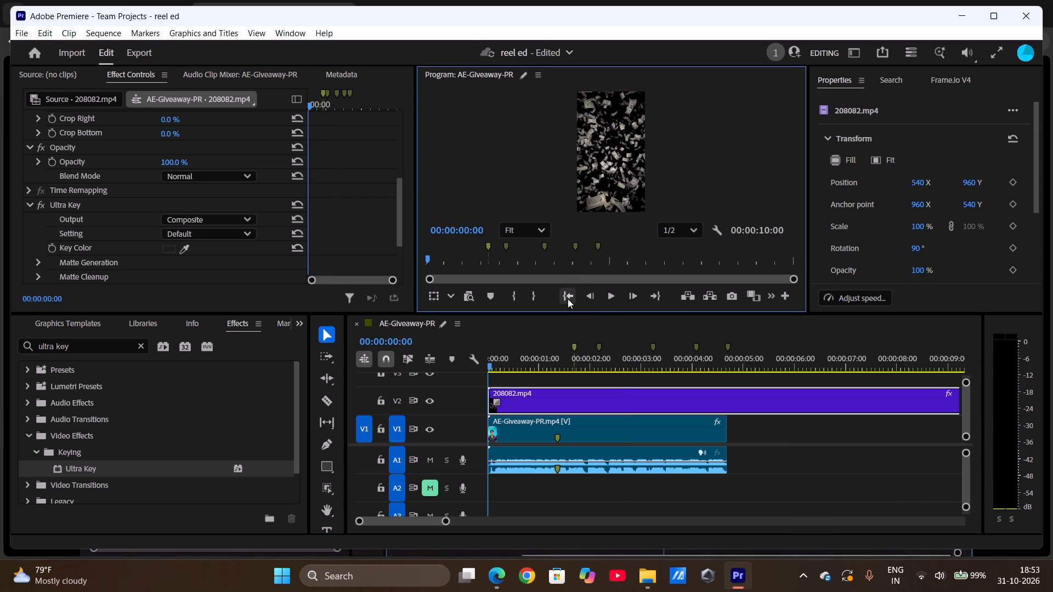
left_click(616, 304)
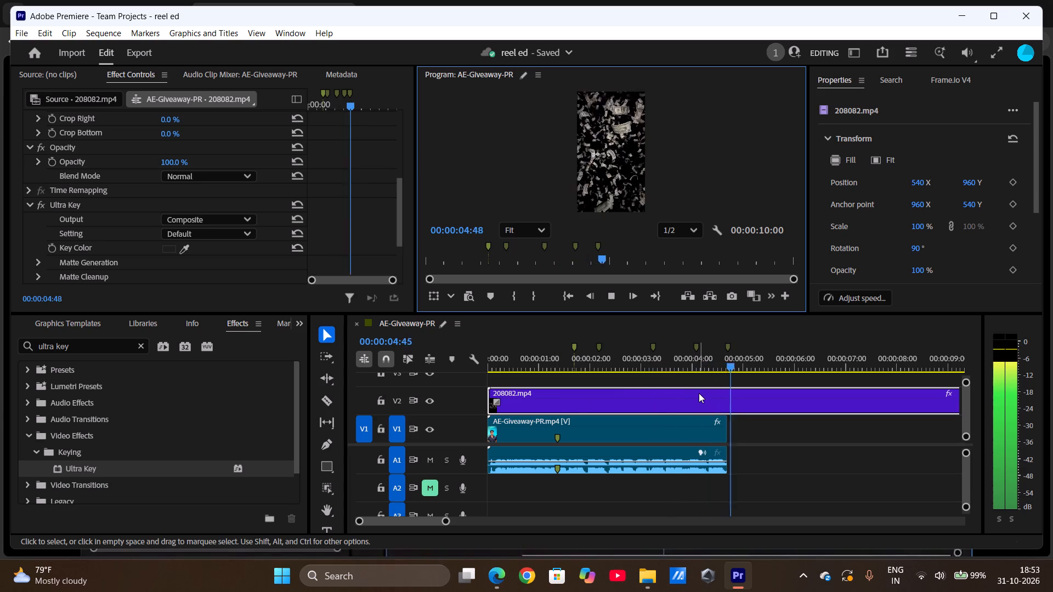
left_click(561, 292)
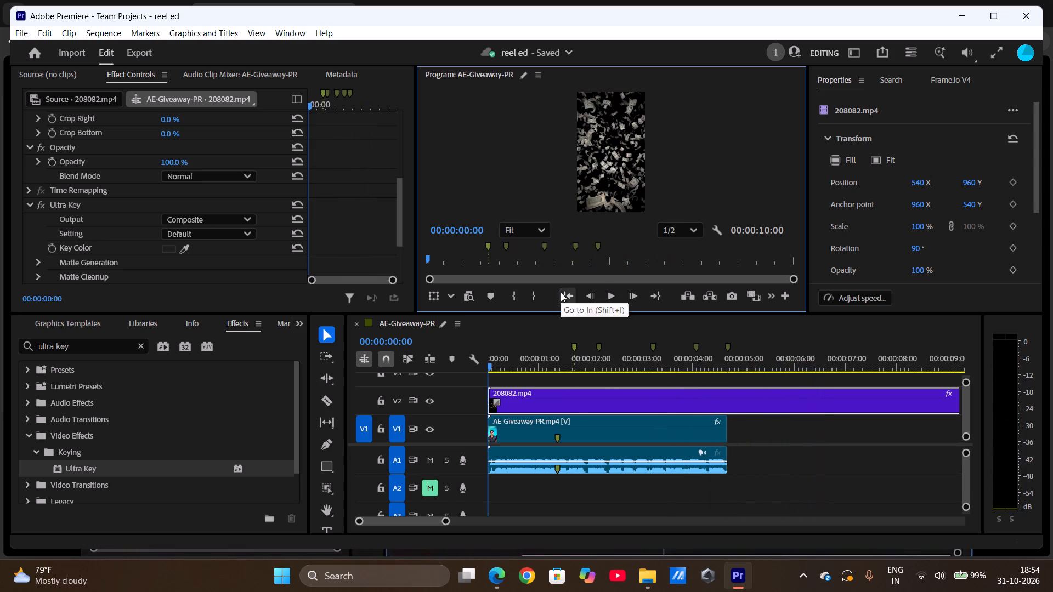
Set the Ultra Key Key Color of the 208082.mp4 clip back to black.
left_click(178, 253)
left_click(173, 249)
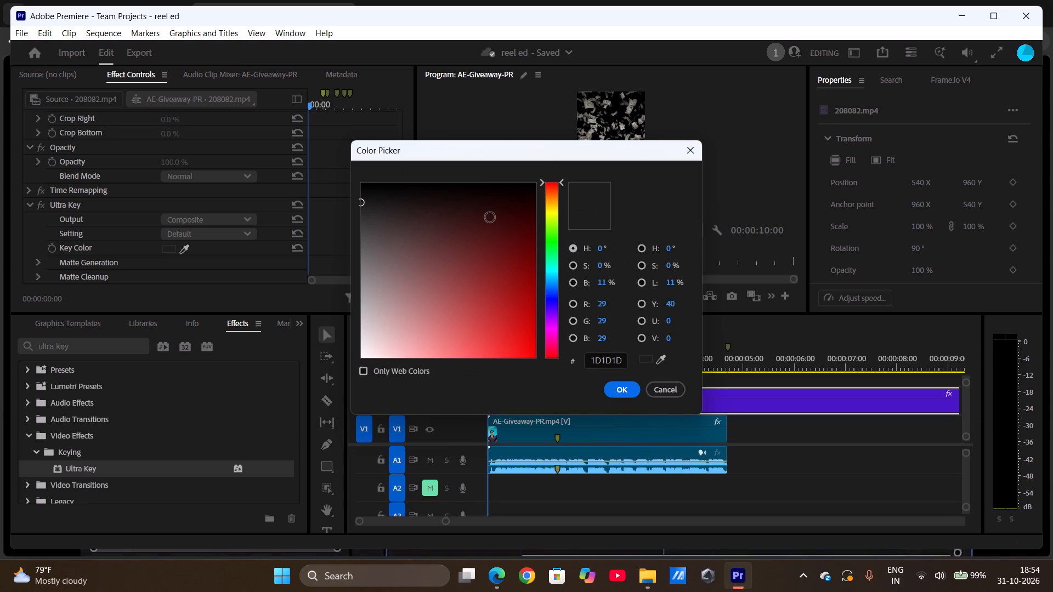
left_click_drag(468, 209, 343, 183)
left_click(620, 390)
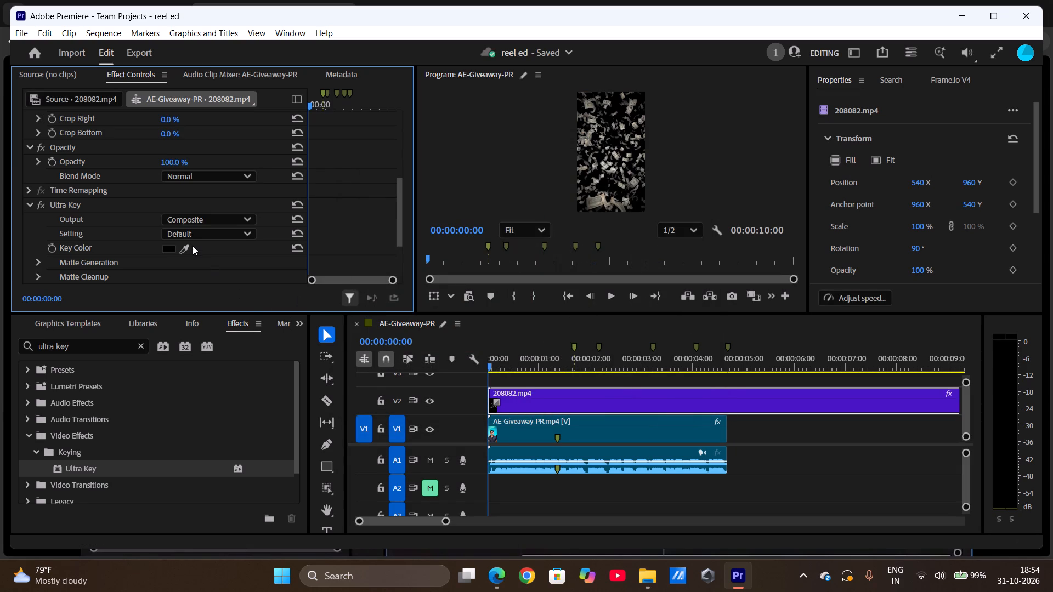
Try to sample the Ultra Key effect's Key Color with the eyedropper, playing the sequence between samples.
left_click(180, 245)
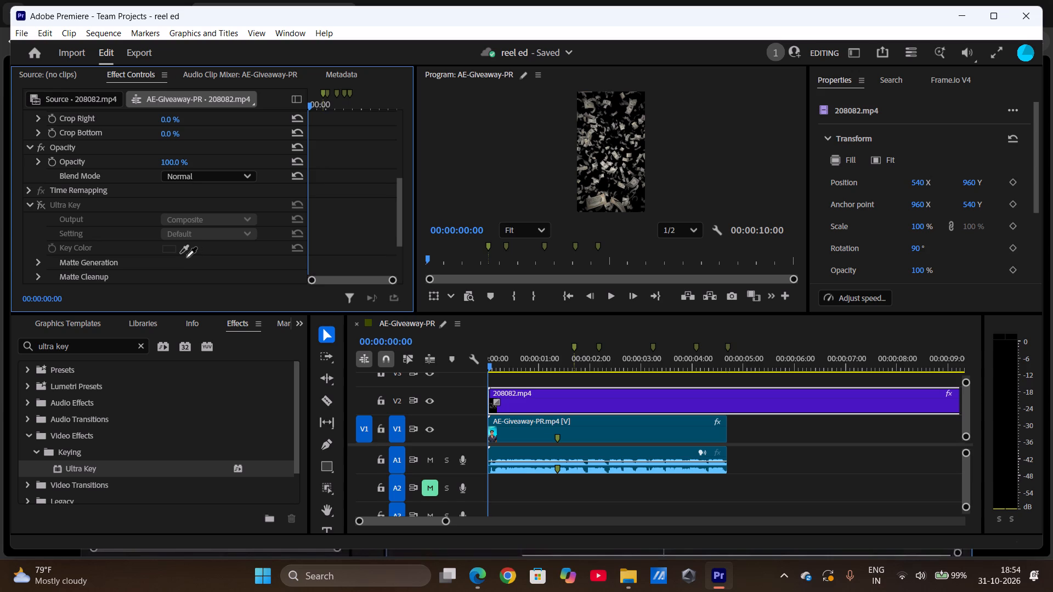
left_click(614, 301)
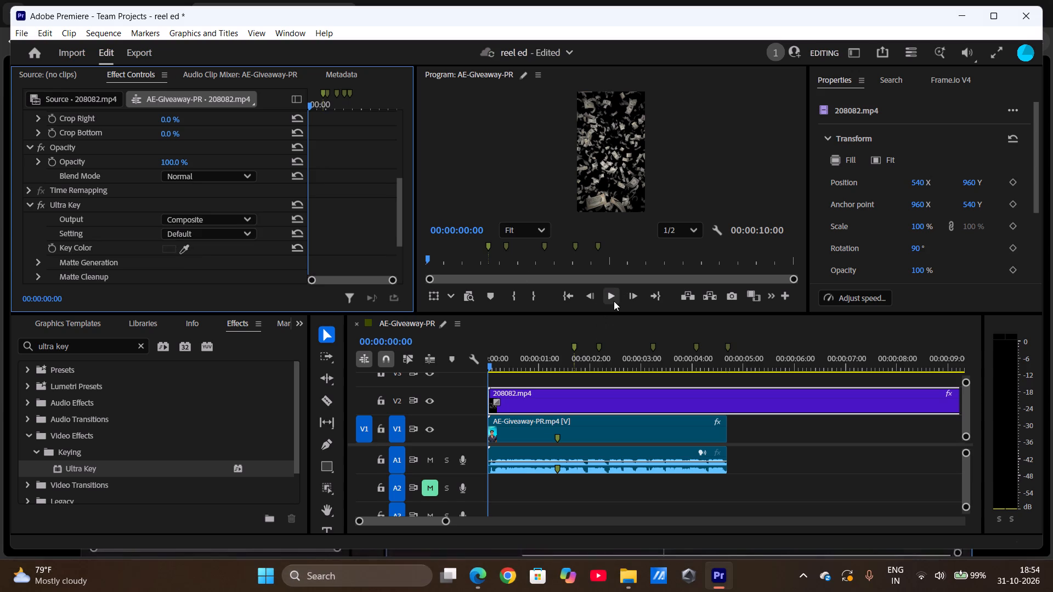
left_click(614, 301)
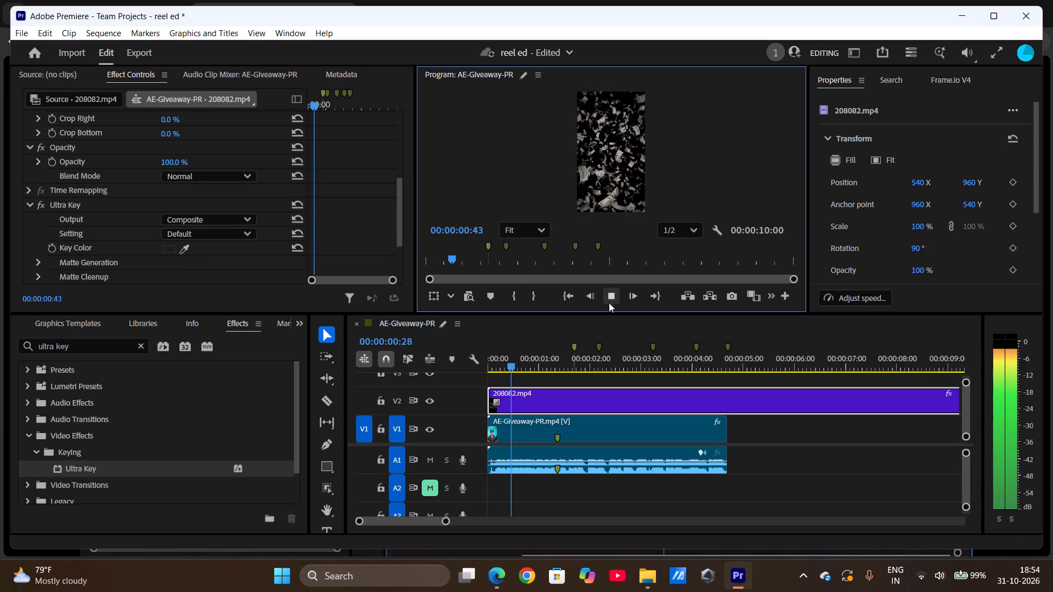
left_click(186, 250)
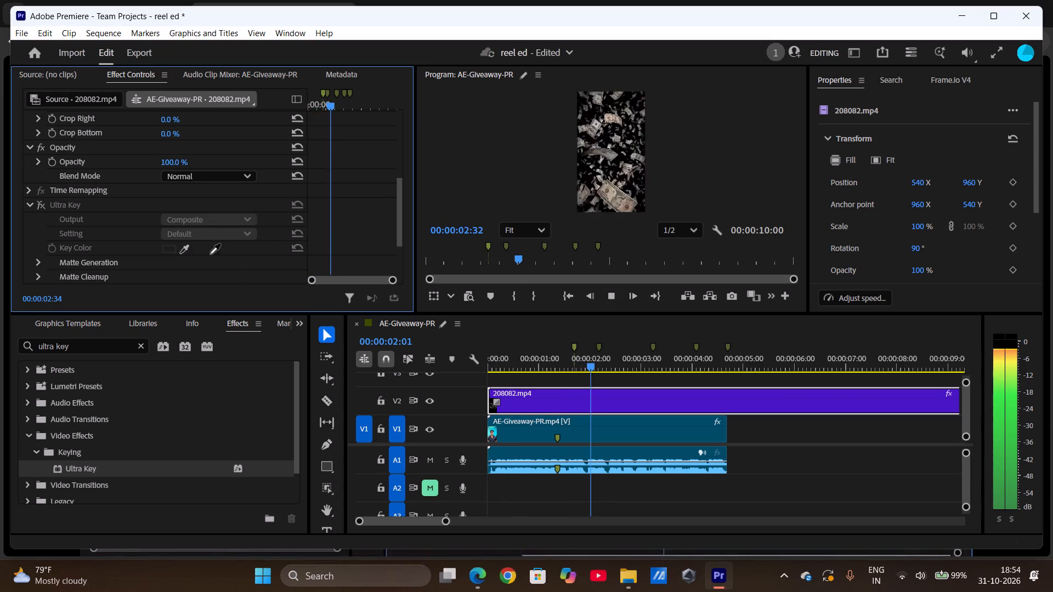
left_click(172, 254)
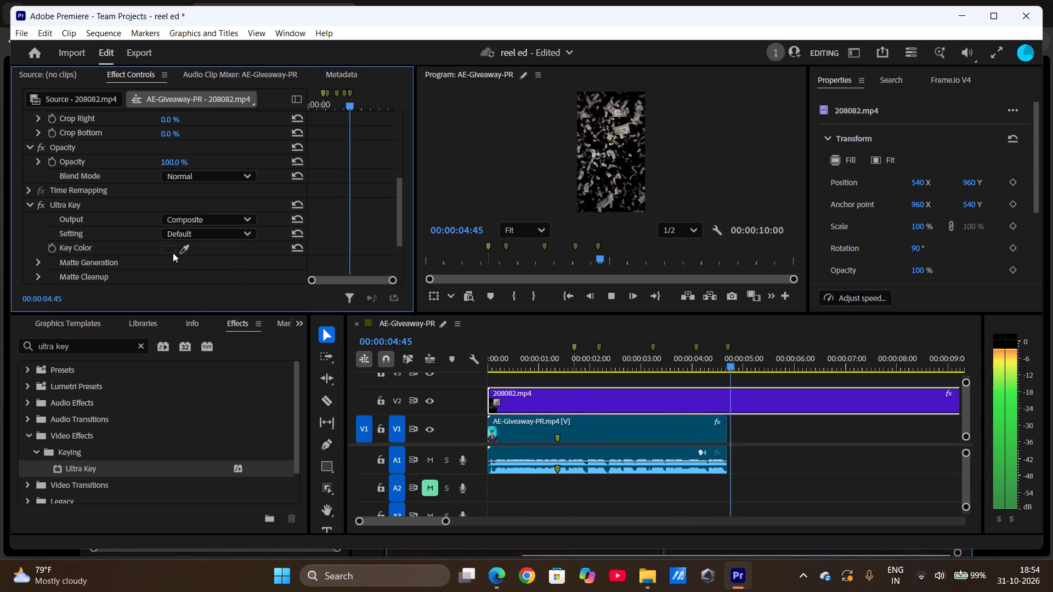
Reopen the Ultra Key effect's Key Color, limit the choice to web colors only and accept the color.
left_click(172, 252)
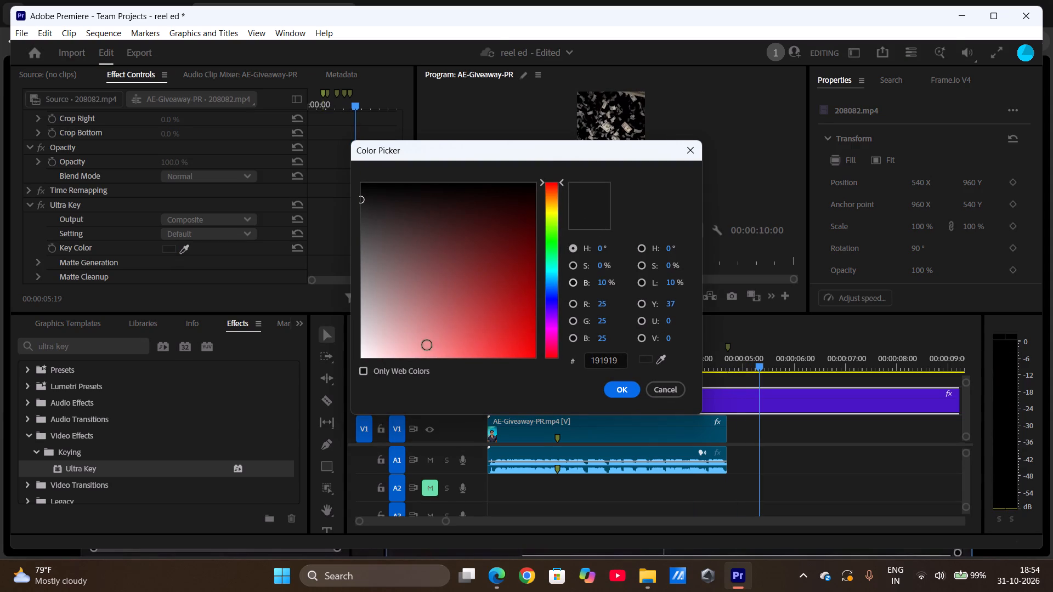
left_click(365, 370)
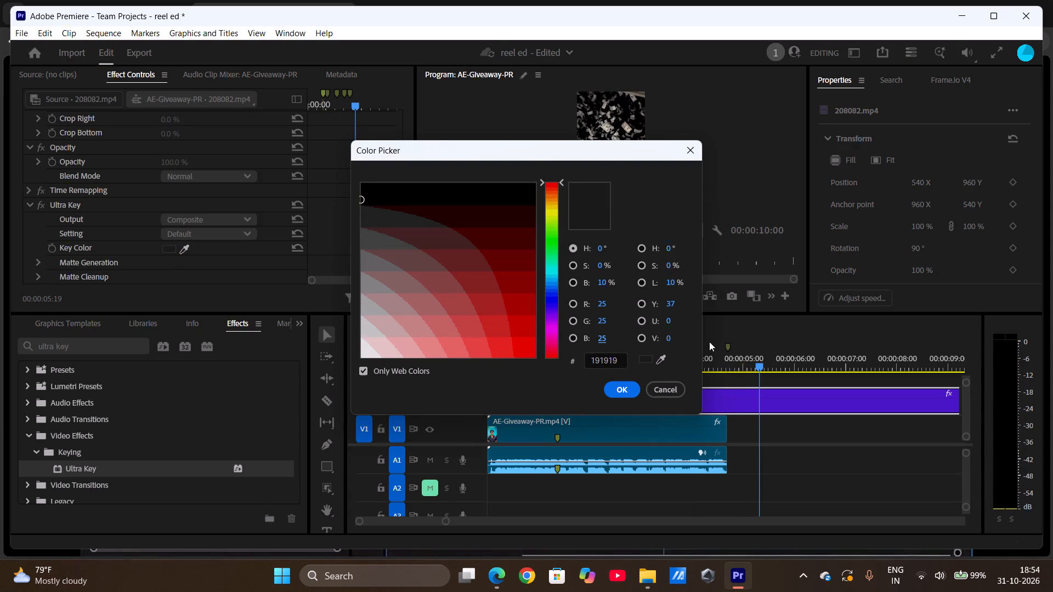
left_click(622, 390)
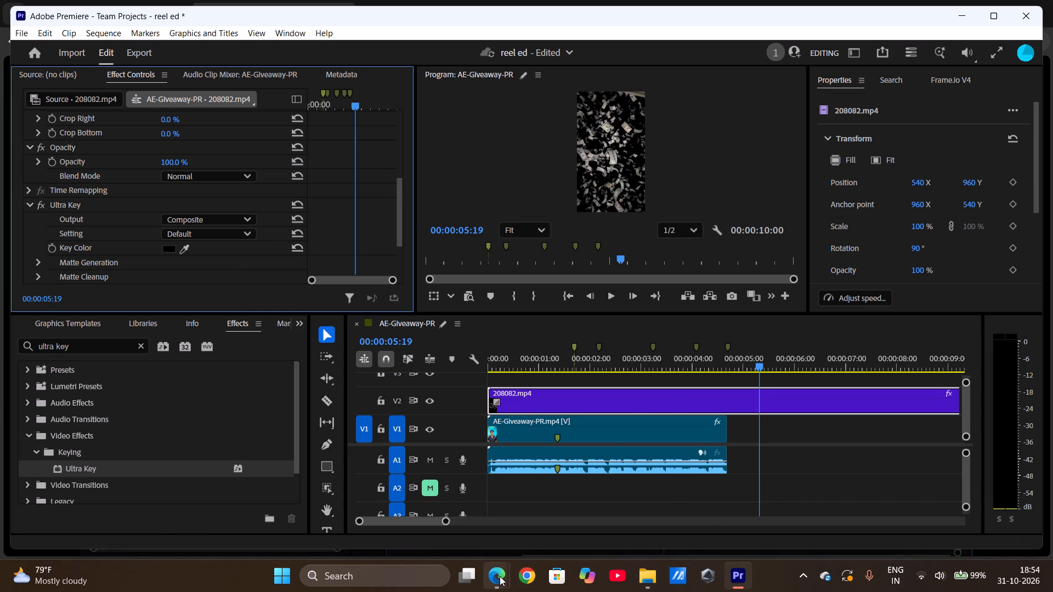
Switch to the tutorial video in the browser and review the part on placing, rotating and layering the money explosion clip.
left_click(576, 513)
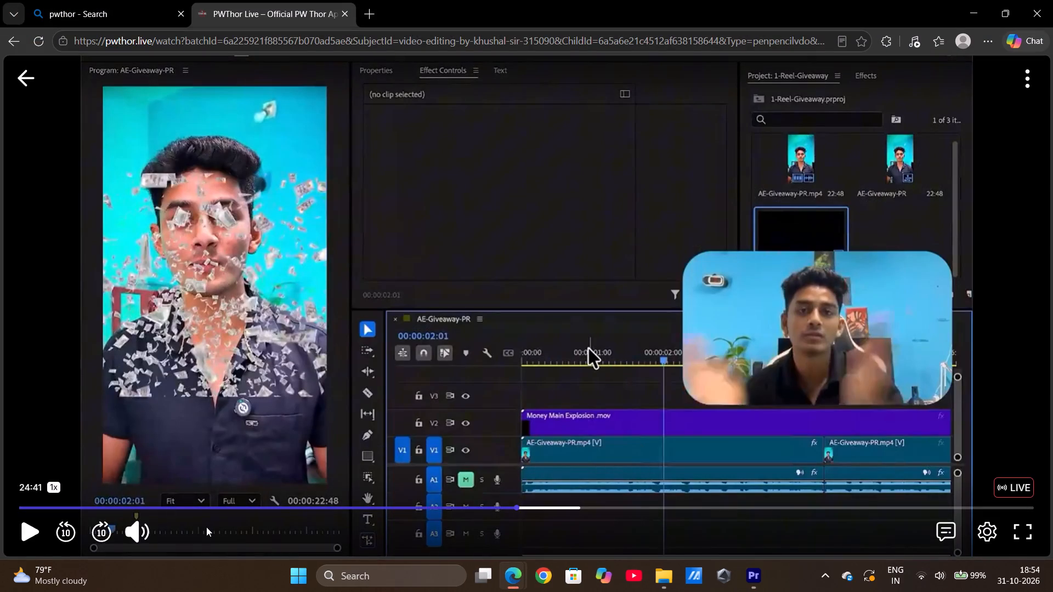
left_click(35, 532)
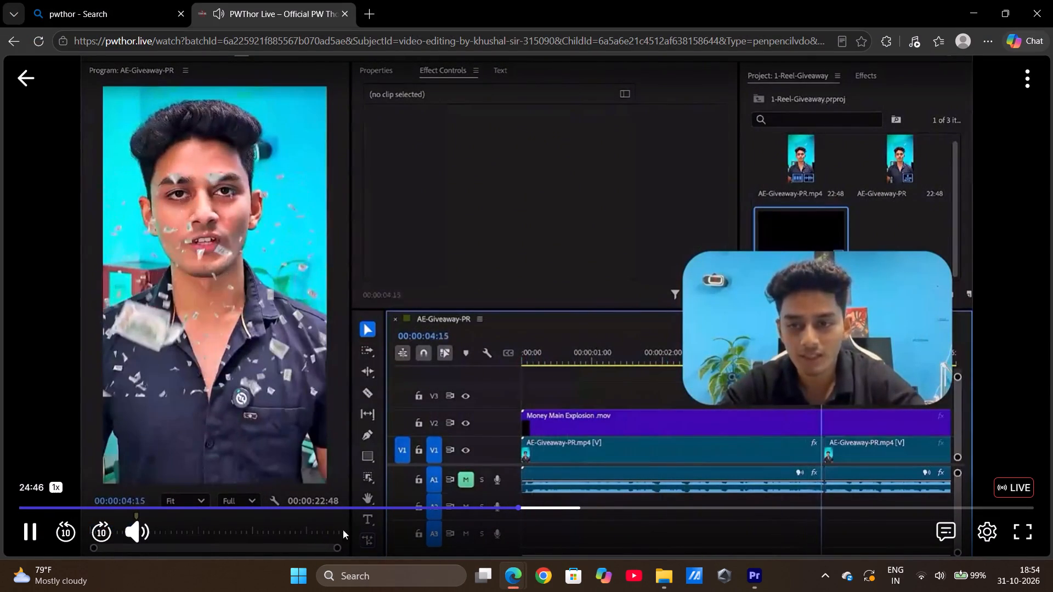
left_click(60, 533)
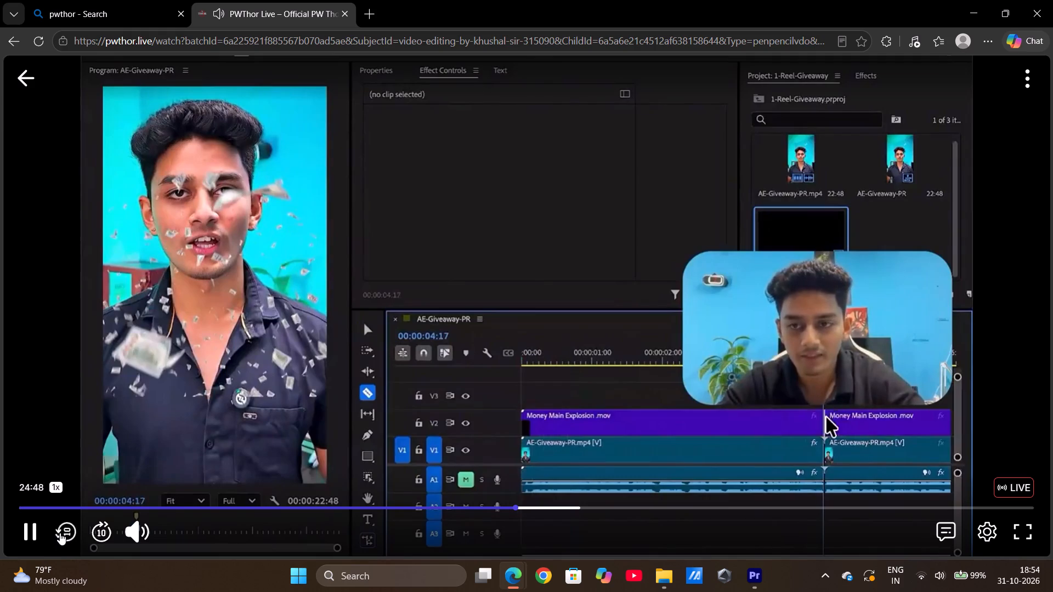
left_click(60, 533)
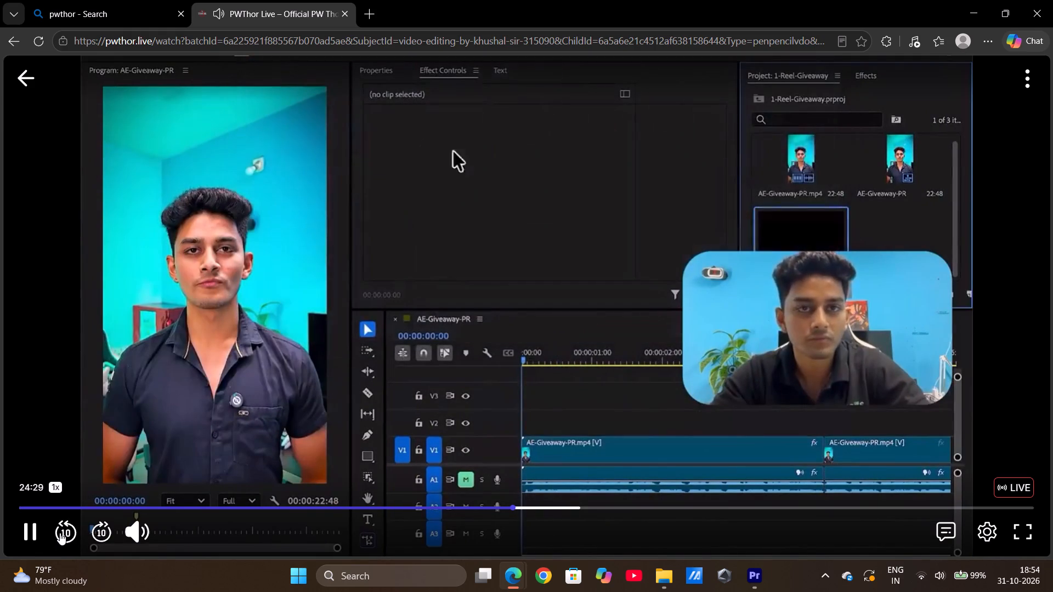
left_click(60, 533)
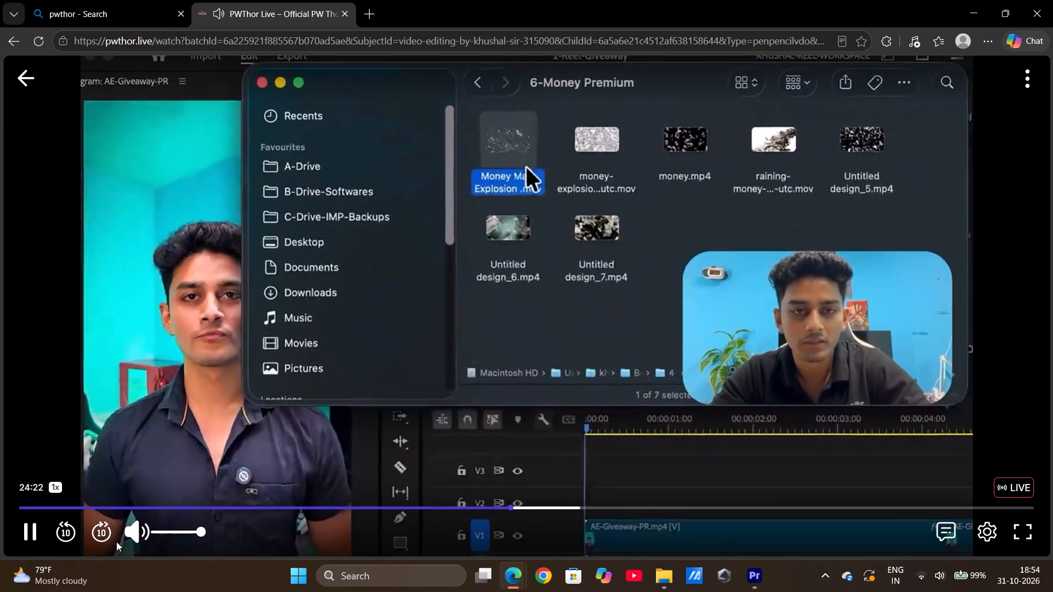
left_click(110, 529)
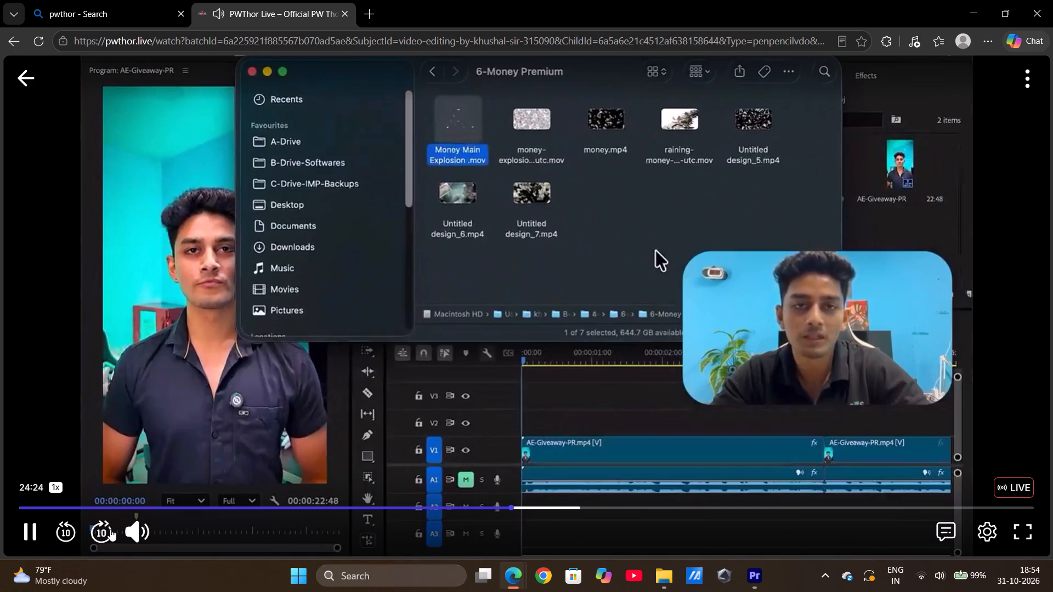
left_click(110, 529)
left_click(110, 529)
left_click(110, 529)
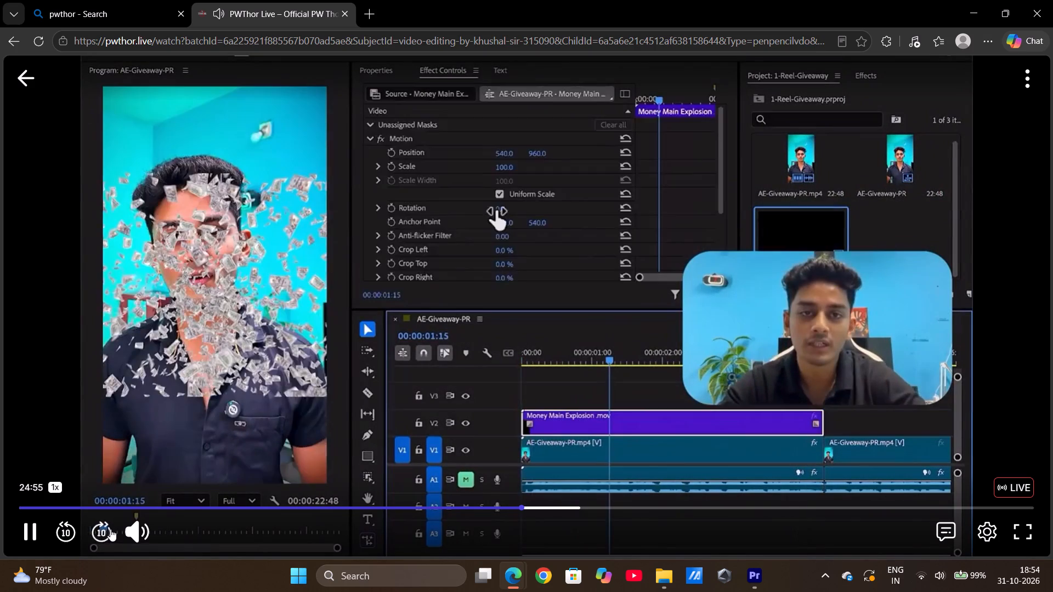
left_click(110, 529)
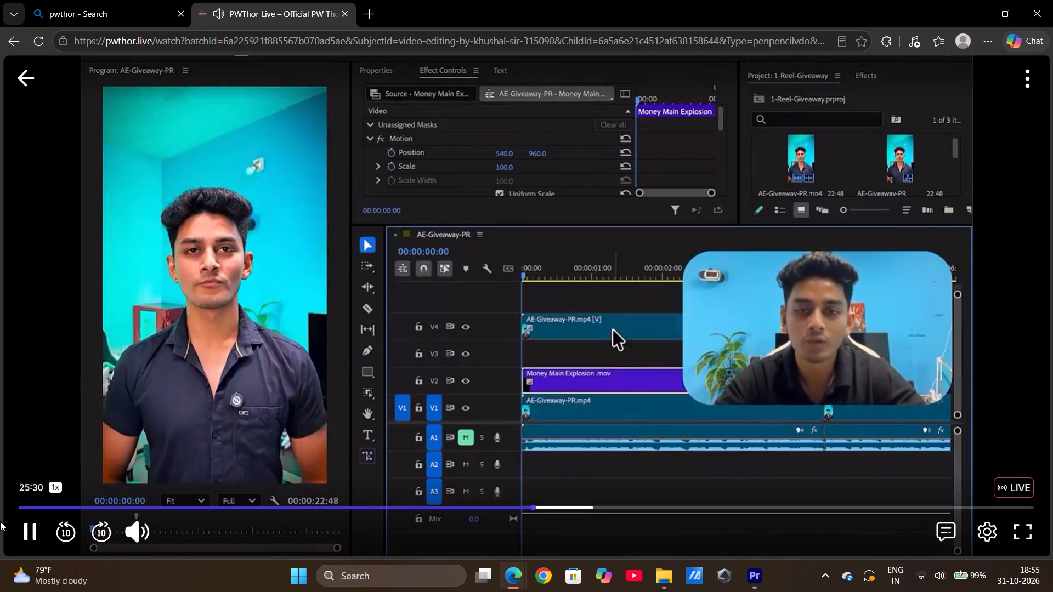
left_click(24, 534)
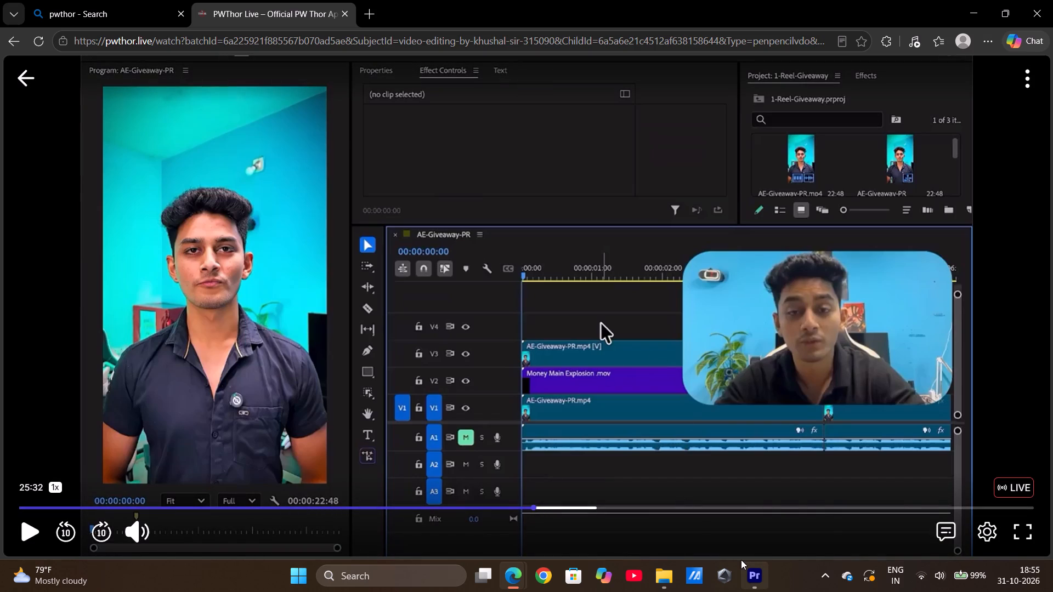
Back in Premiere, move the AE-Giveaway-PR.mp4 video clip from V1 to V3, above 208082.mp4, and play the sequence.
left_click(754, 523)
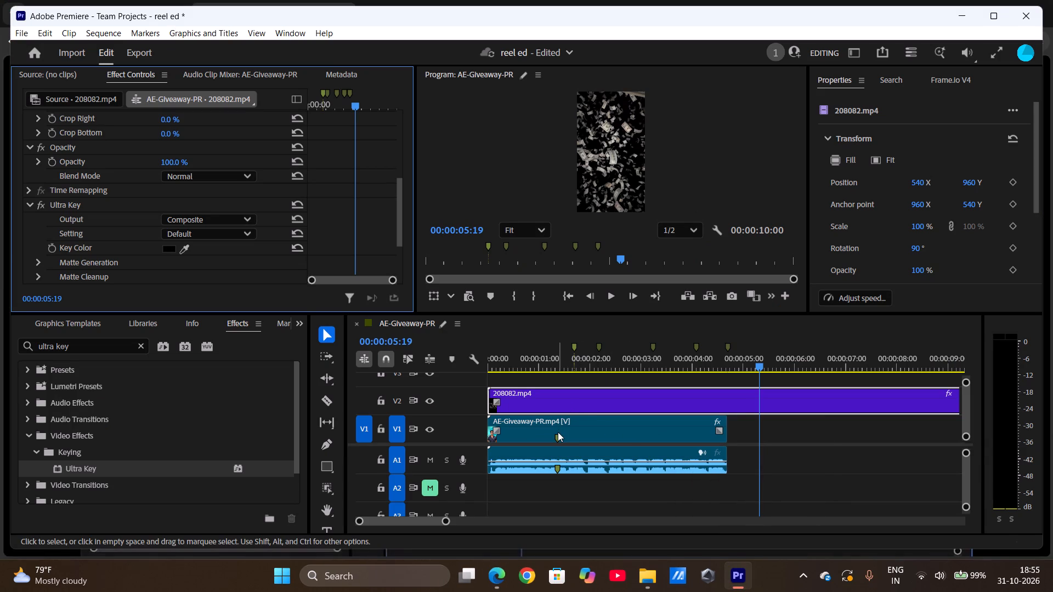
scroll(558, 432, "up", 1)
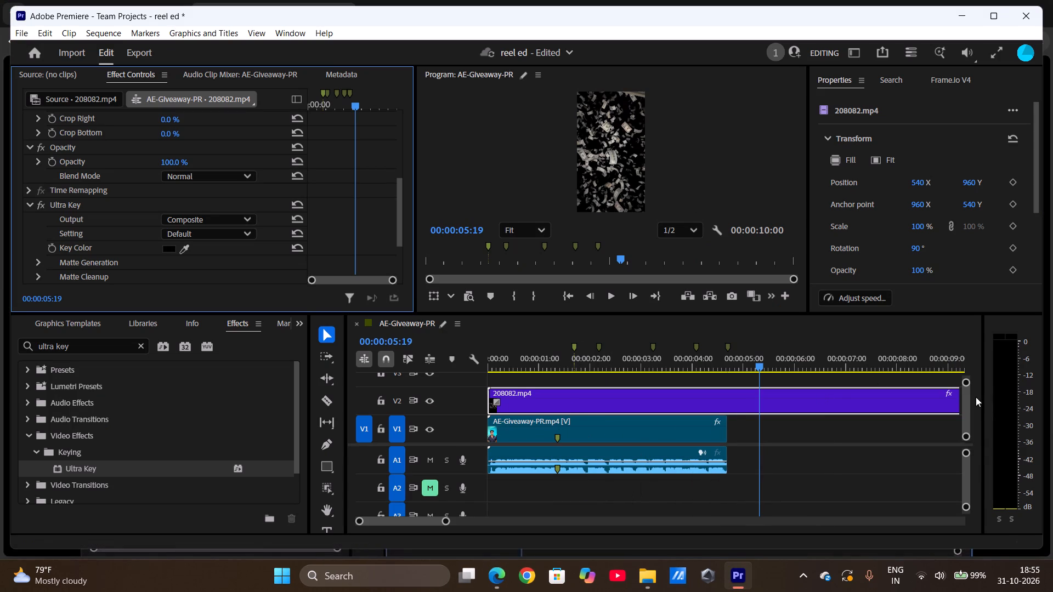
left_click_drag(967, 384, 964, 364)
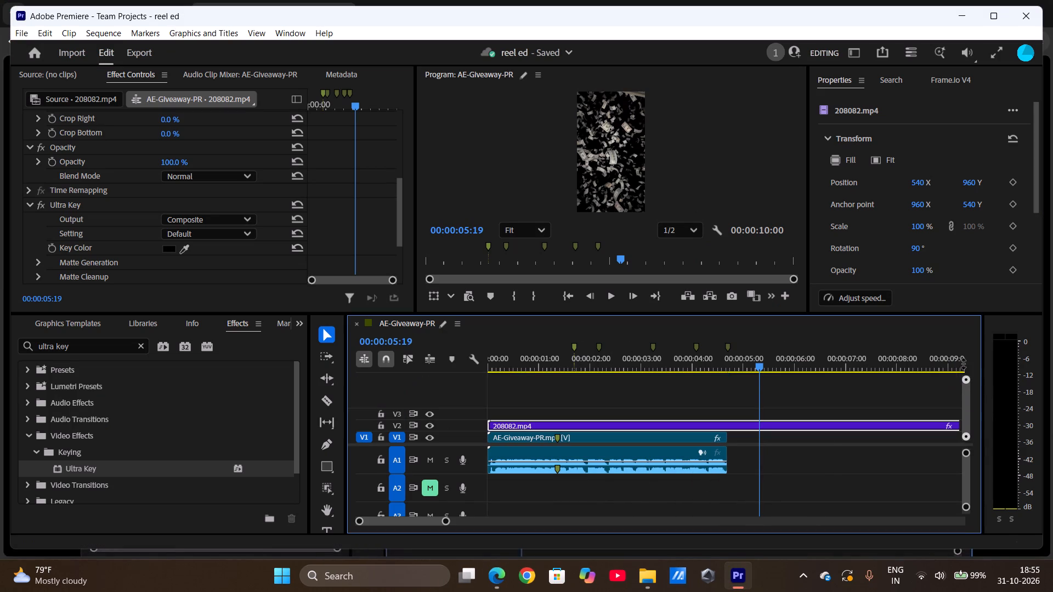
left_click_drag(964, 364, 964, 363)
left_click_drag(654, 446, 645, 423)
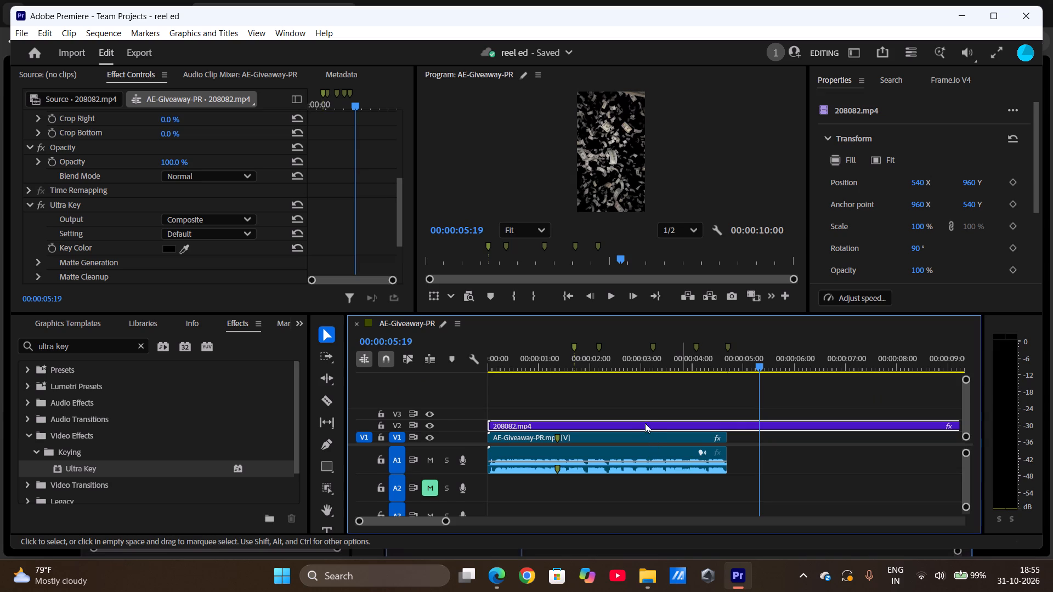
left_click_drag(645, 423, 637, 415)
left_click(623, 442)
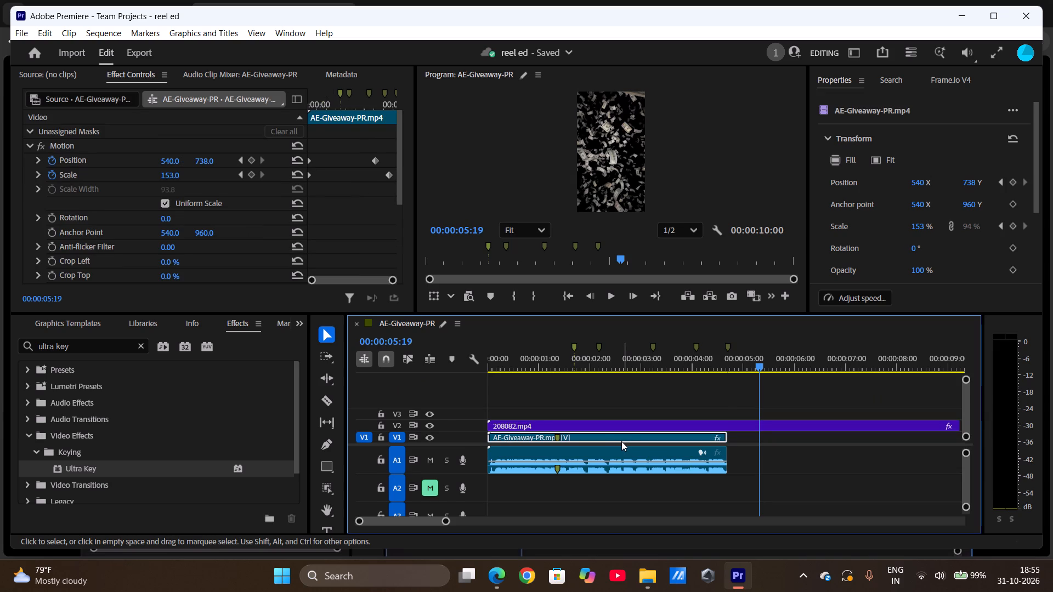
left_click_drag(620, 440, 615, 413)
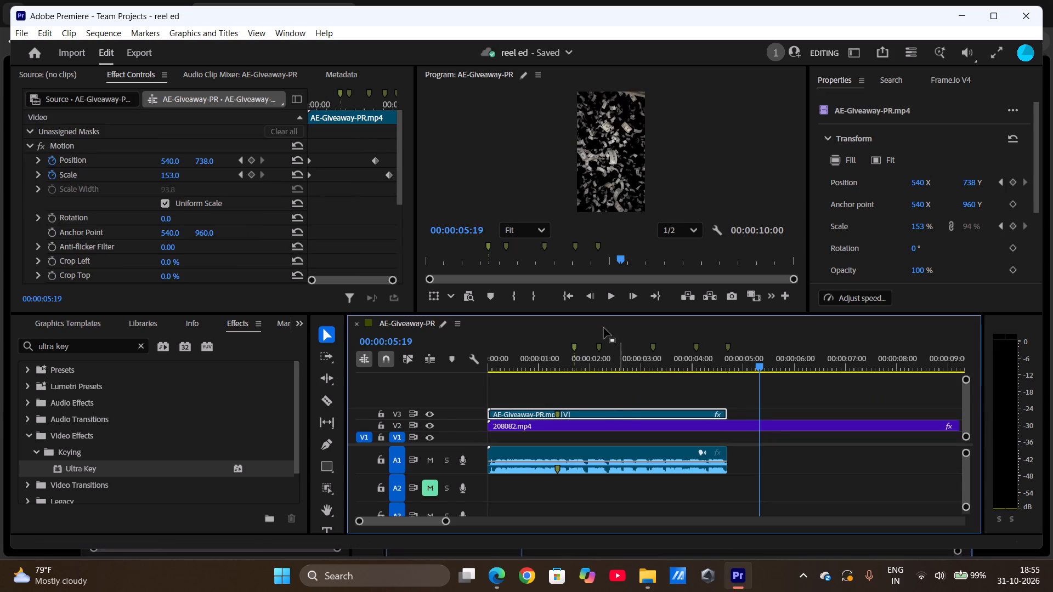
left_click(606, 294)
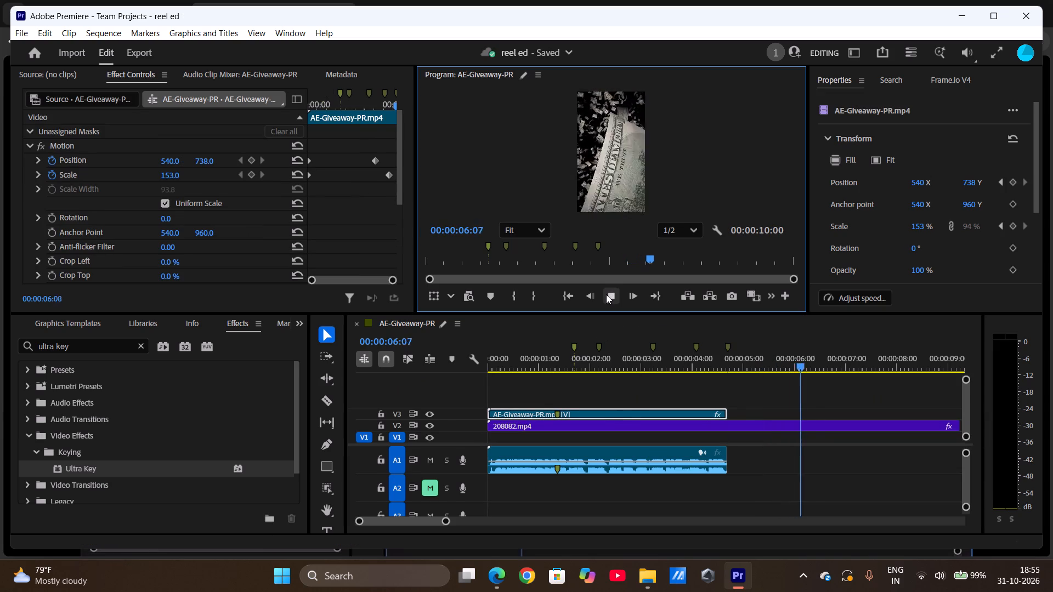
left_click(606, 294)
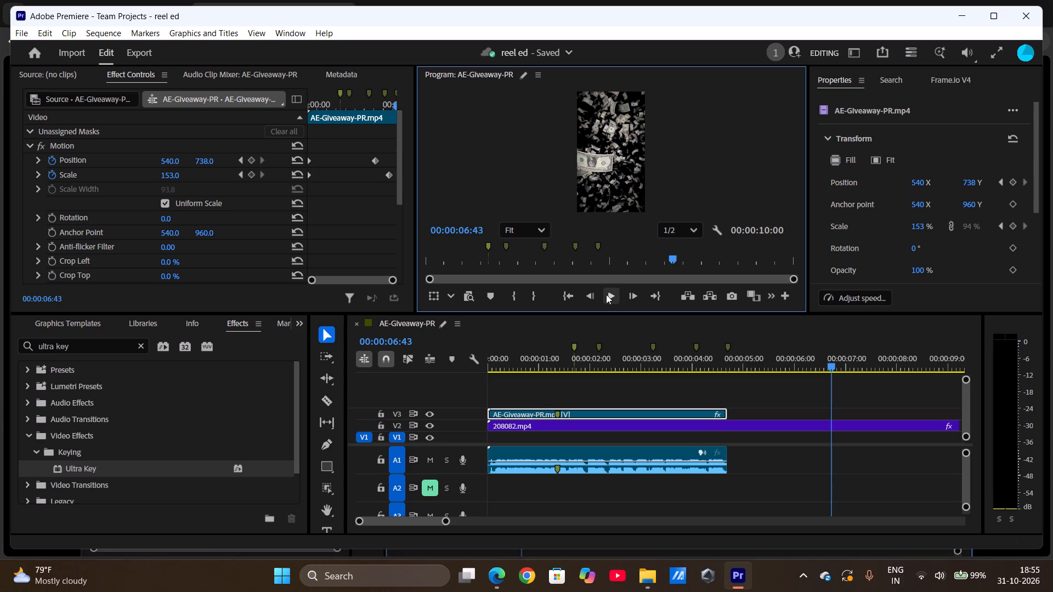
left_click(606, 294)
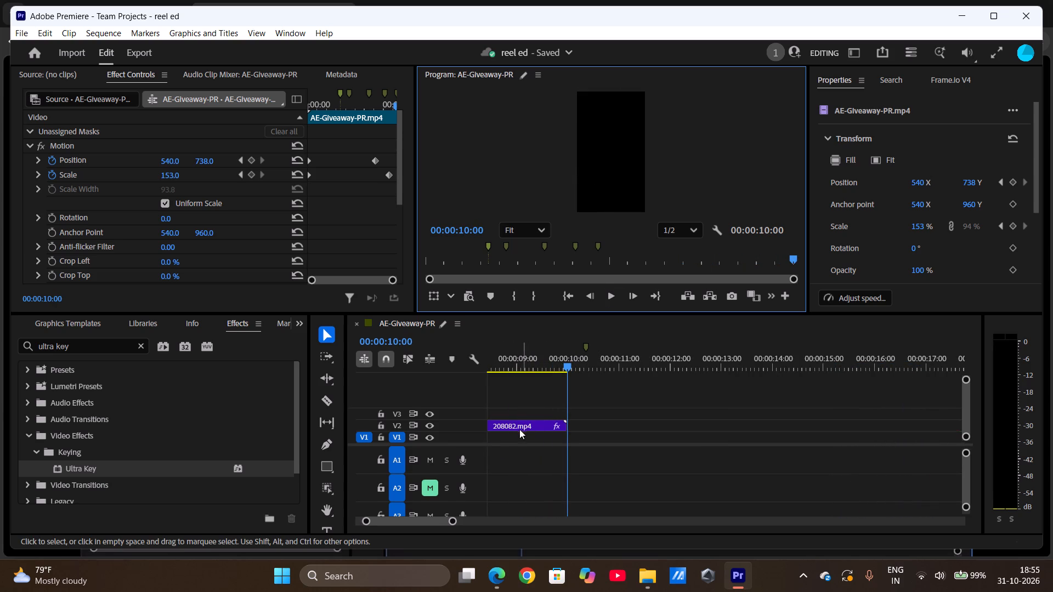
left_click(569, 294)
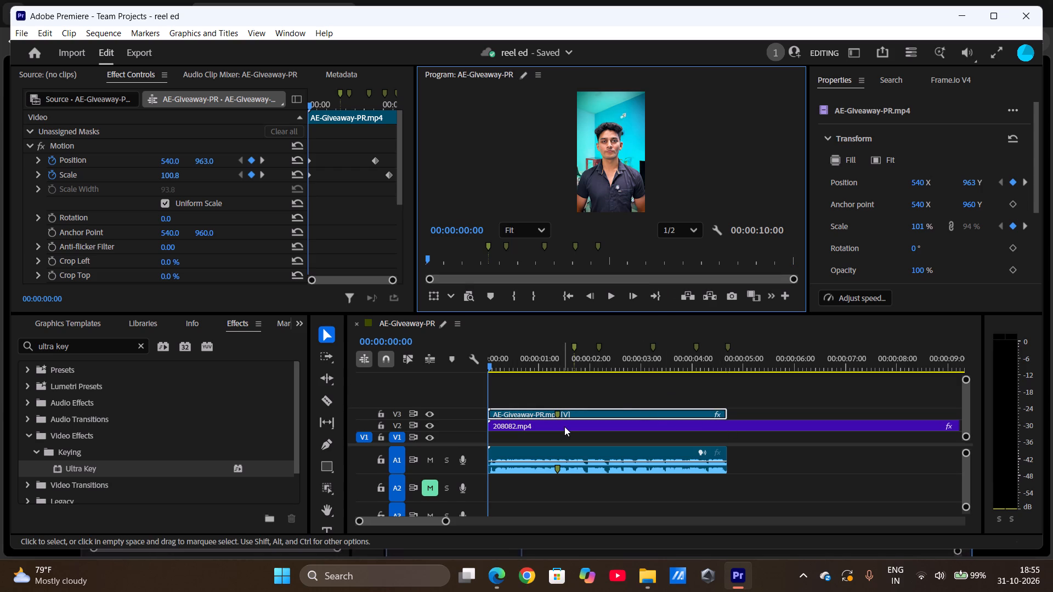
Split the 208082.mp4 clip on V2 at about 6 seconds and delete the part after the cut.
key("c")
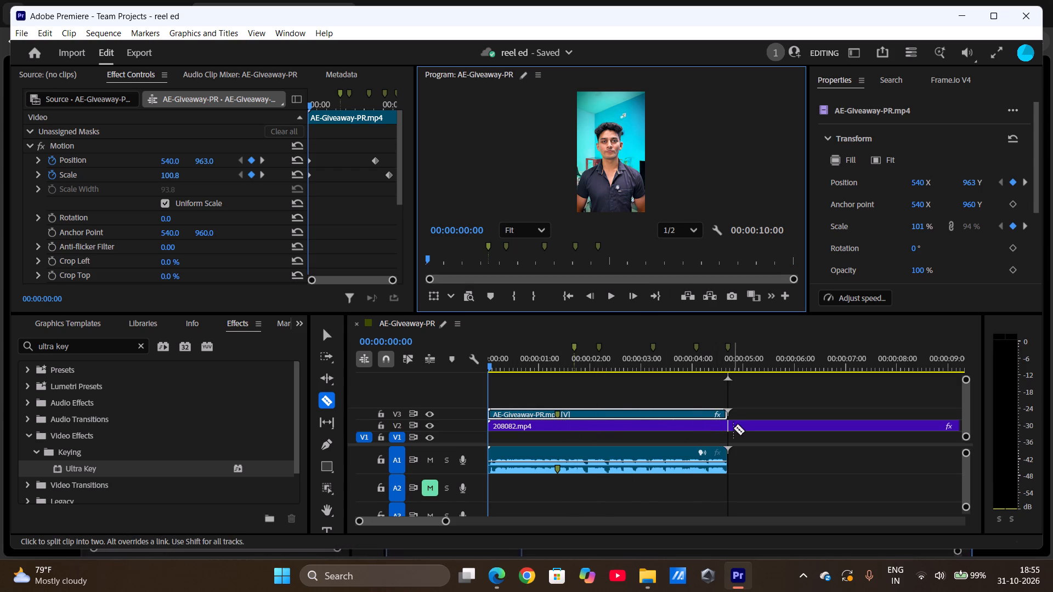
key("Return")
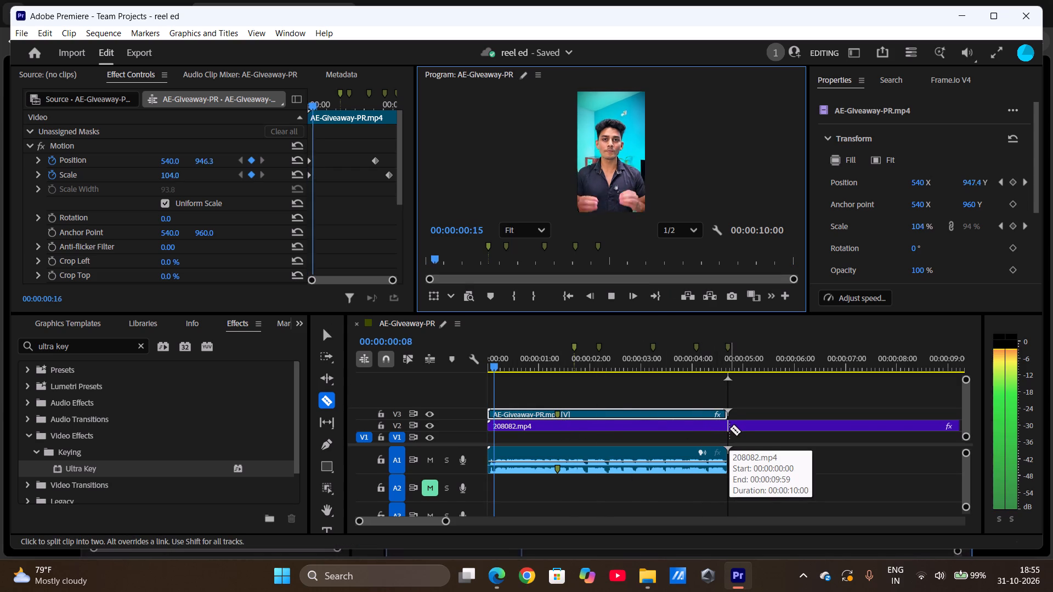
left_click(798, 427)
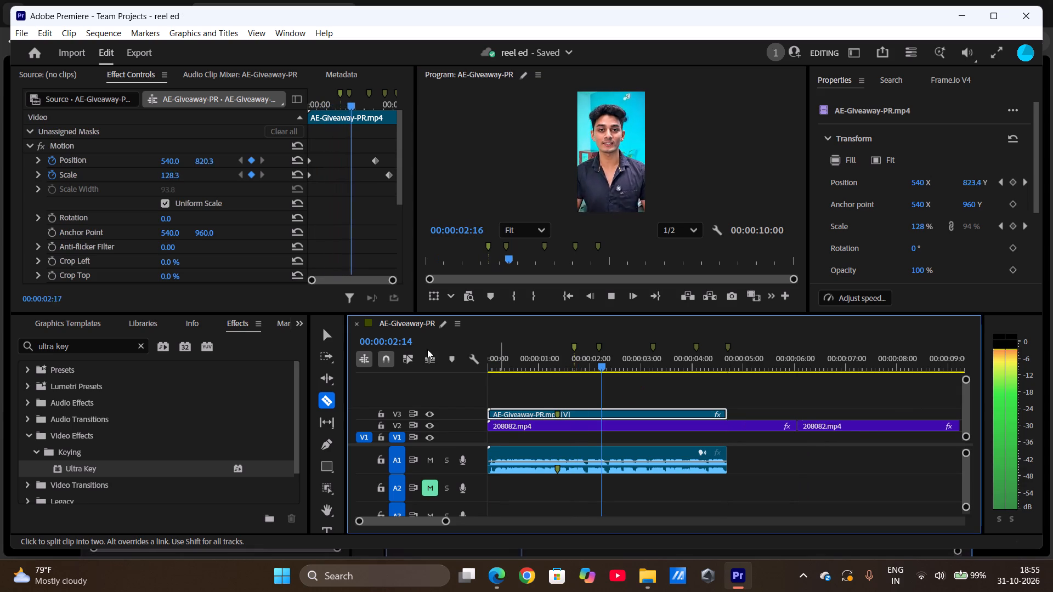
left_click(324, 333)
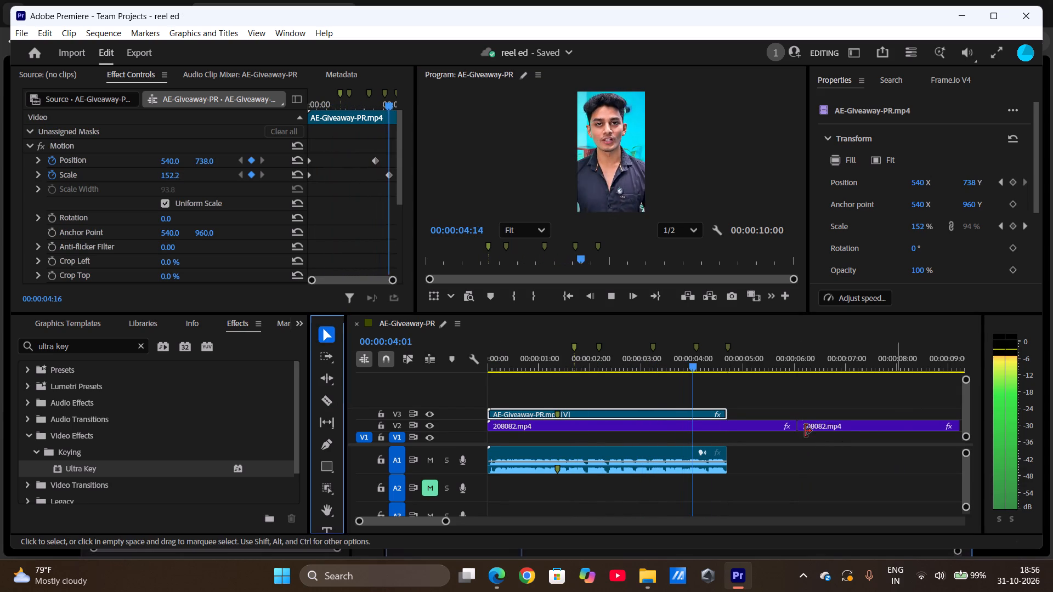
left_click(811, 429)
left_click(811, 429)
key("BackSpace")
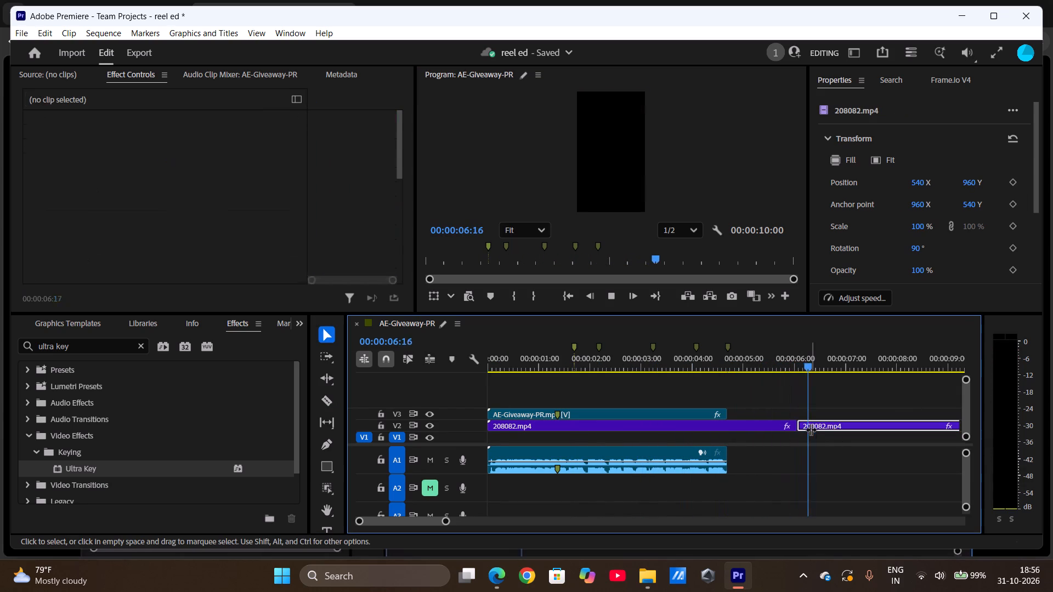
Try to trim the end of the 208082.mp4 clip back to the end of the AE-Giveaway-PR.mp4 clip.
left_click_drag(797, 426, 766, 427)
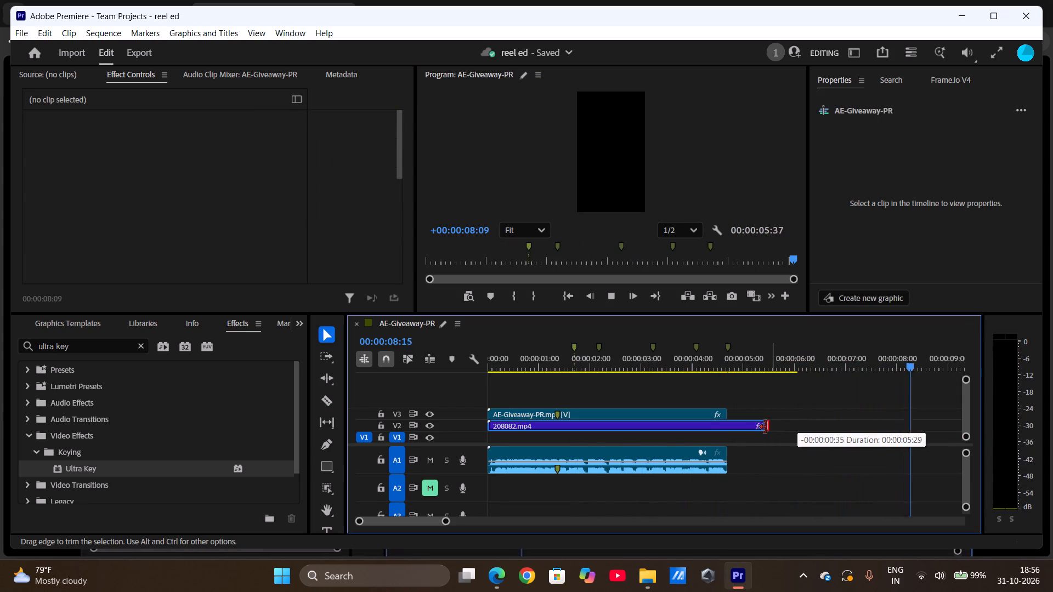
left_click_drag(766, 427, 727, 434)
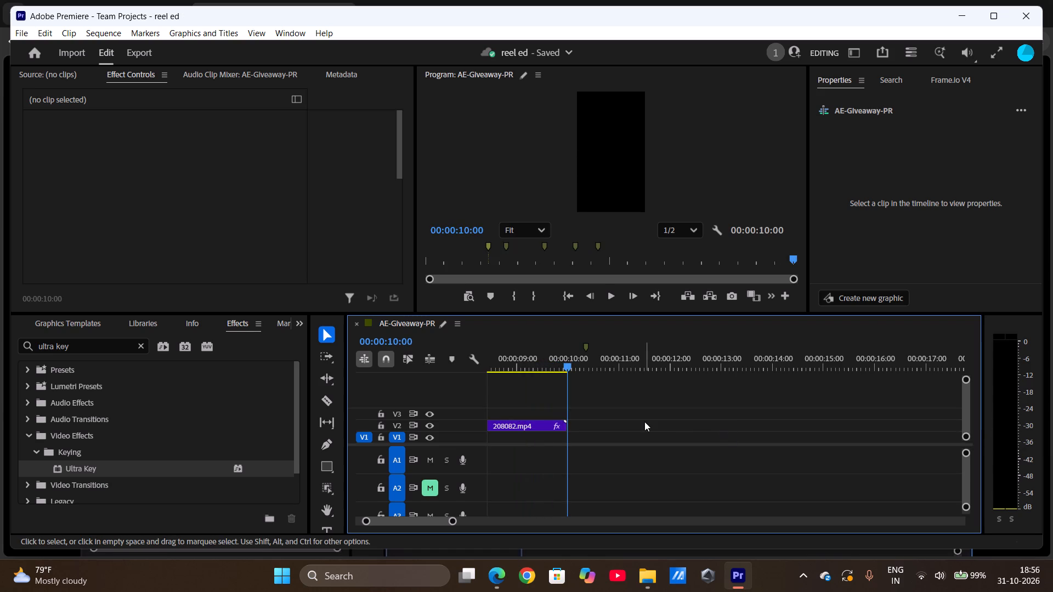
Split the 208082.mp4 clip at 00:00:04:42, where AE-Giveaway-PR.mp4 ends, and delete the part after the cut.
scroll(644, 422, "right", 5)
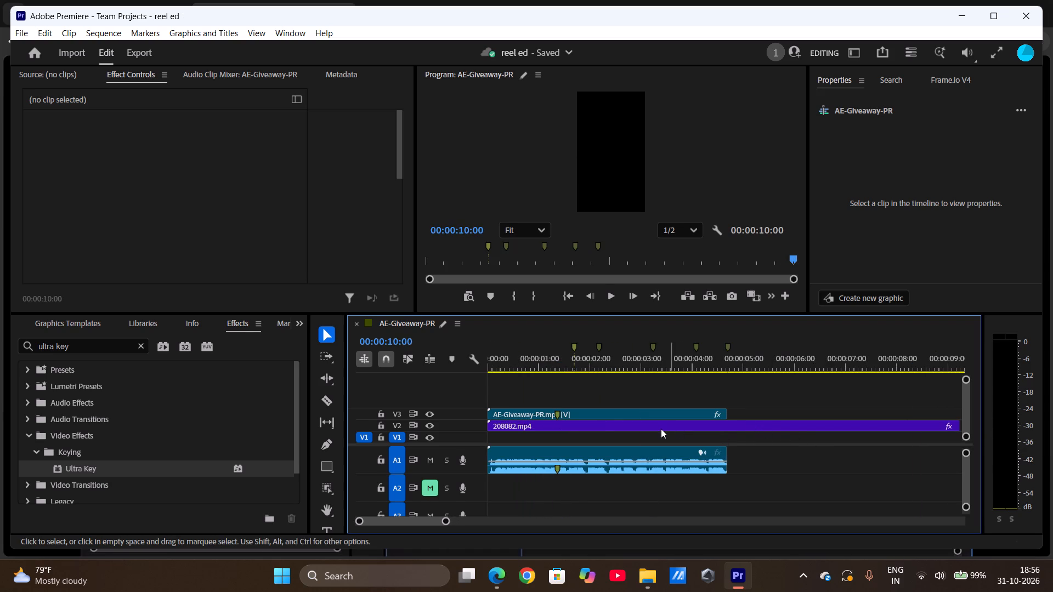
key("c")
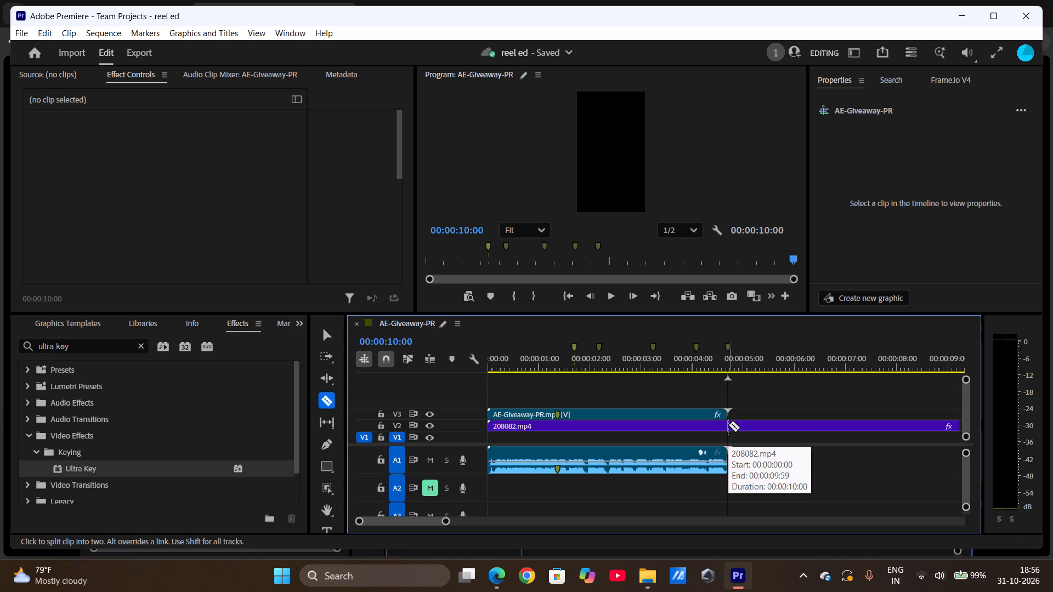
key("Return")
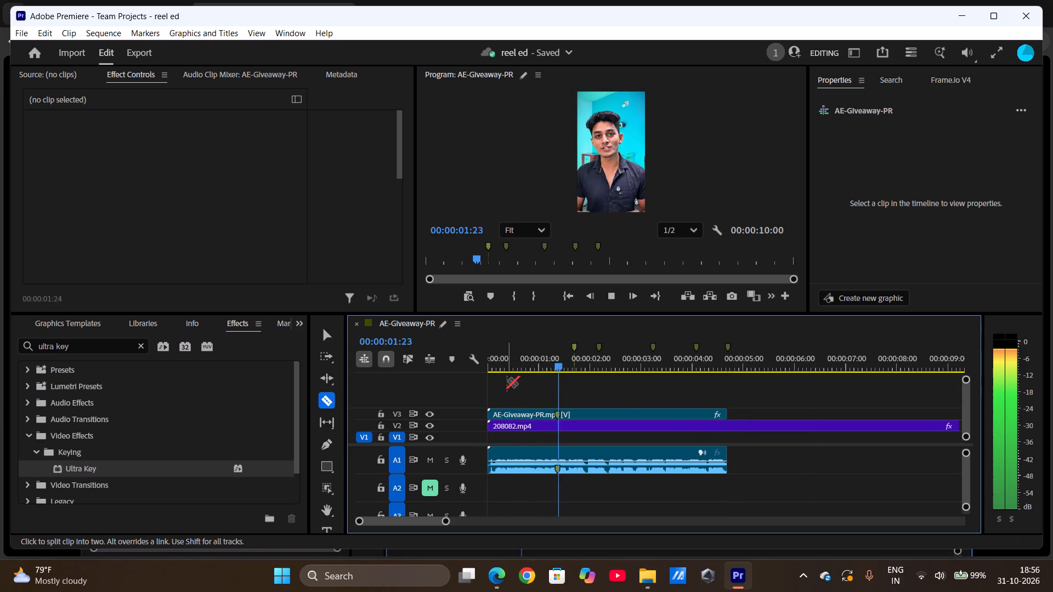
key("v")
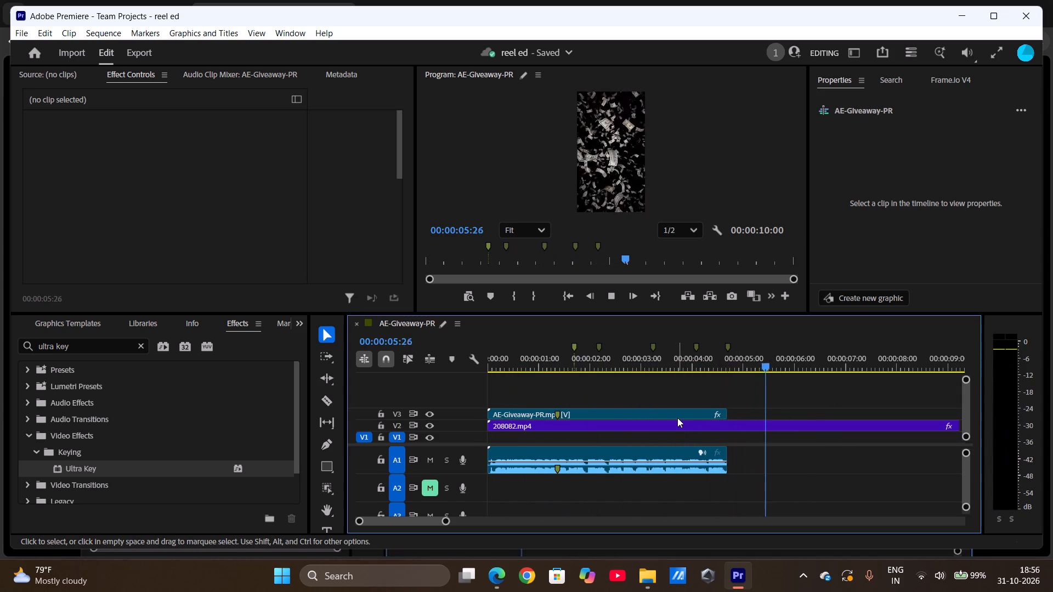
key("c")
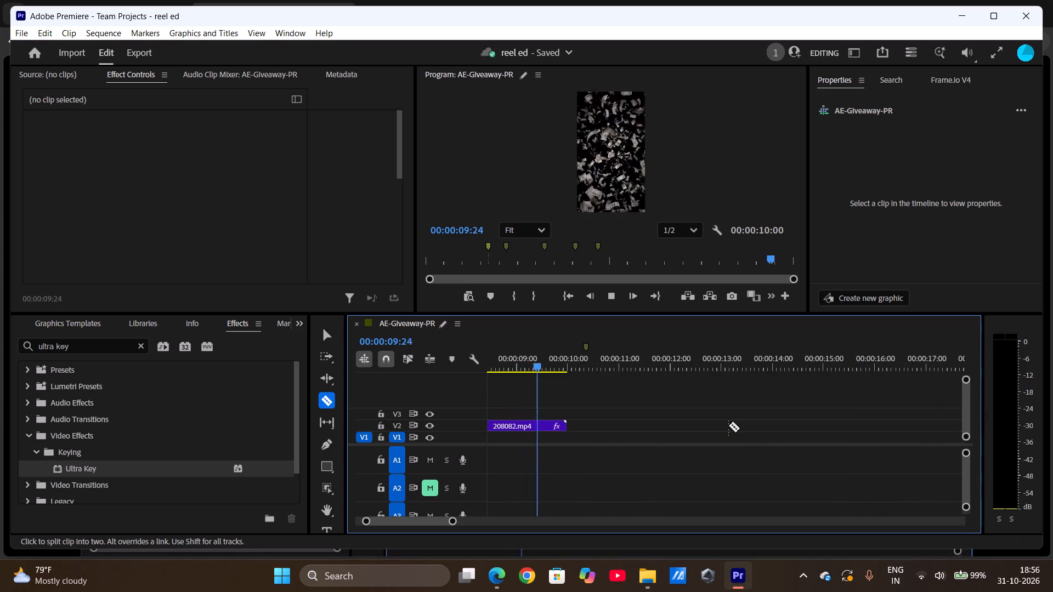
scroll(728, 425, "right", 6)
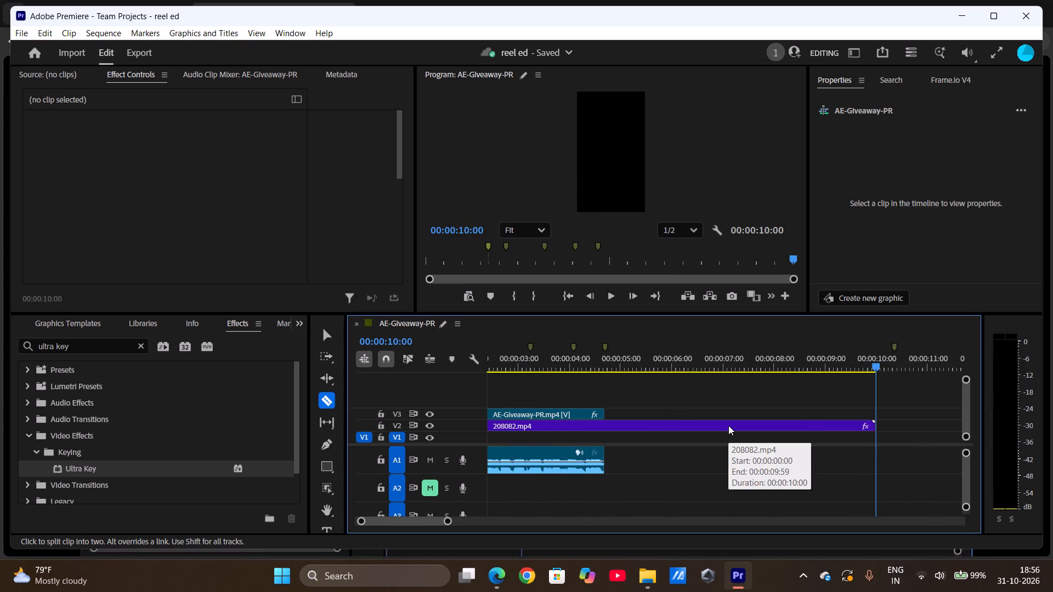
left_click(711, 420)
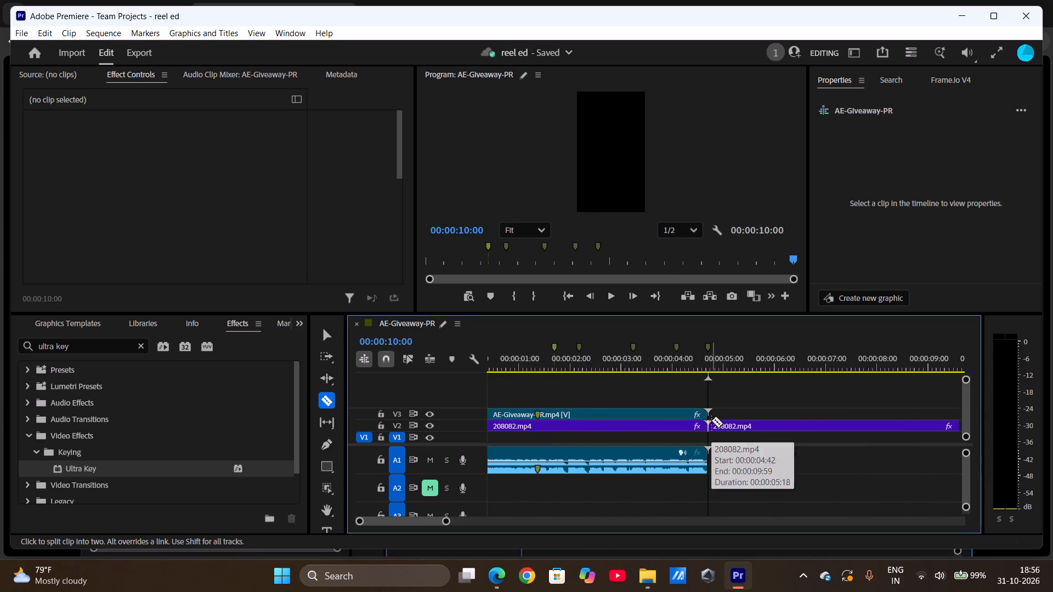
key("v")
left_click(752, 428)
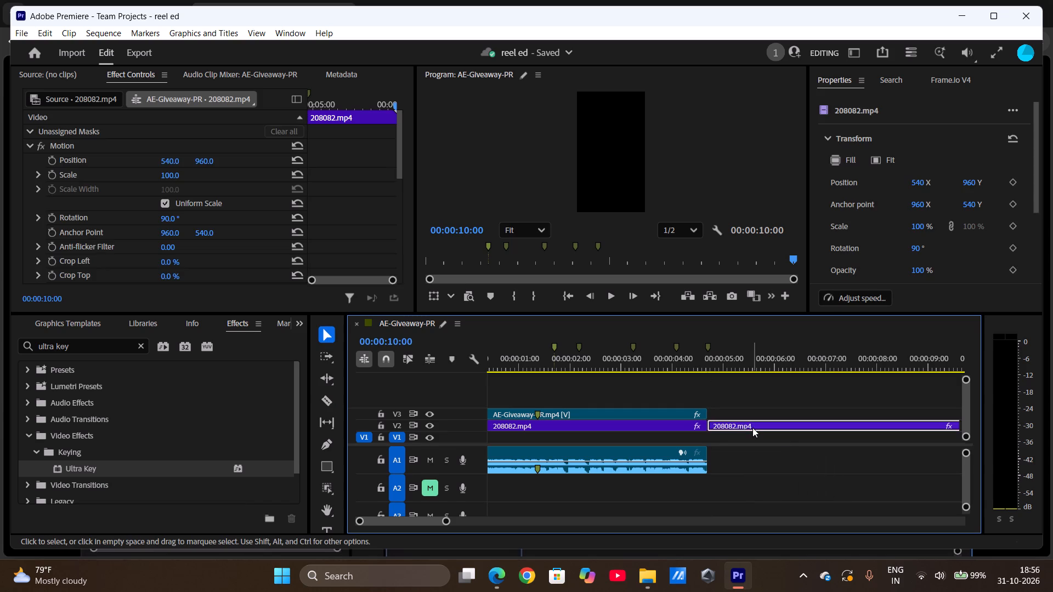
key("BackSpace")
scroll(752, 428, "right", 2)
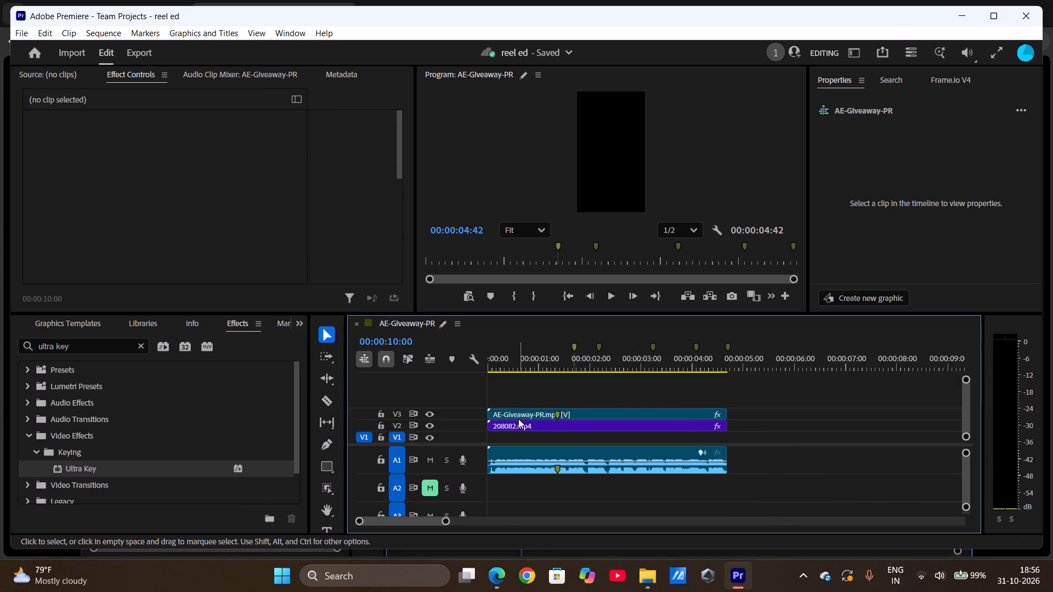
Check the effect settings of the AE-Giveaway-PR.mp4 and 208082.mp4 clips and play the sequence from the start.
left_click(534, 412)
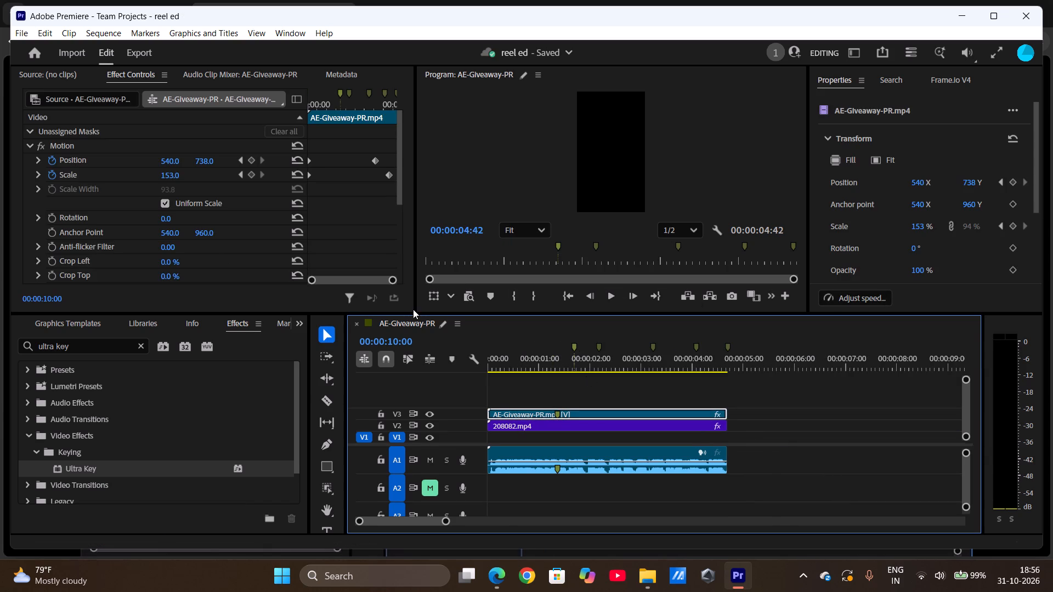
scroll(157, 241, "down", 1)
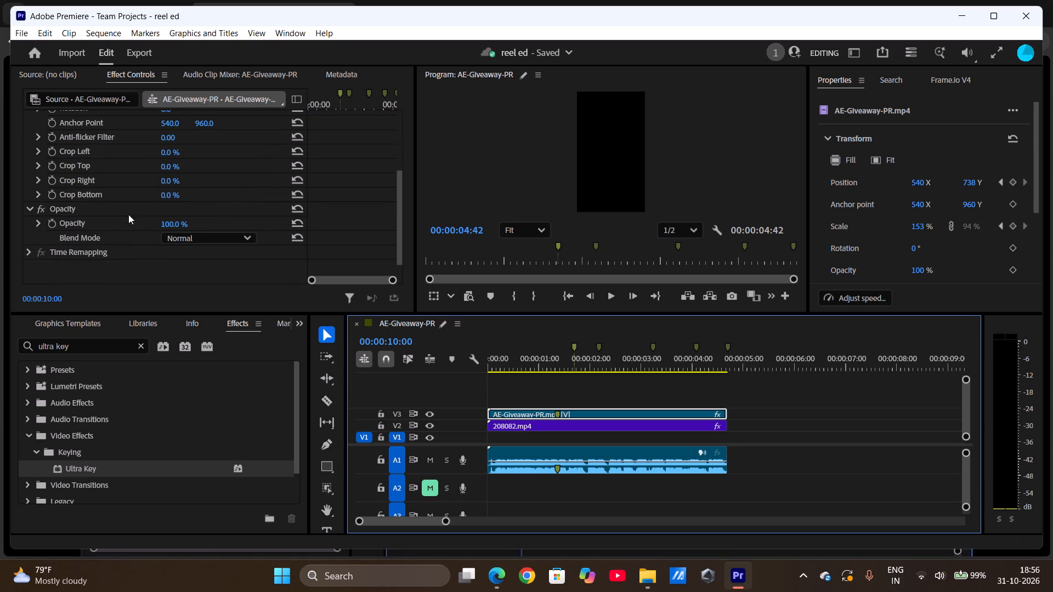
scroll(94, 229, "up", 1)
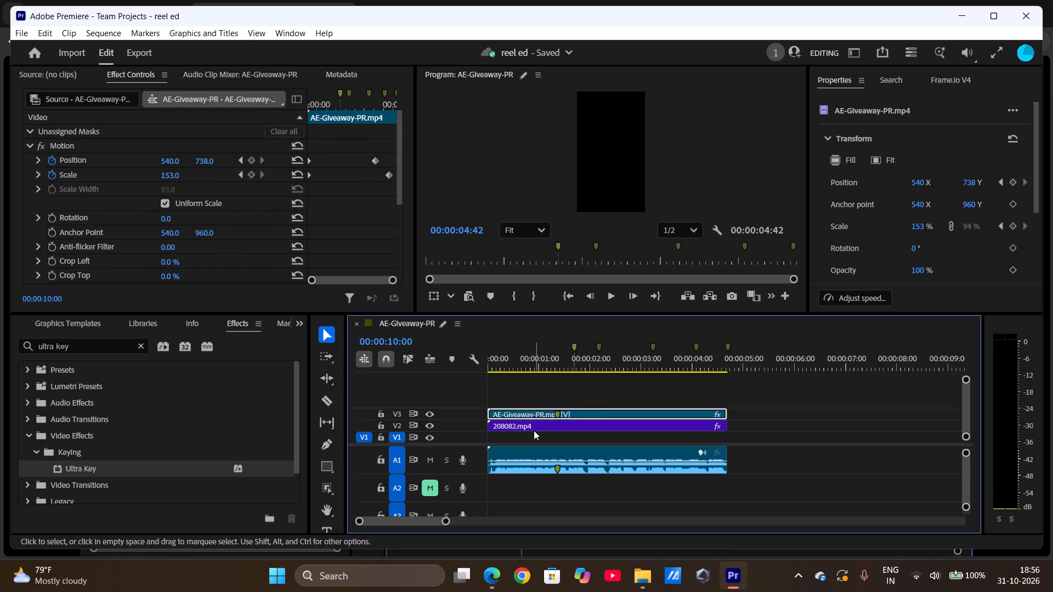
left_click(525, 424)
left_click(567, 407)
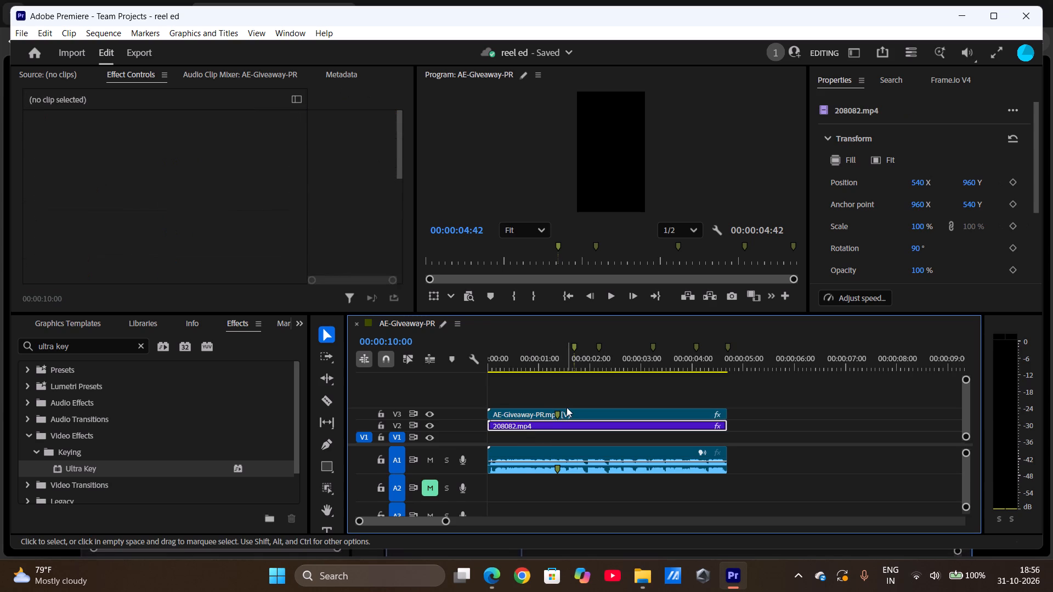
left_click(559, 296)
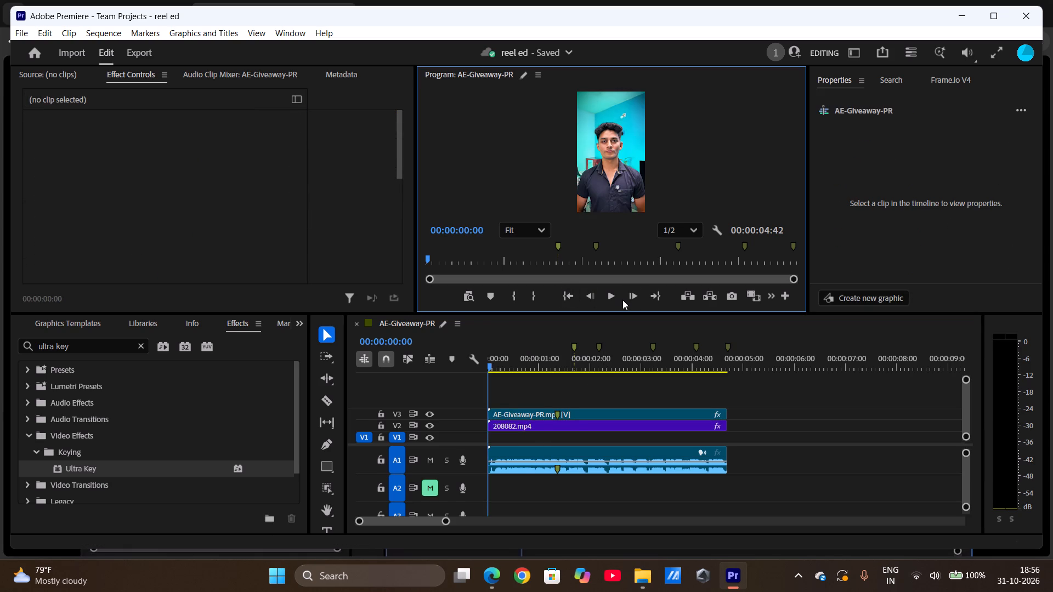
left_click(616, 298)
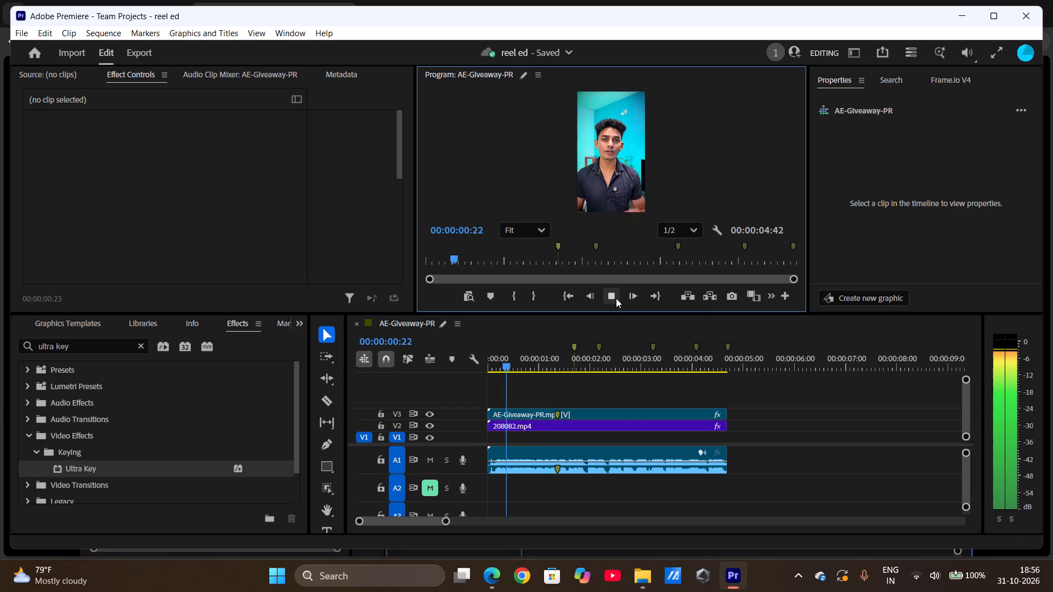
left_click(545, 422)
left_click(539, 408)
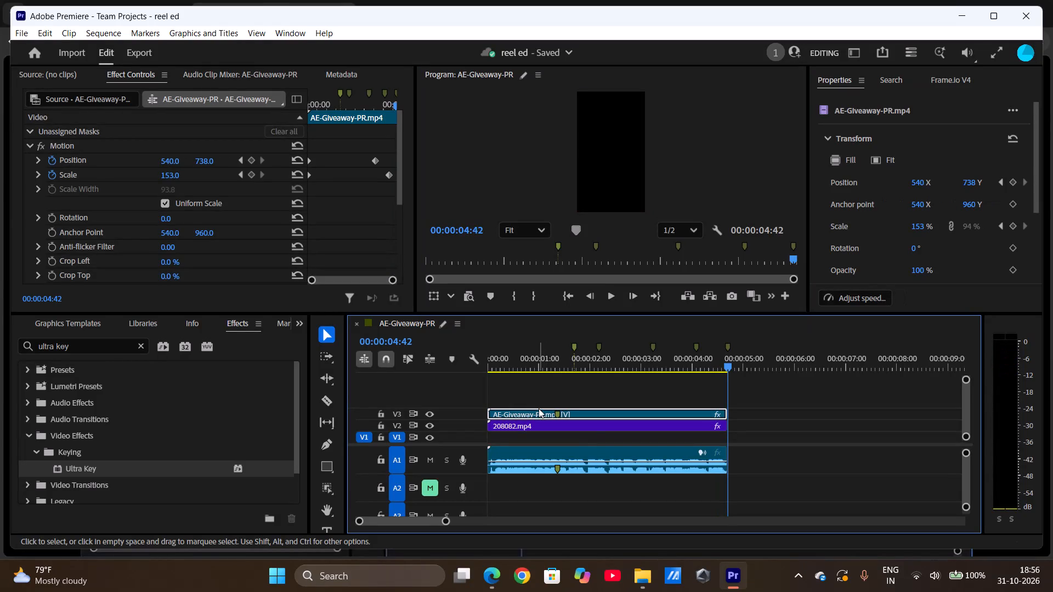
left_click(564, 426)
left_click(546, 442)
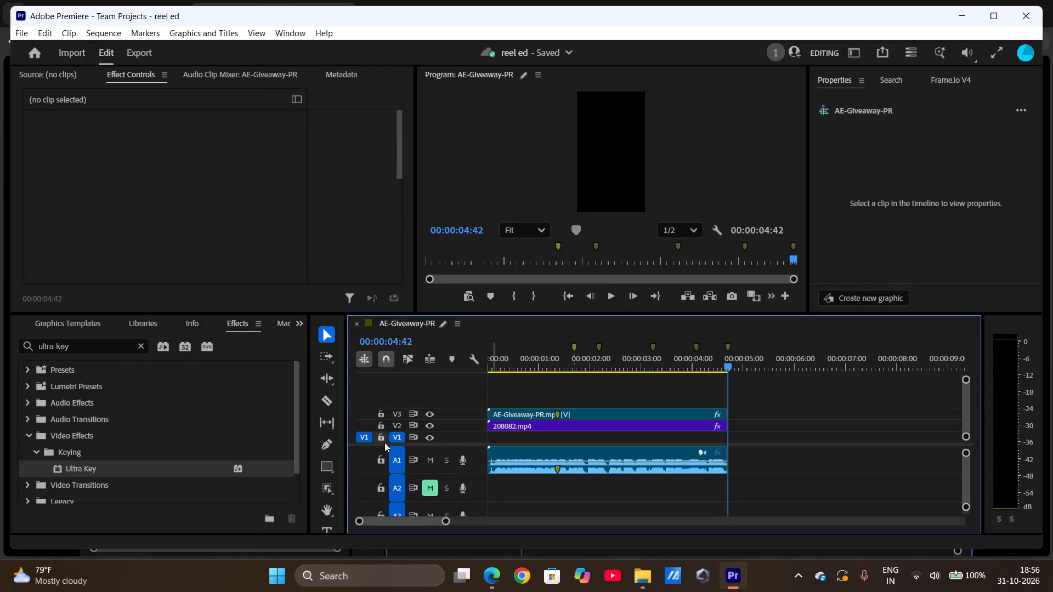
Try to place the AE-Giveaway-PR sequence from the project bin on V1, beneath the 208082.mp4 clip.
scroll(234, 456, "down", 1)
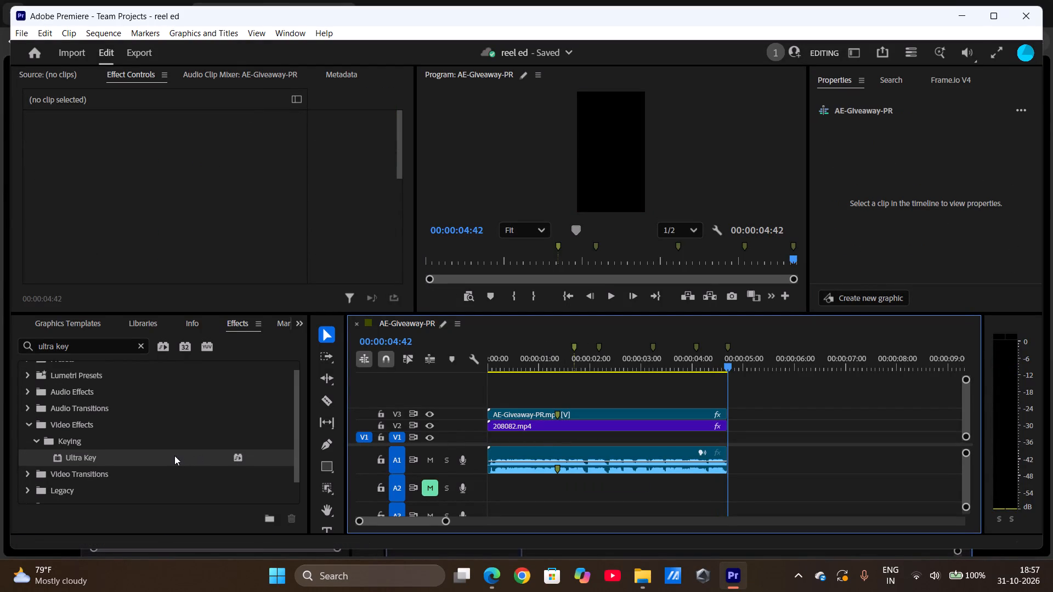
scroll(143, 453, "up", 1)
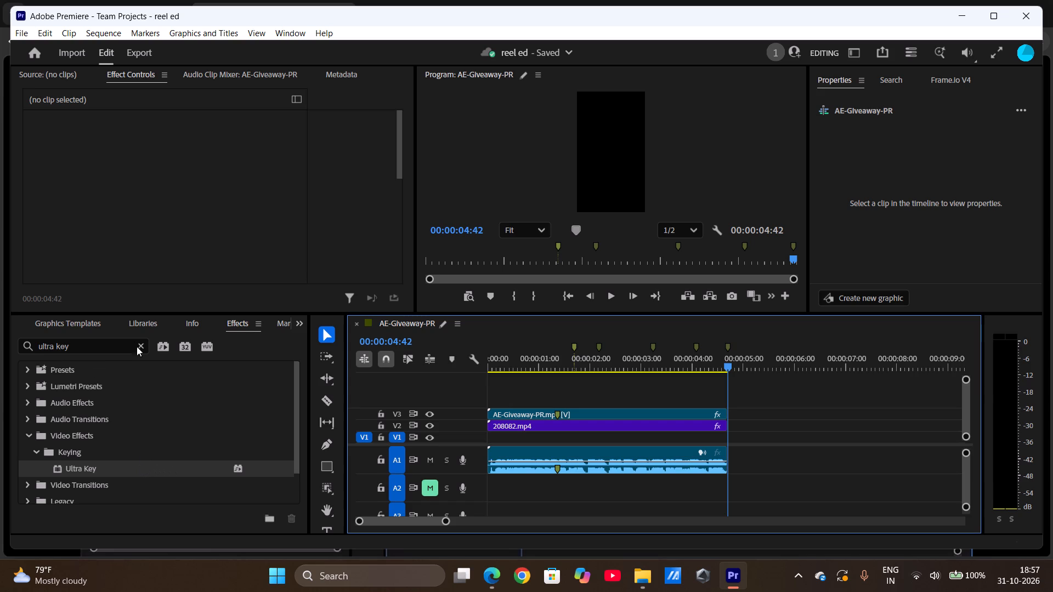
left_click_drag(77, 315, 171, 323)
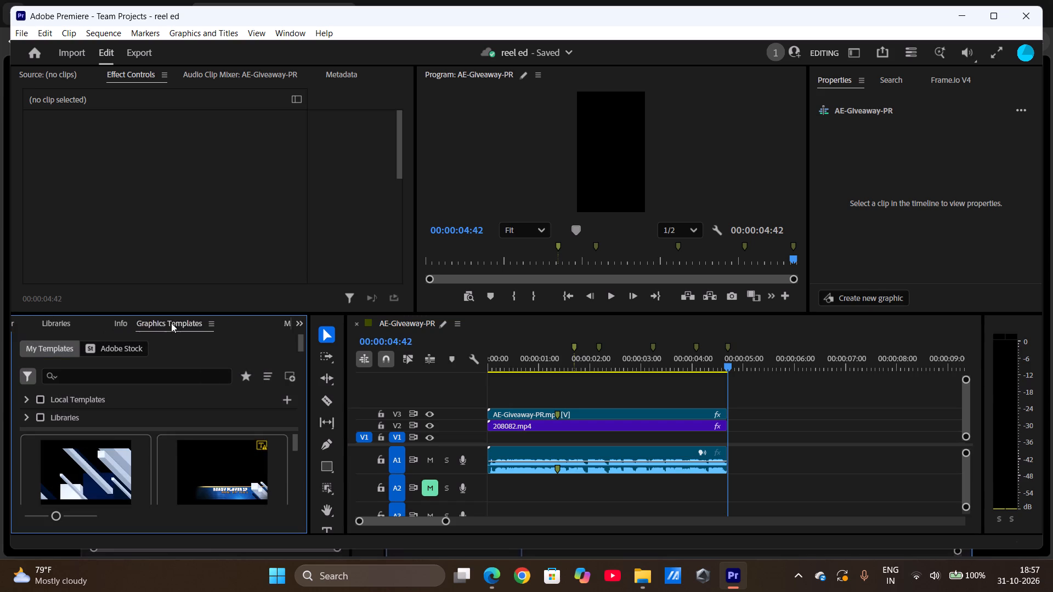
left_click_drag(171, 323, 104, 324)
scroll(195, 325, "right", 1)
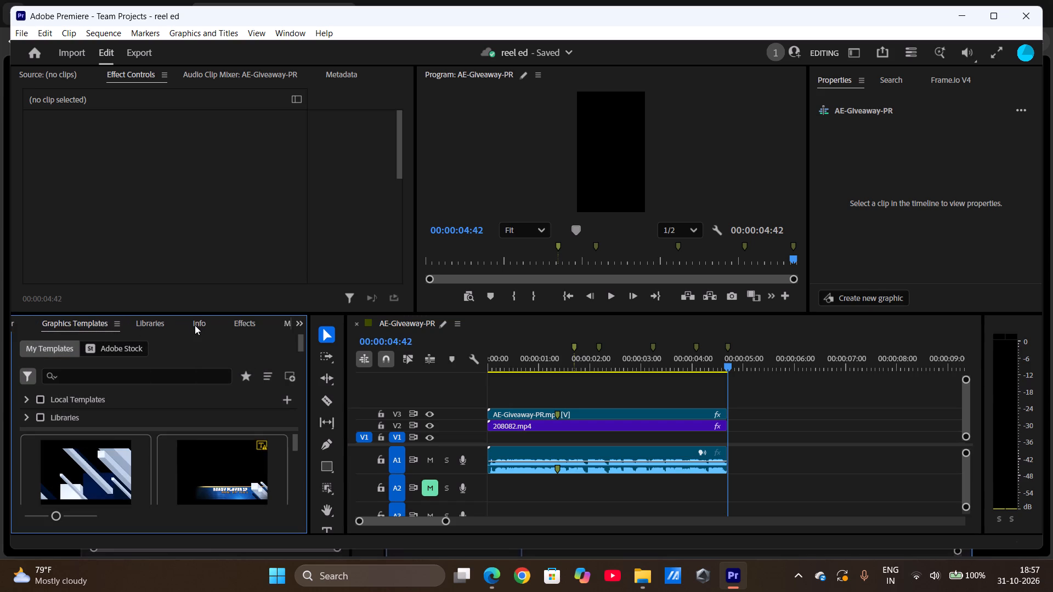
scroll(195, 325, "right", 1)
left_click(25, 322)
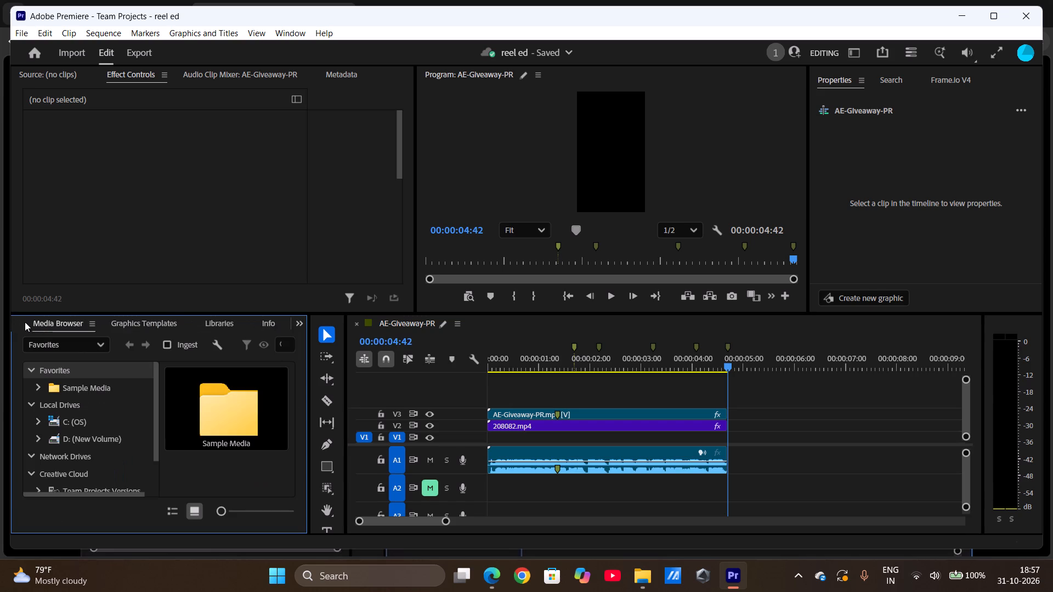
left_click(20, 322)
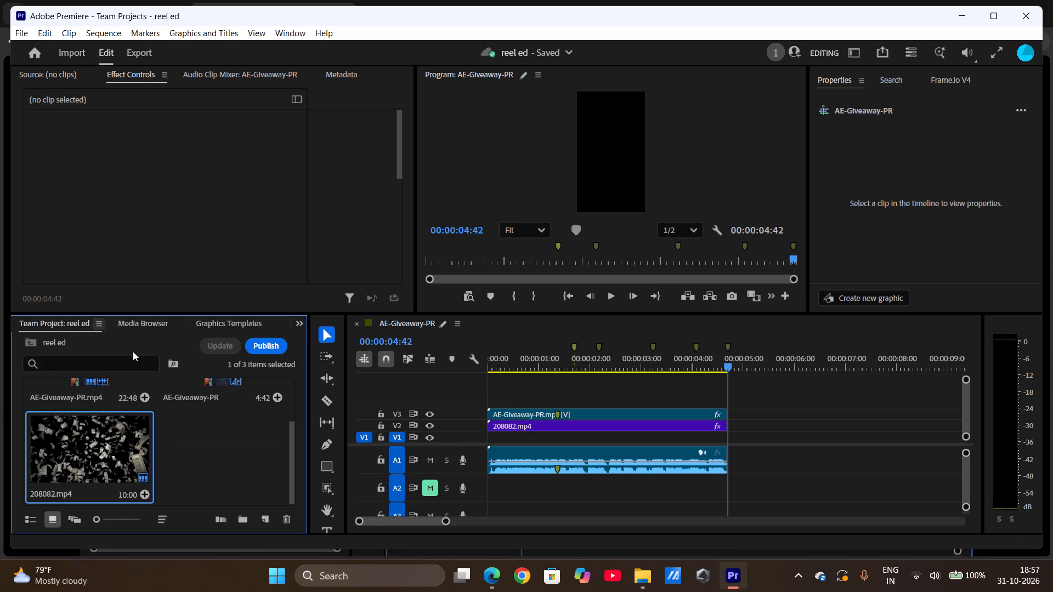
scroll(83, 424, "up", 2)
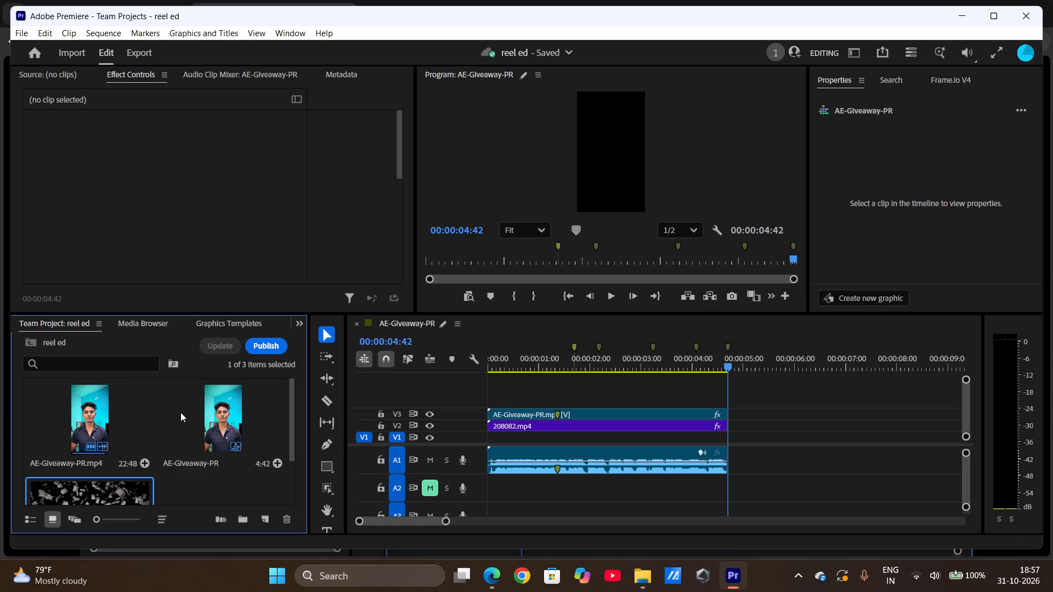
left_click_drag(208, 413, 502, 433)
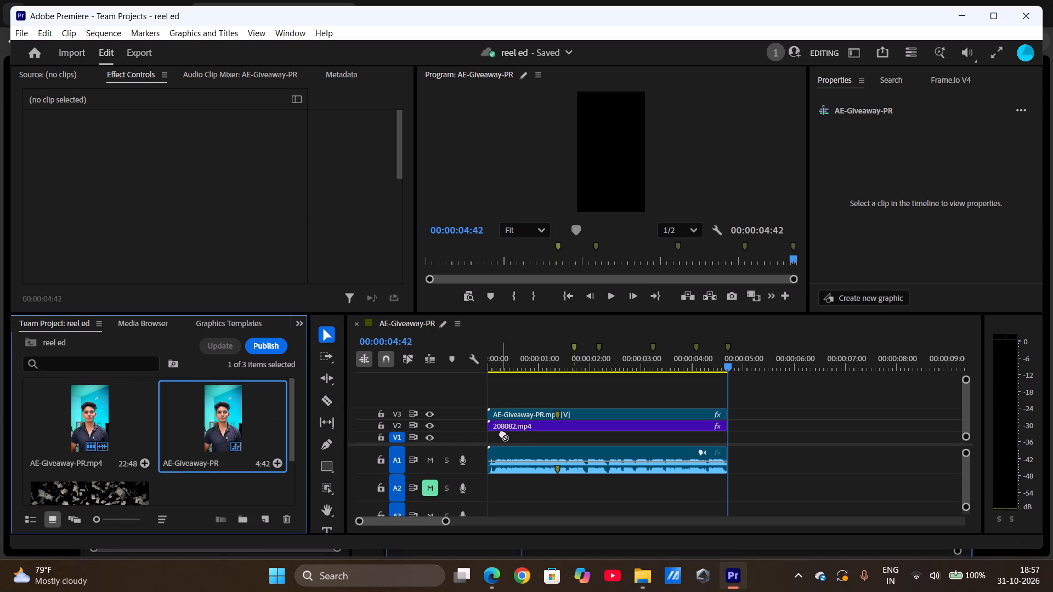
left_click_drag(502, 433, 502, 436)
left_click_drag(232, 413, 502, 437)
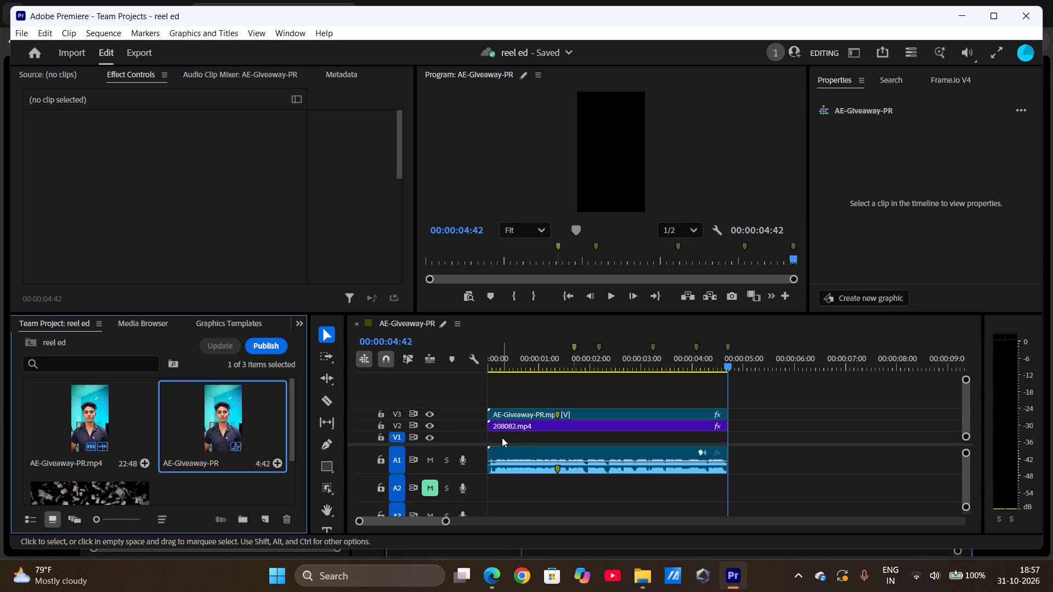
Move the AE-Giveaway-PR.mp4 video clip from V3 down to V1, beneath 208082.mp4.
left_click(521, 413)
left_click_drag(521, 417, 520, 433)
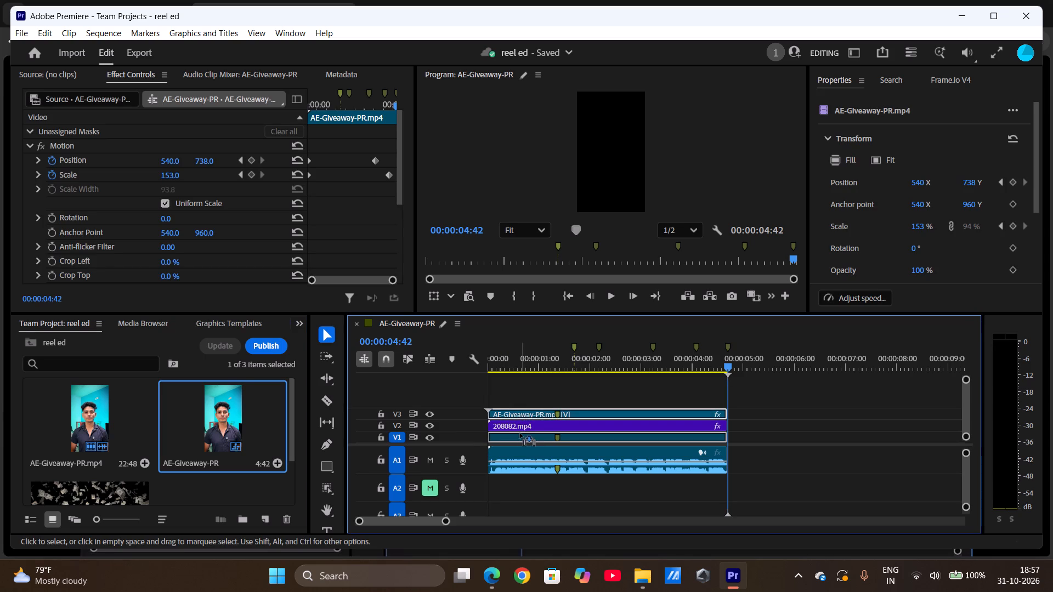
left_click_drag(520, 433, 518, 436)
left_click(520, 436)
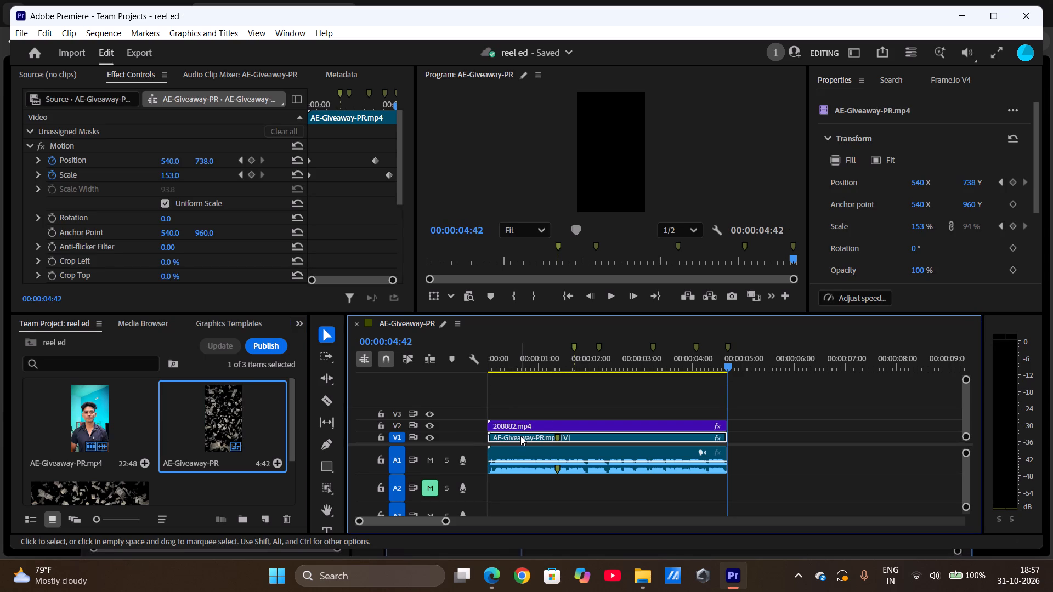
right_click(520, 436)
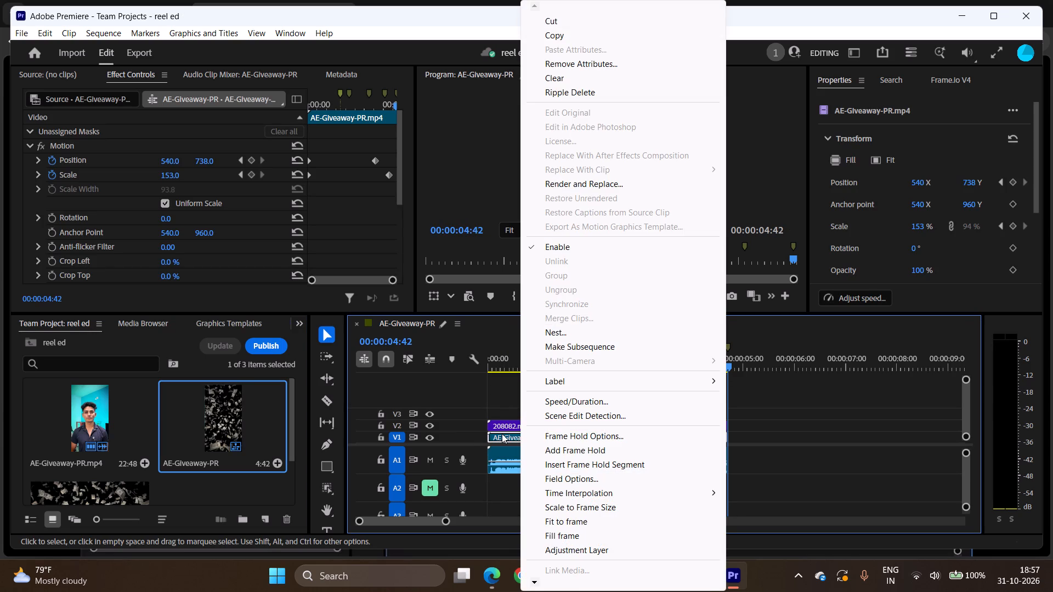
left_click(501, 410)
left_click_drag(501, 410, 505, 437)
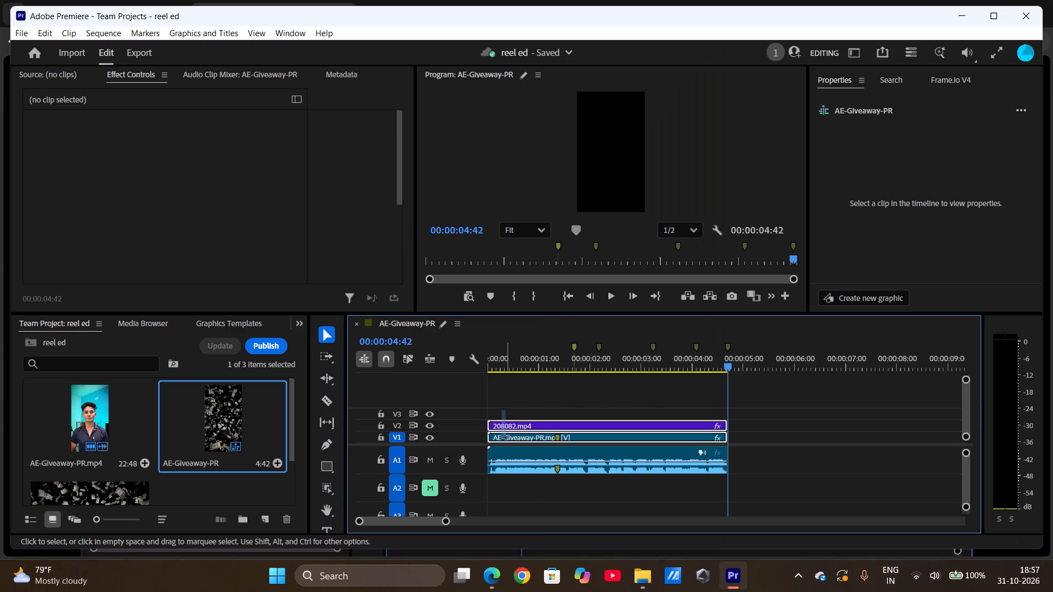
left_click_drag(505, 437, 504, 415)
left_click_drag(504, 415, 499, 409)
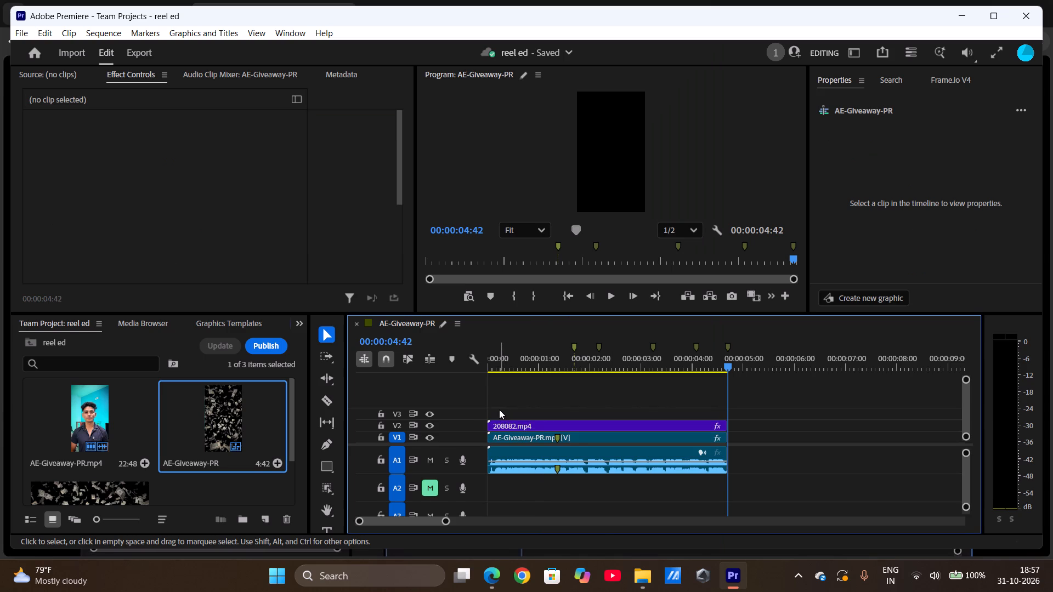
Undo the recent timeline edits back through the cuts to 208082.mp4 and the move of AE-Giveaway-PR.mp4 to V3.
key("shift+z")
key("shift+z")
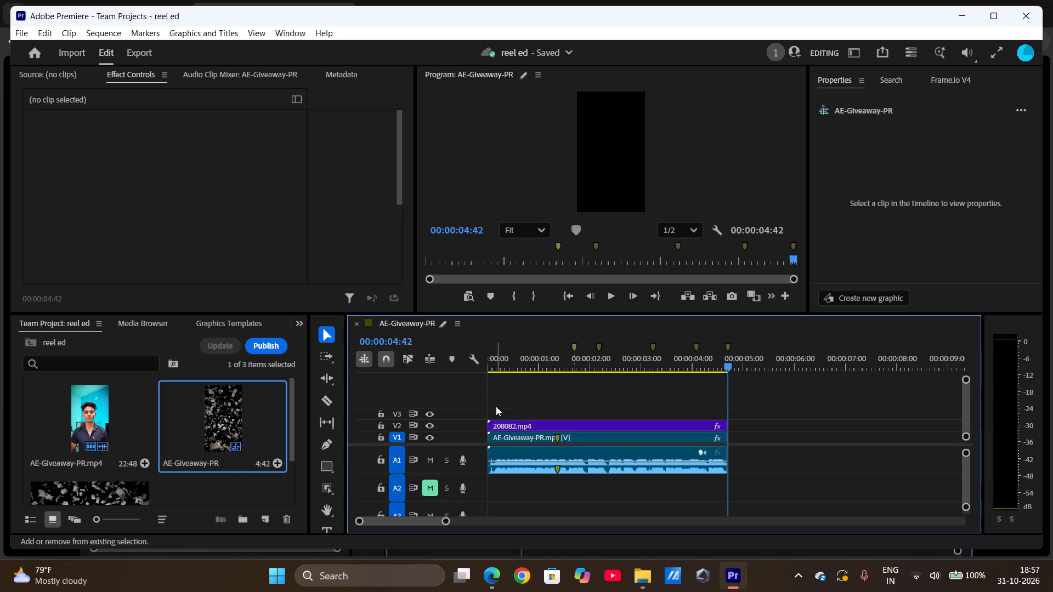
key("shift+z")
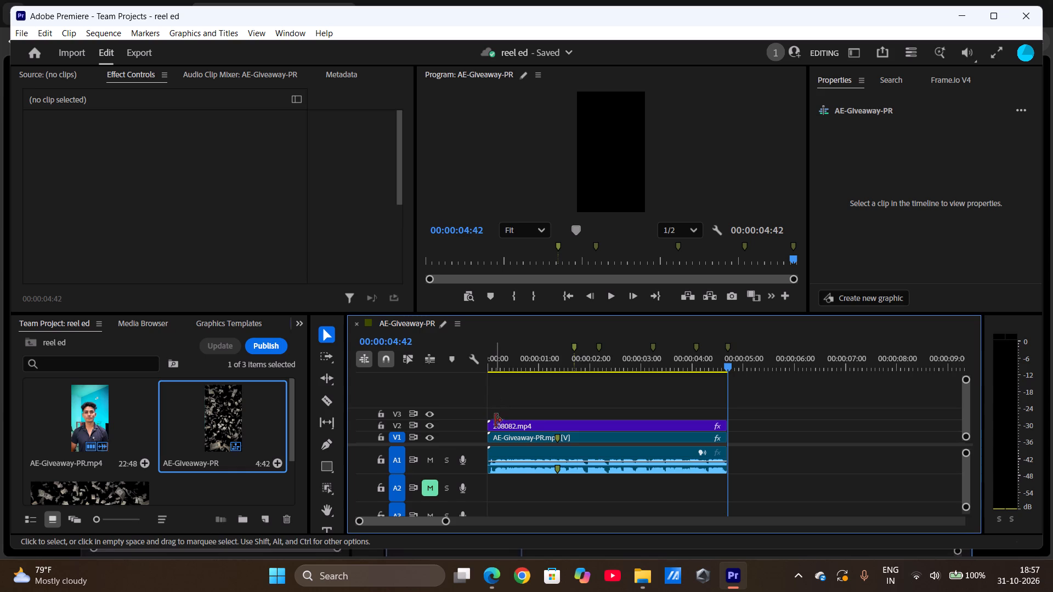
key("ctrl+z")
key("ctrl+z")
key("ctrl+z")
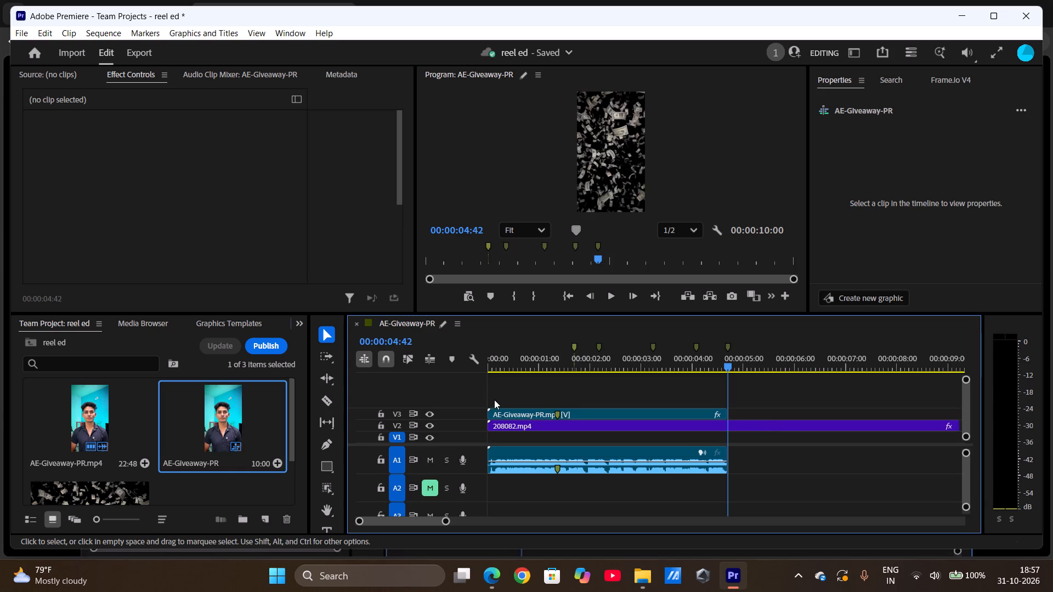
key("ctrl+z")
key("ctrl+z")
key("ctrl+z")
key("ctrl+z")
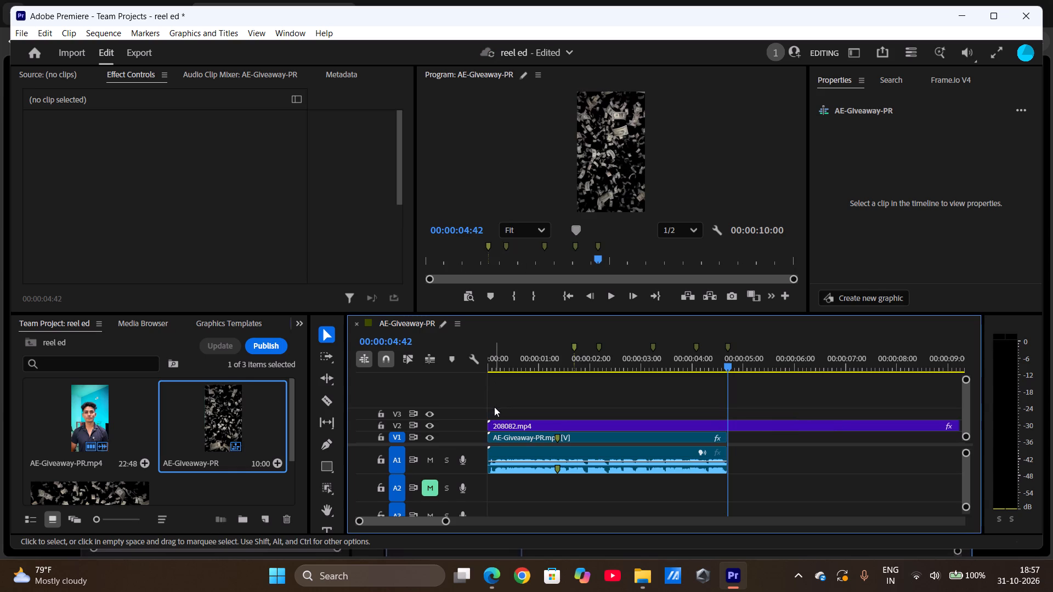
key("ctrl+z")
key("ctrl+z")
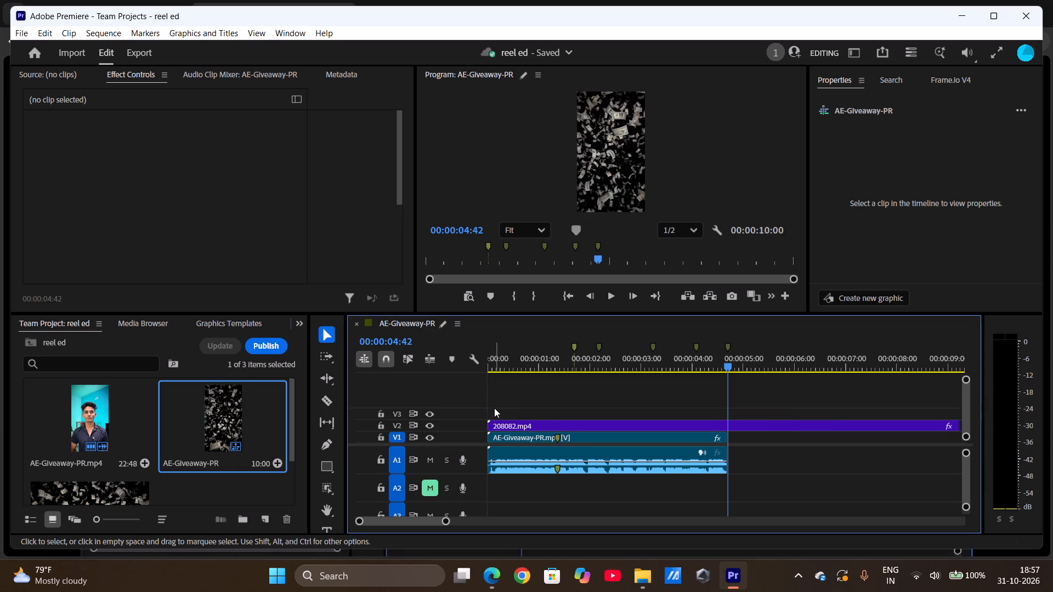
key("ctrl+z")
Play the sequence to check the layered clips and return the playhead to the start.
left_click(602, 433)
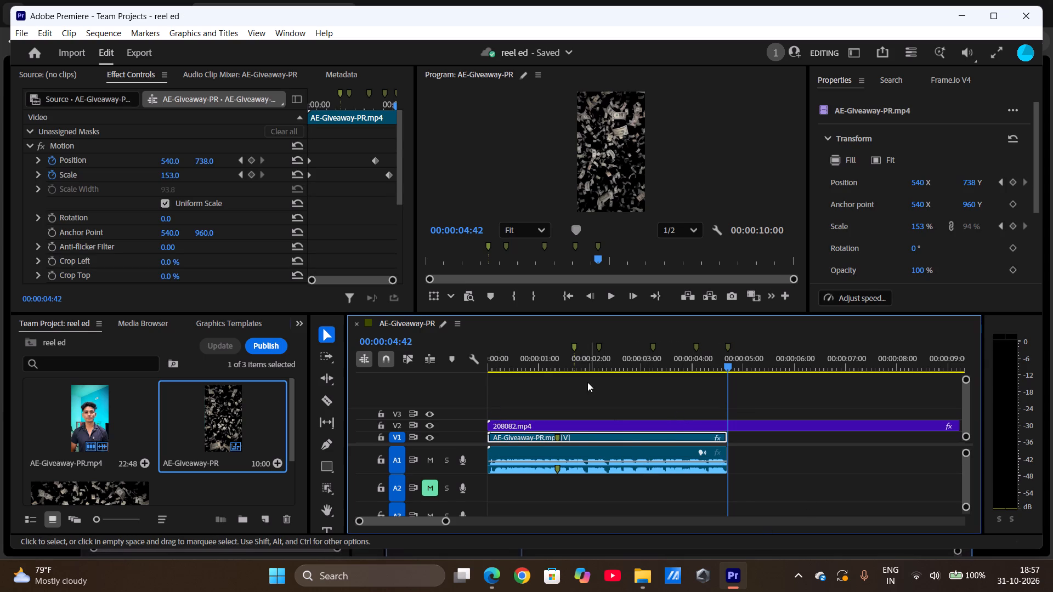
left_click(613, 295)
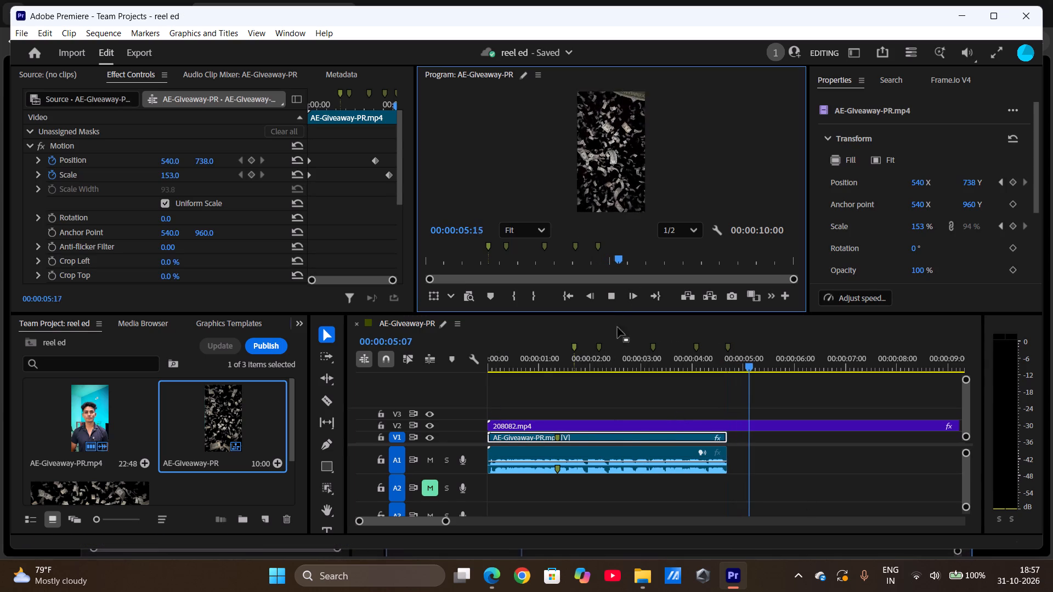
left_click(510, 446)
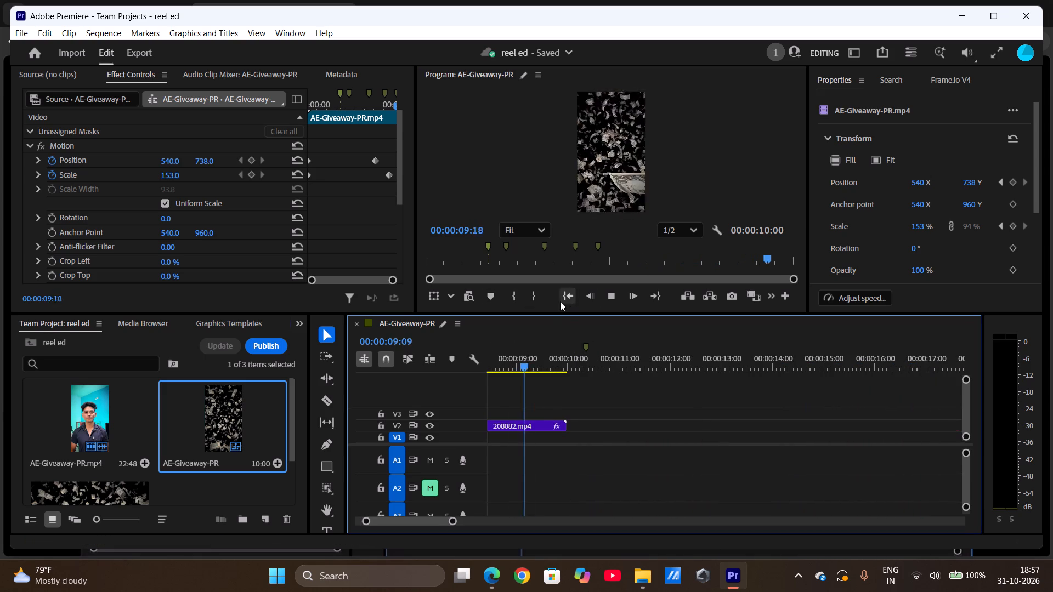
left_click(573, 297)
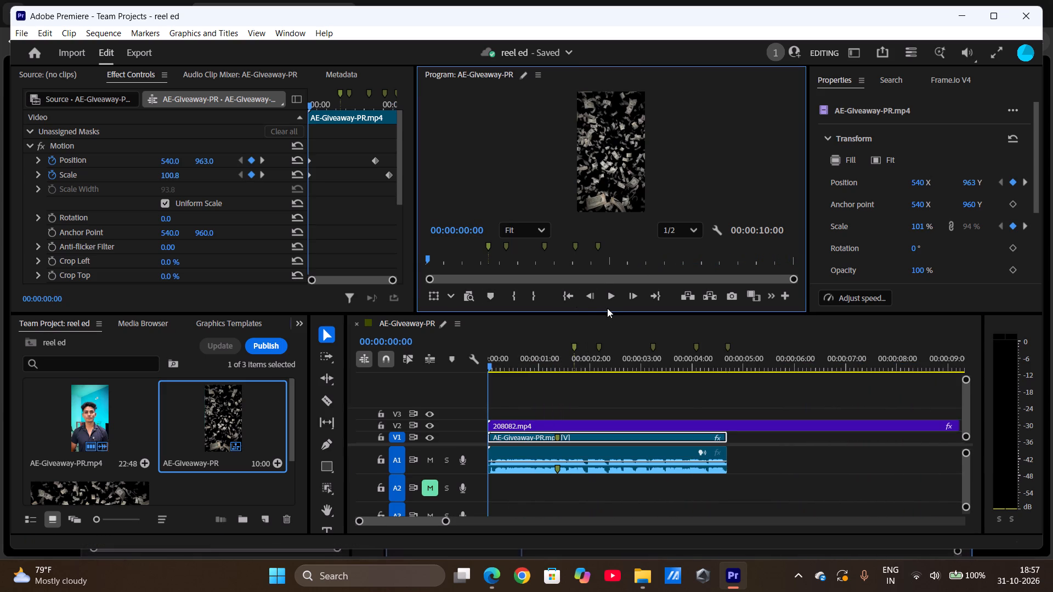
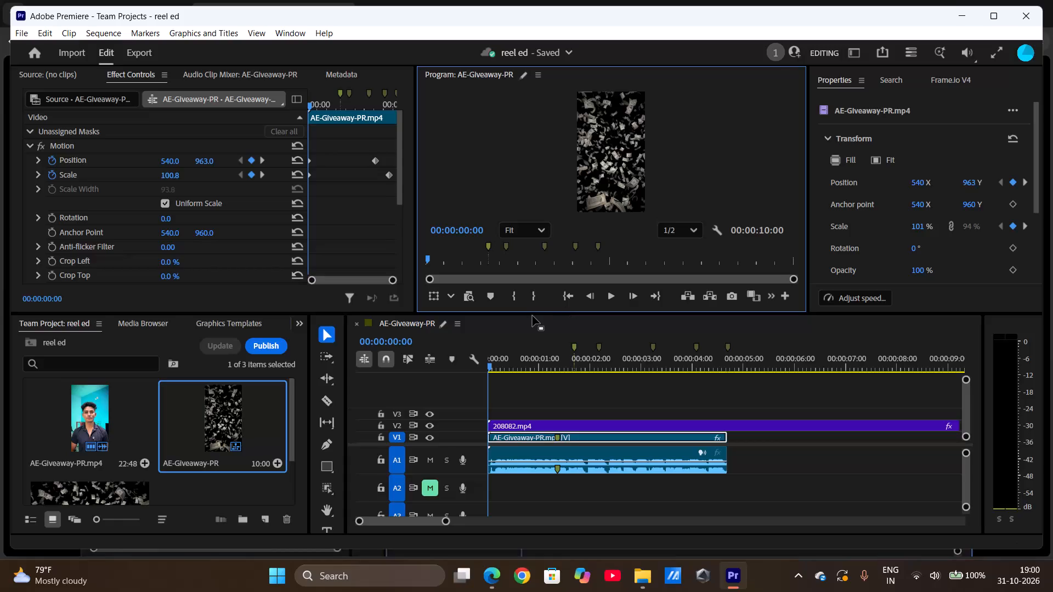
Set the opacity blend mode of the AE-Giveaway-PR.mp4 clip on V1 to Dissolve.
scroll(271, 256, "down", 1)
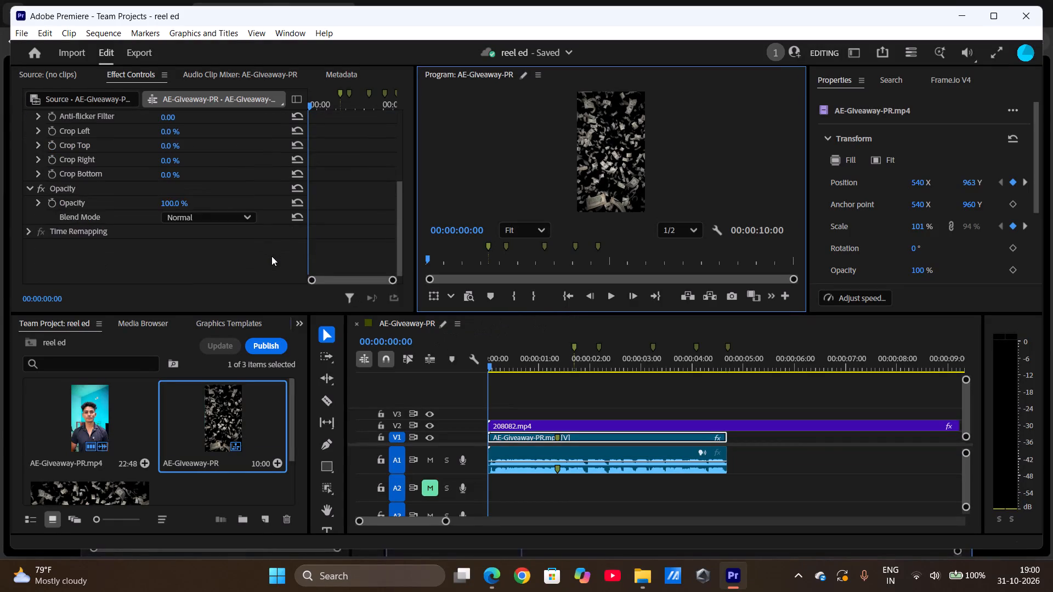
scroll(271, 256, "down", 1)
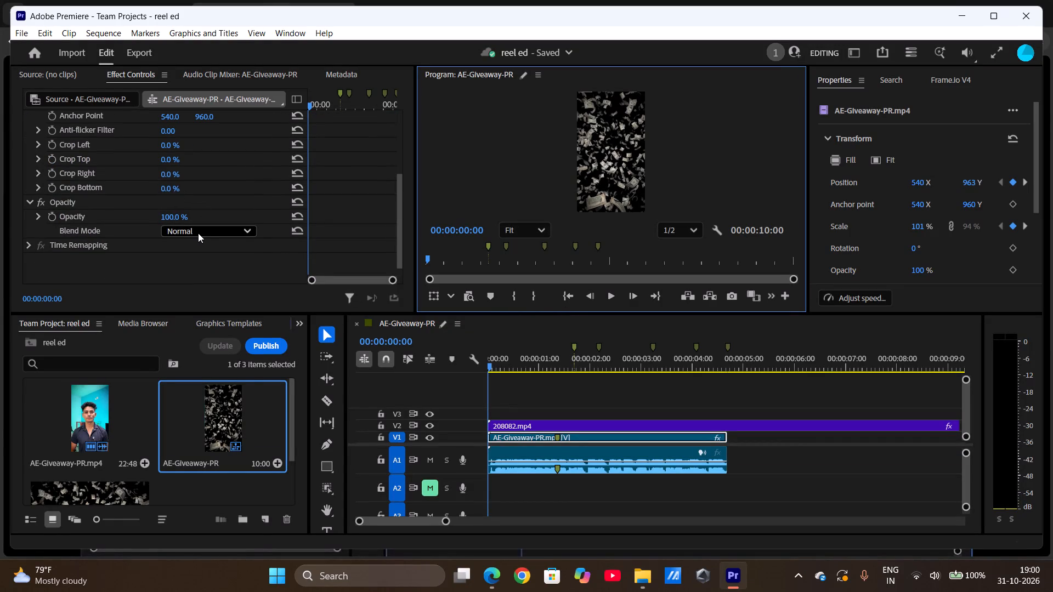
left_click(198, 233)
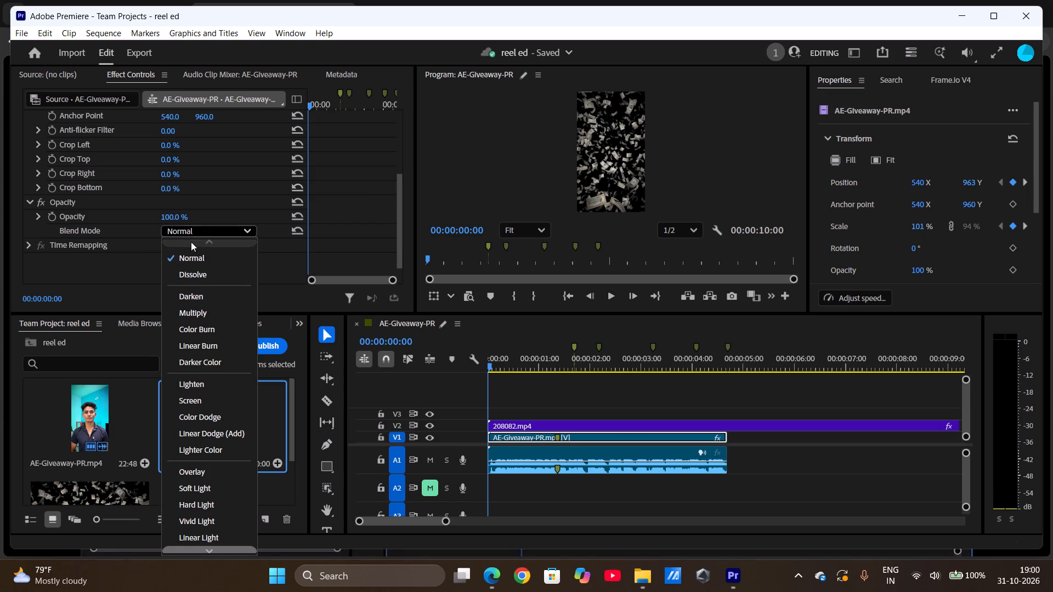
scroll(196, 266, "down", 1)
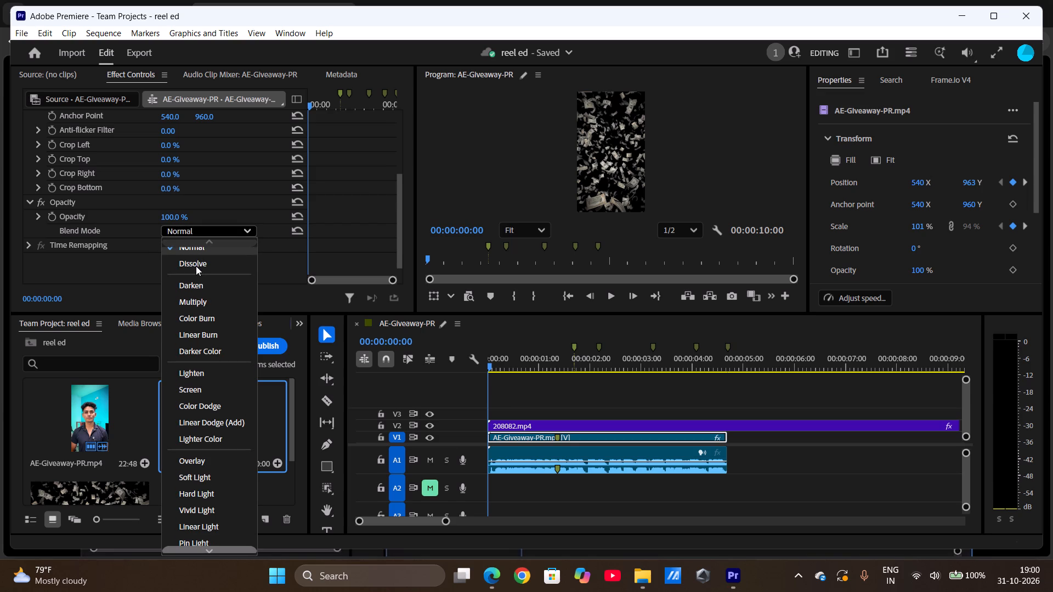
scroll(196, 266, "down", 1)
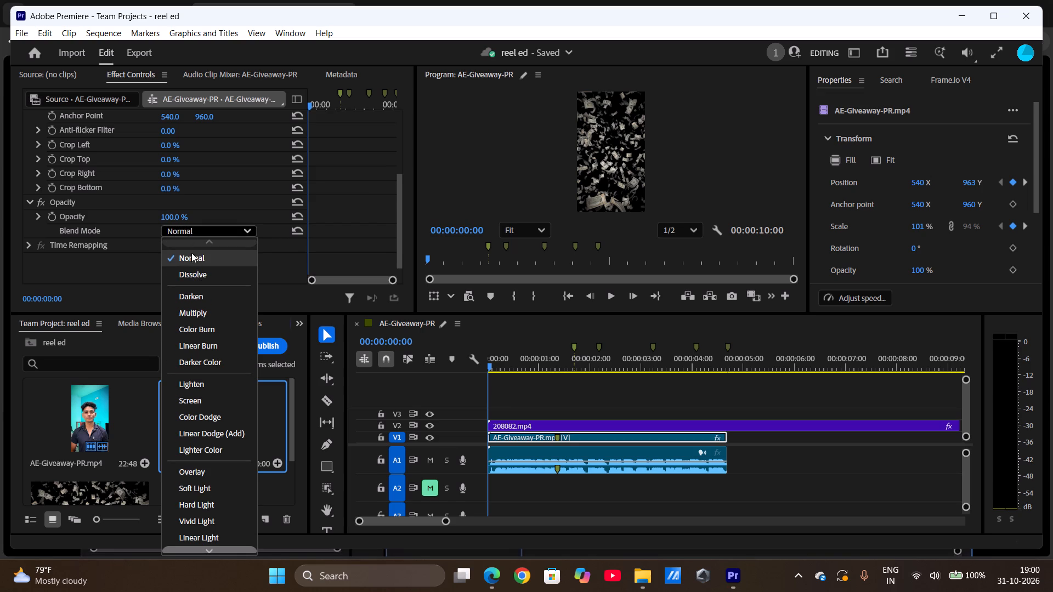
left_click(190, 270)
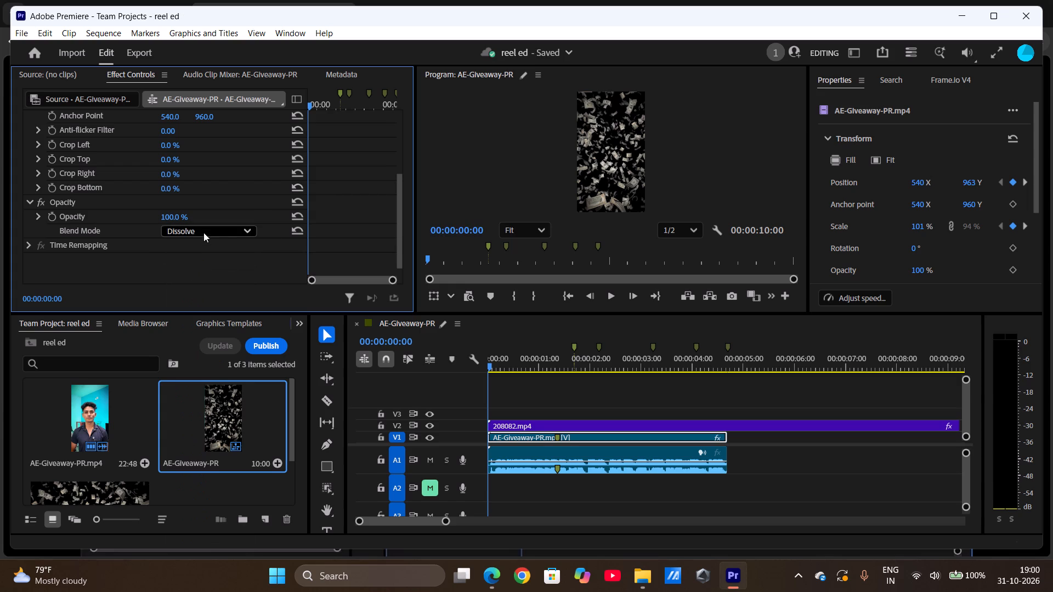
left_click(233, 223)
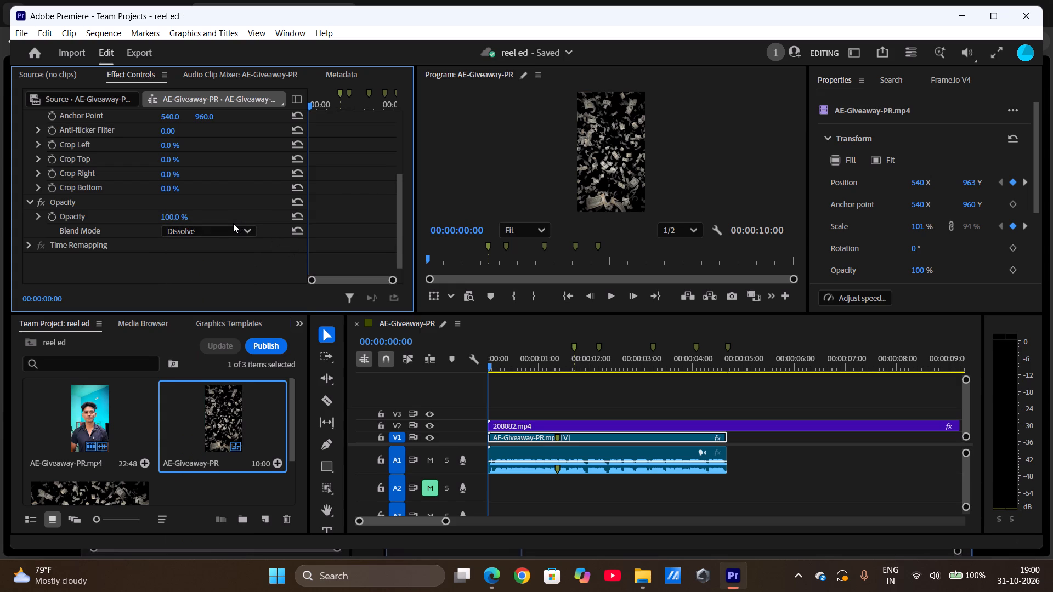
Inspect the effect settings of the 208082.mp4 clip on V2 and the AE-Giveaway-PR.mp4 clip on V1.
left_click(522, 425)
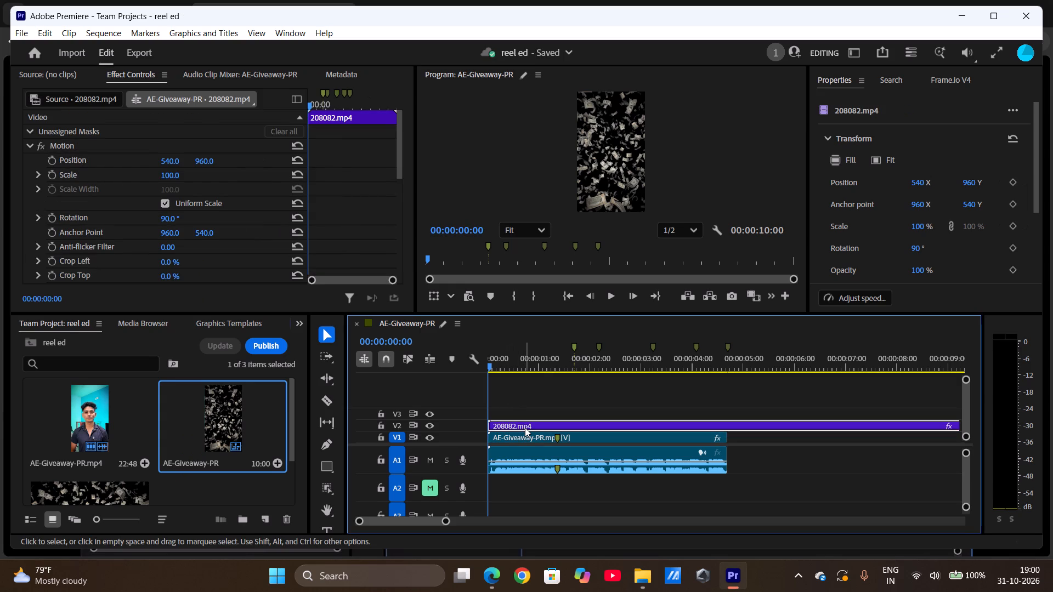
left_click(523, 436)
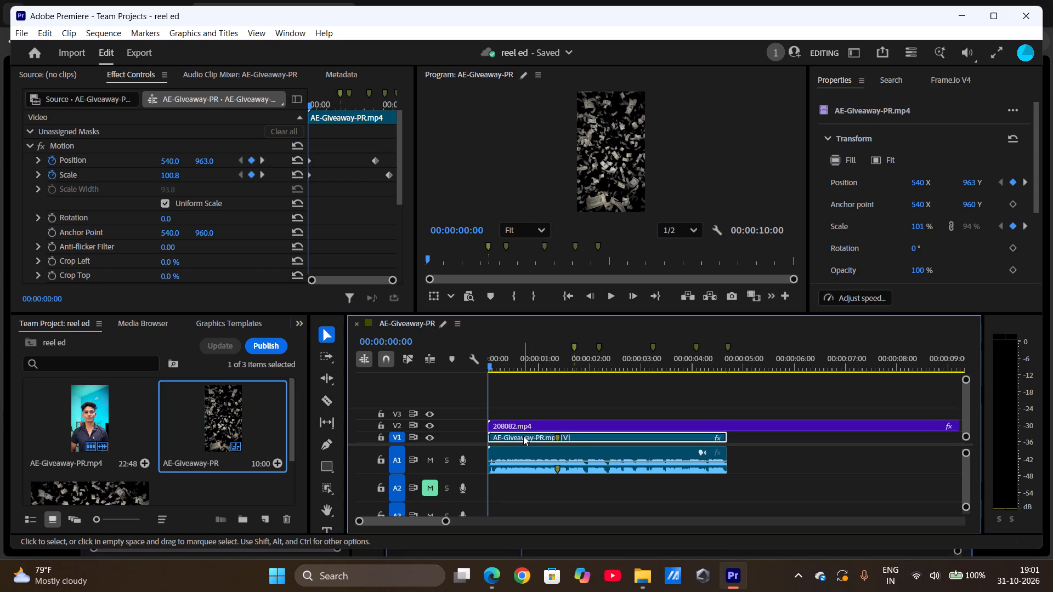
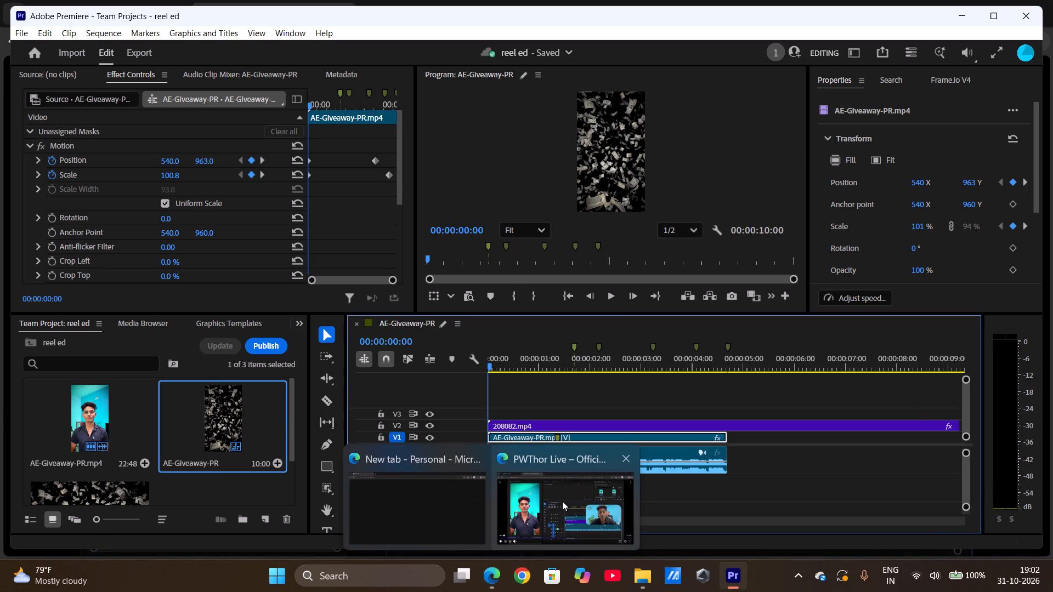
Switch to the tutorial in Edge and watch the section on object-masking the presenter's duplicate clip above the money explosion layer.
left_click(562, 501)
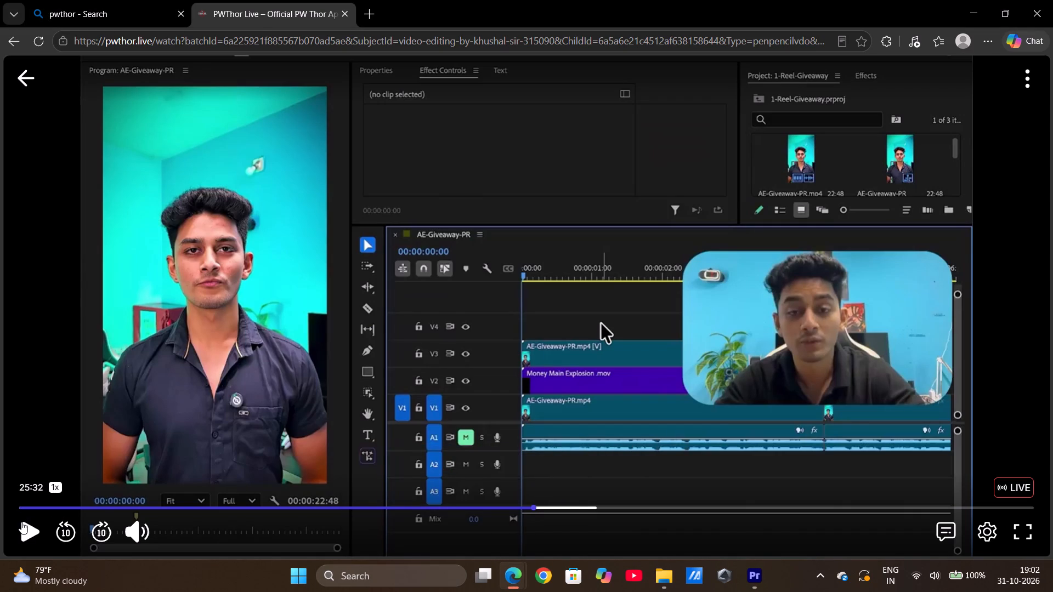
left_click(31, 525)
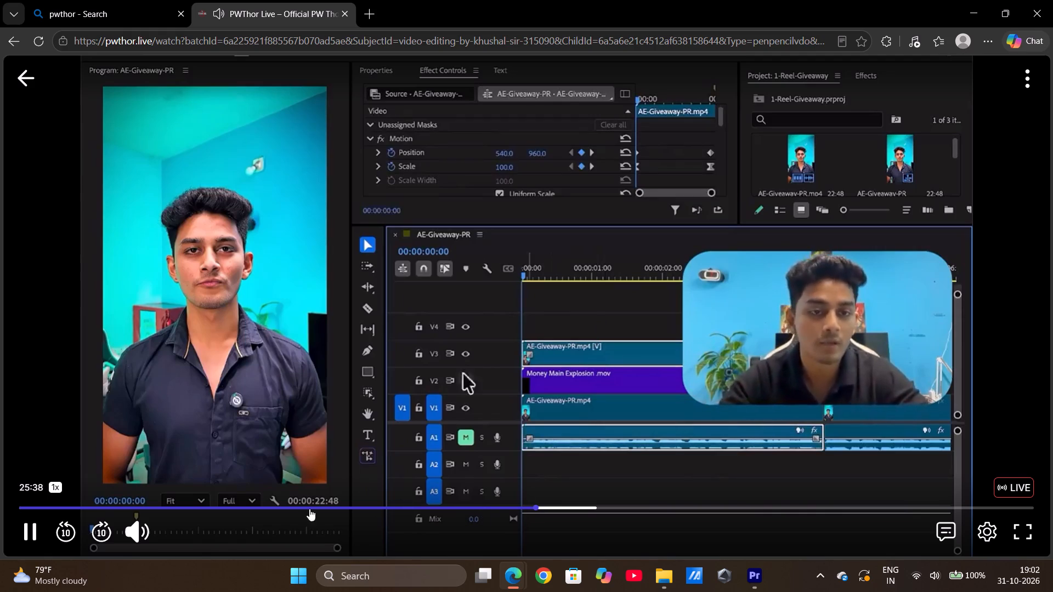
double_click(59, 534)
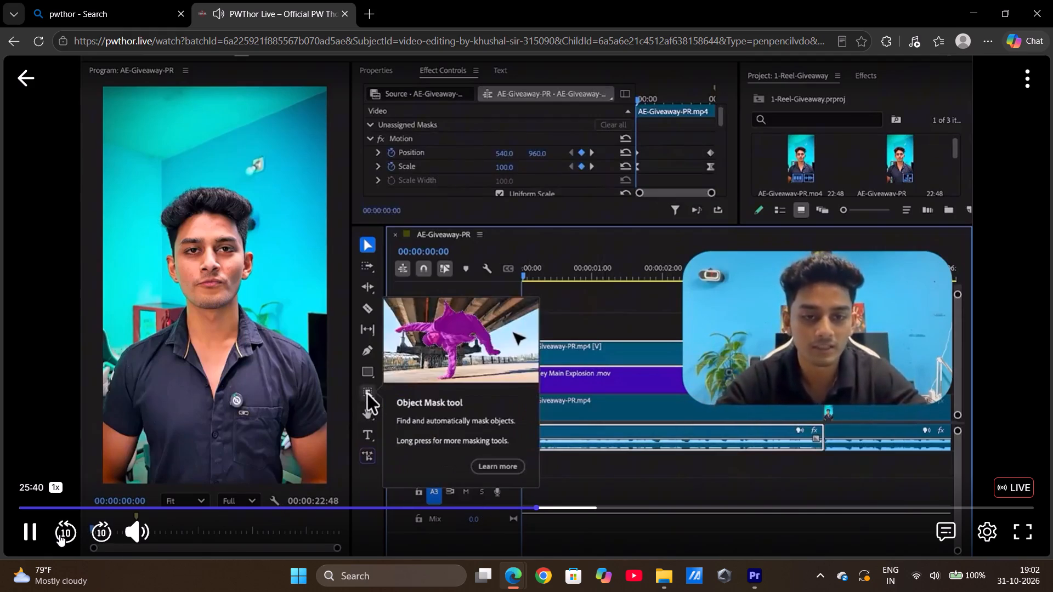
left_click(59, 534)
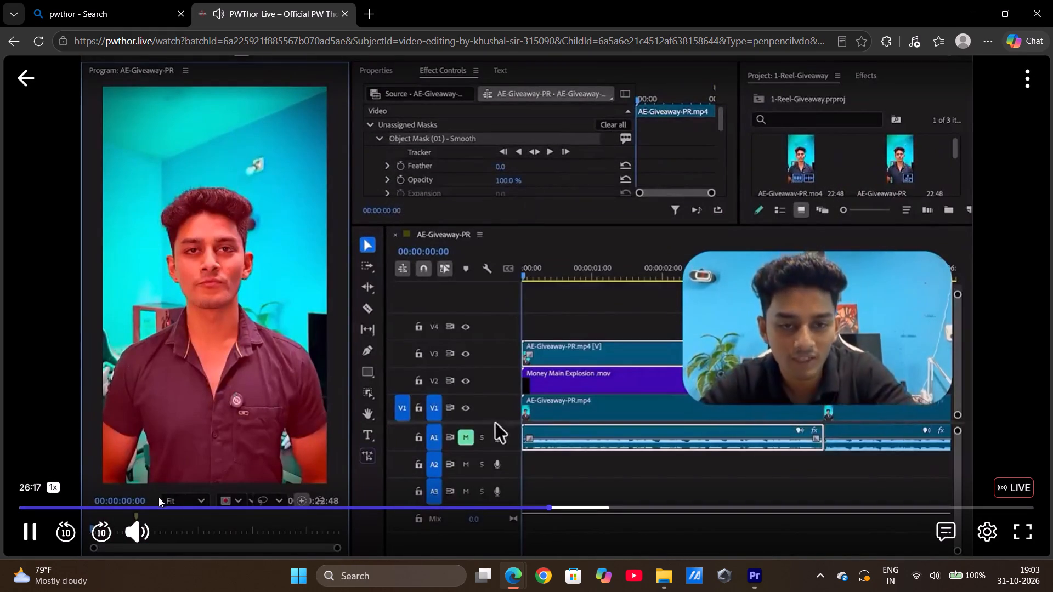
left_click(102, 530)
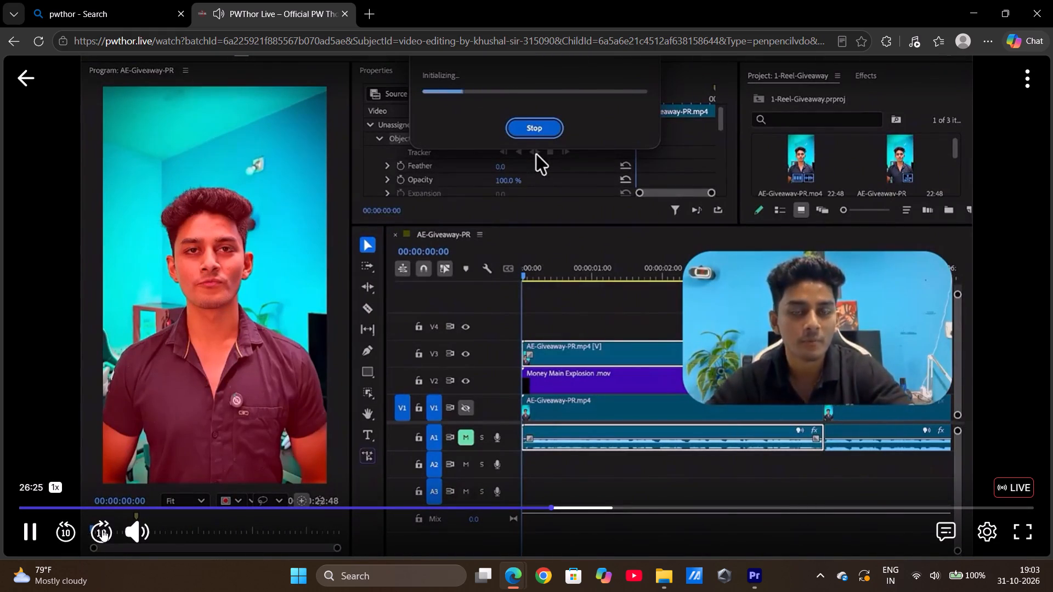
left_click(102, 530)
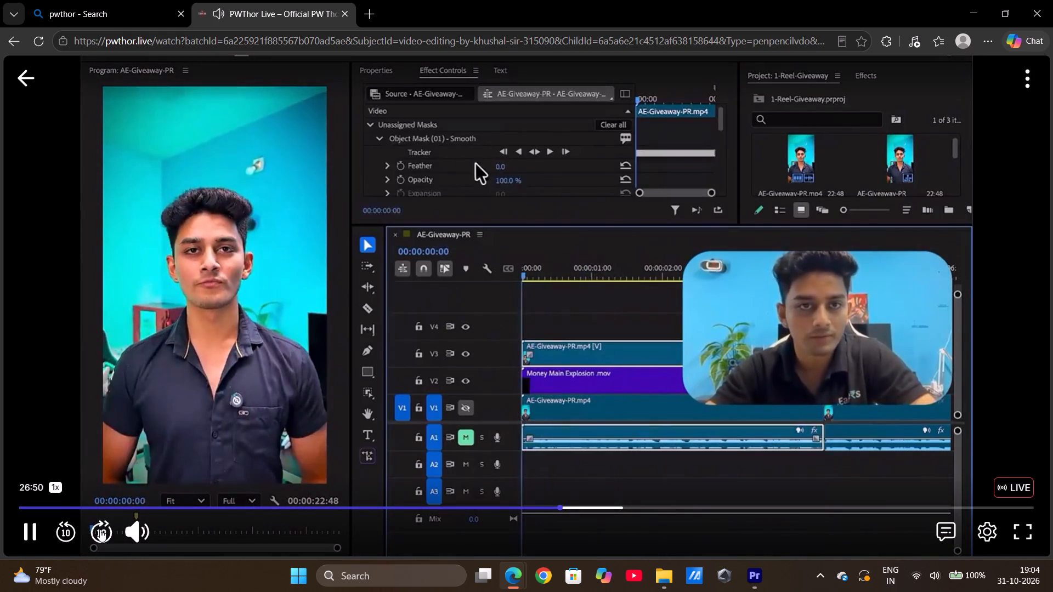
left_click(100, 530)
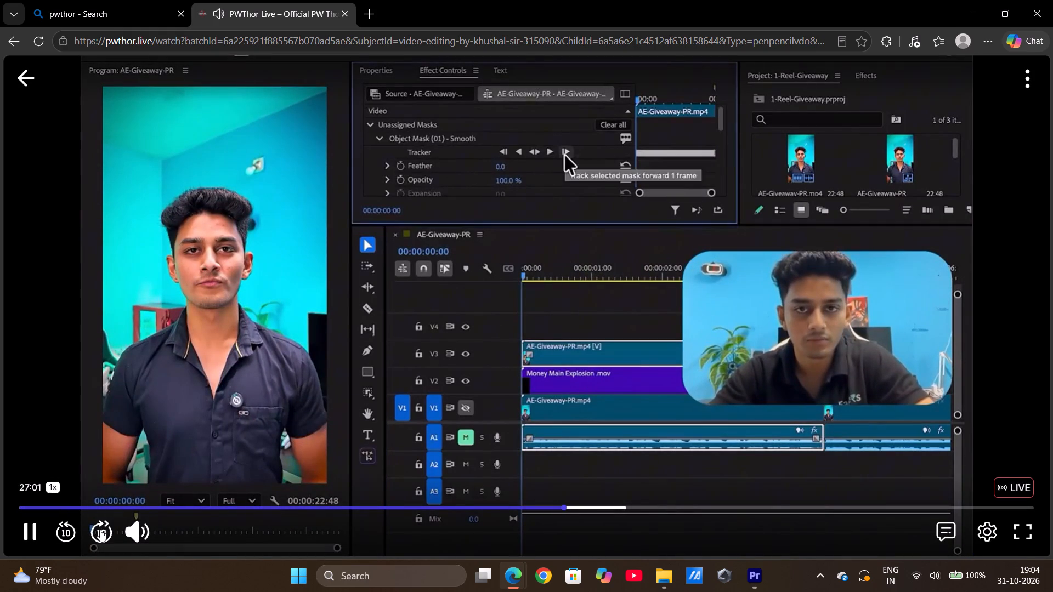
left_click(100, 530)
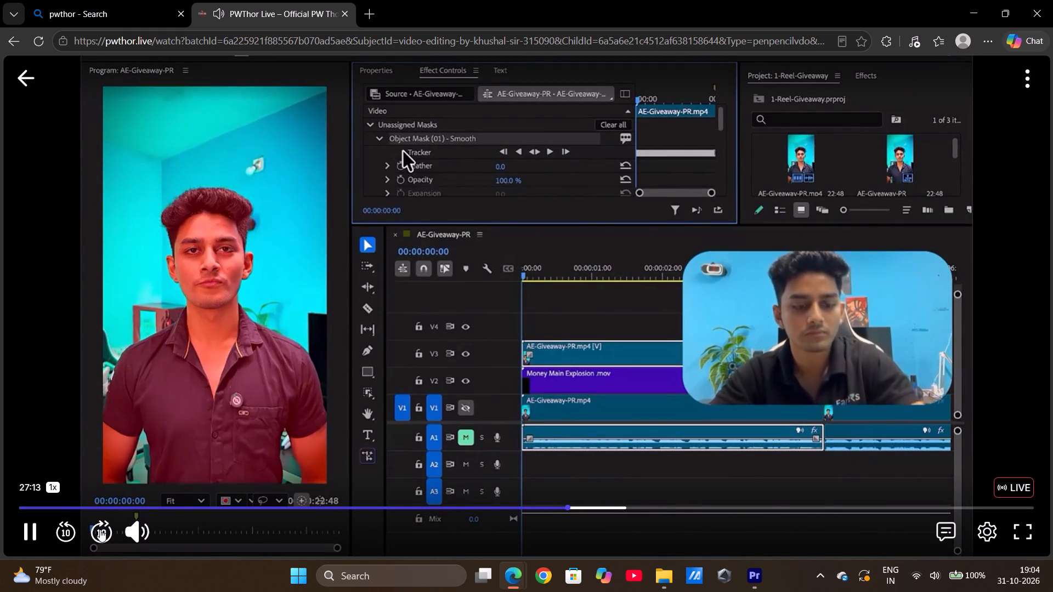
left_click(100, 530)
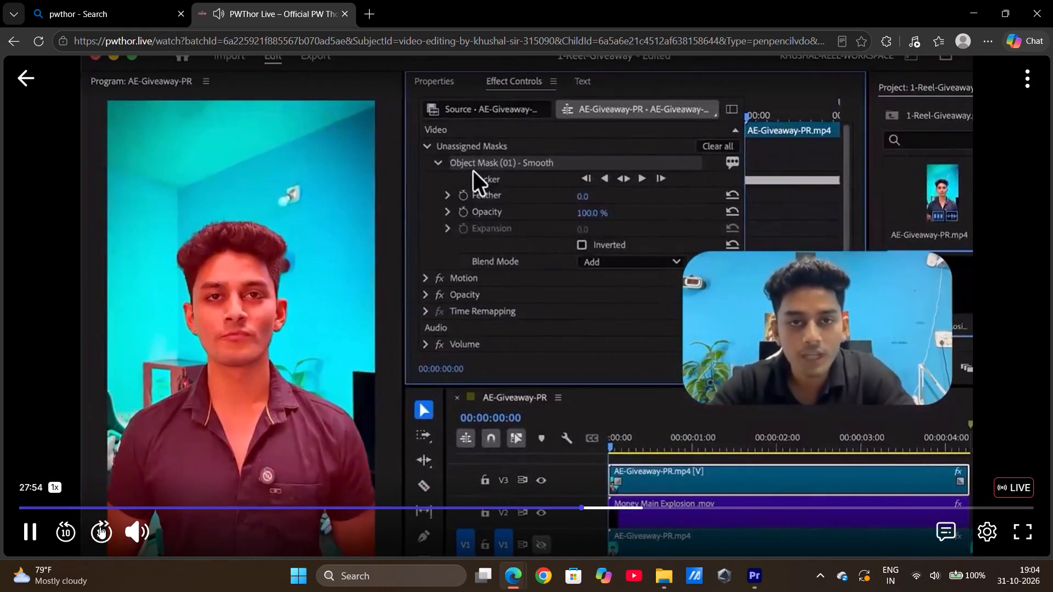
left_click(100, 527)
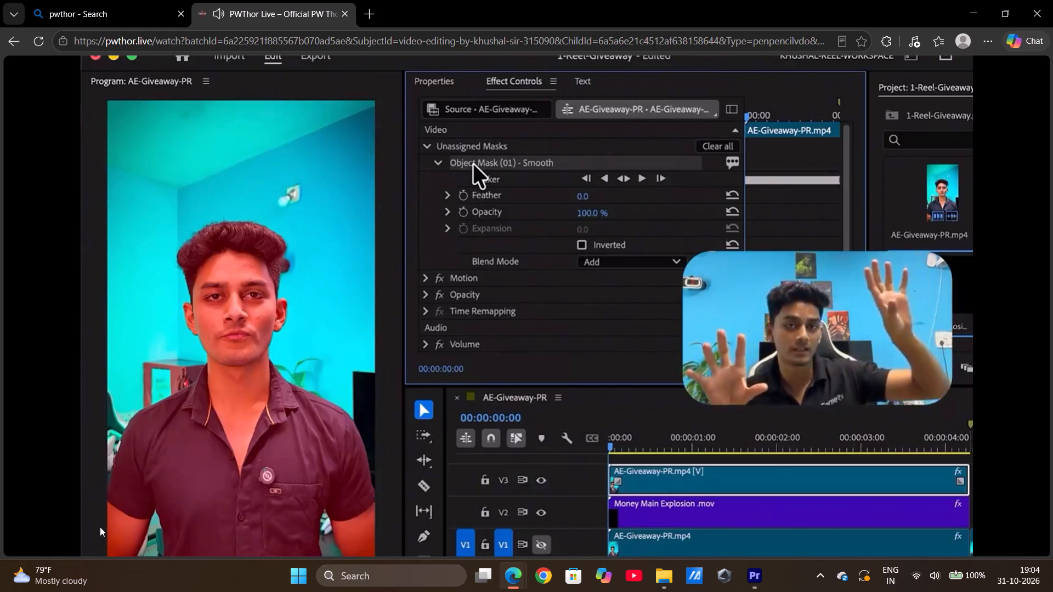
left_click(100, 527)
left_click(100, 527)
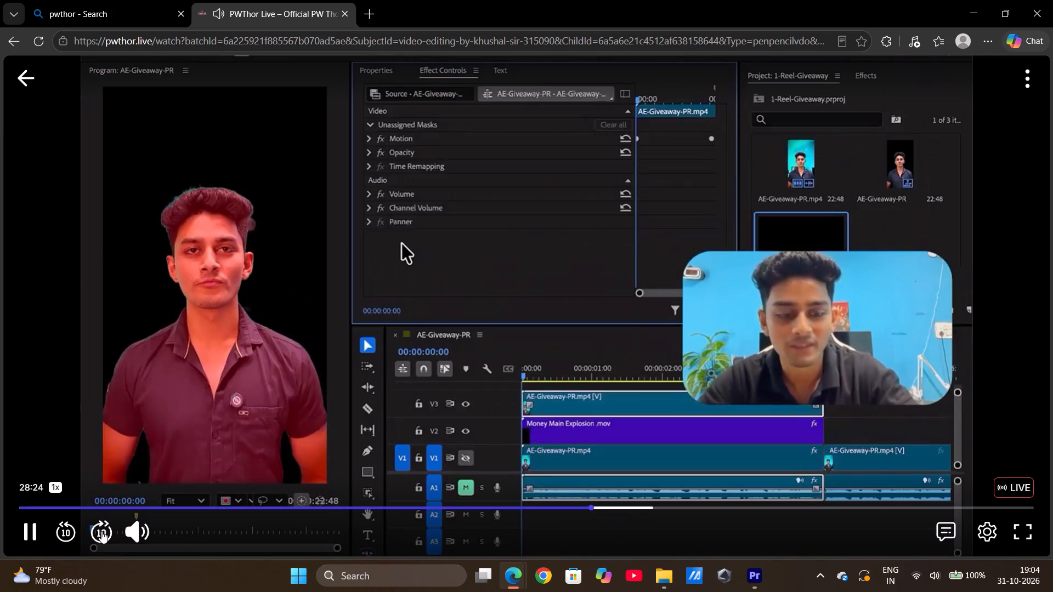
left_click(101, 531)
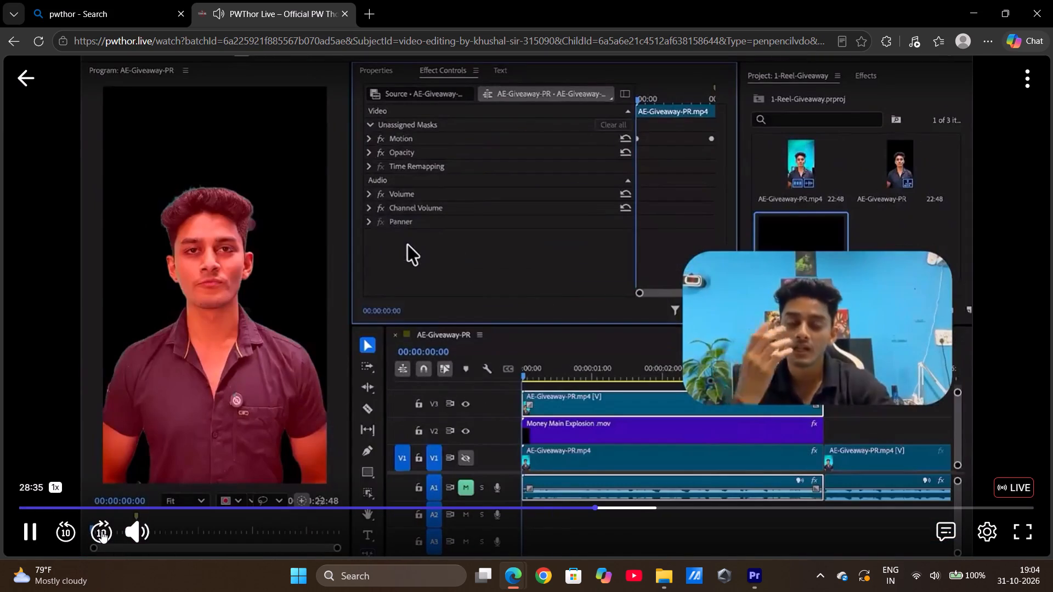
left_click(101, 531)
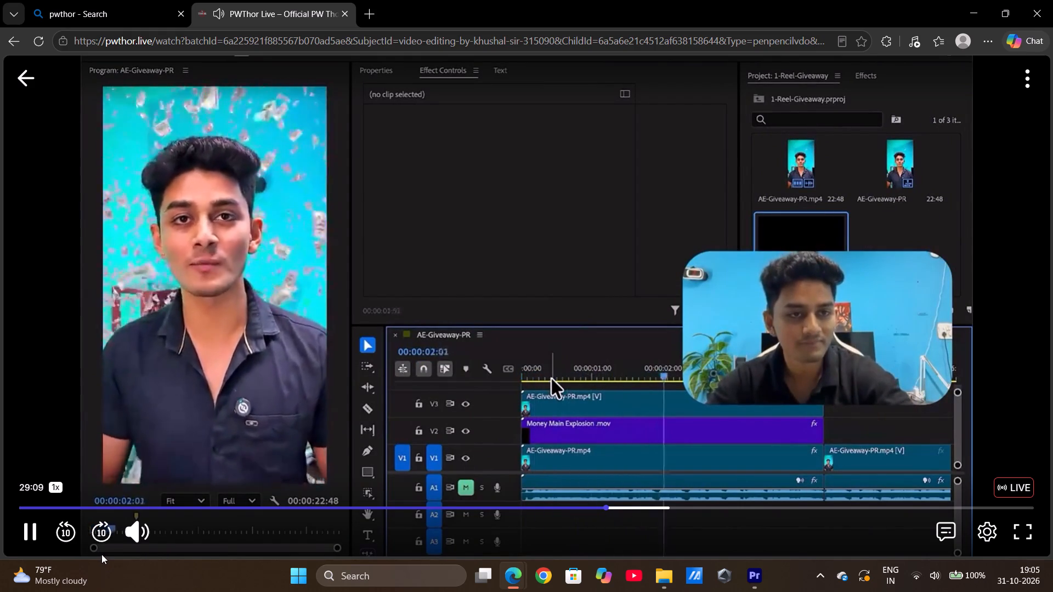
left_click(32, 530)
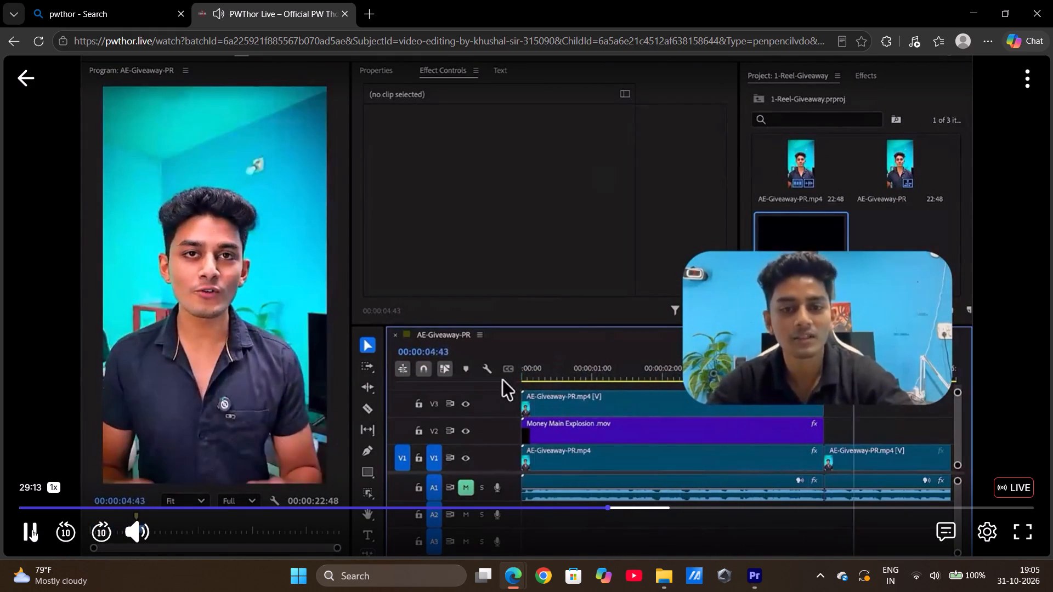
left_click(32, 530)
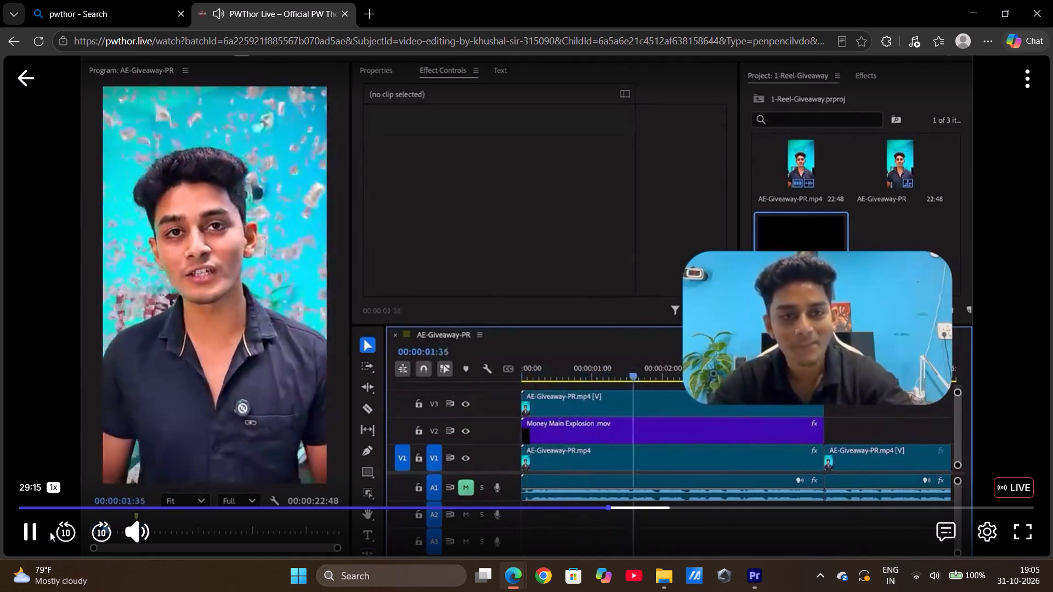
left_click(20, 532)
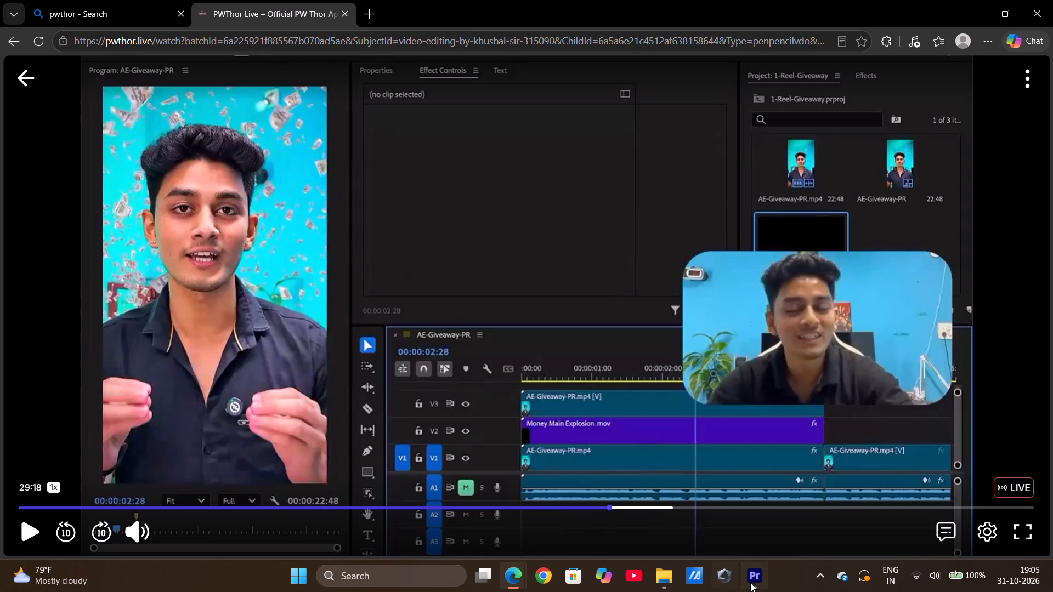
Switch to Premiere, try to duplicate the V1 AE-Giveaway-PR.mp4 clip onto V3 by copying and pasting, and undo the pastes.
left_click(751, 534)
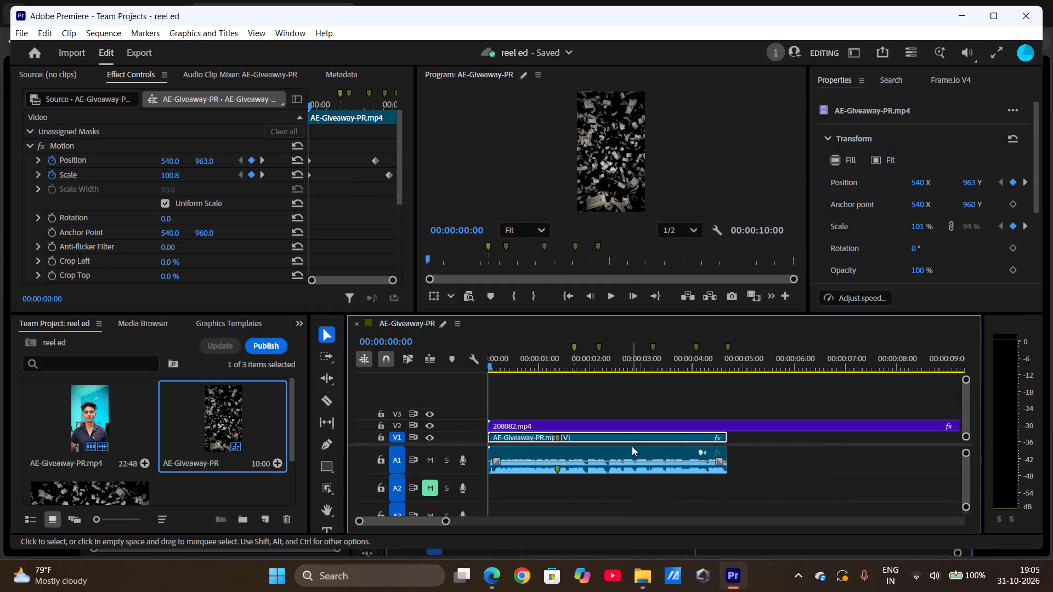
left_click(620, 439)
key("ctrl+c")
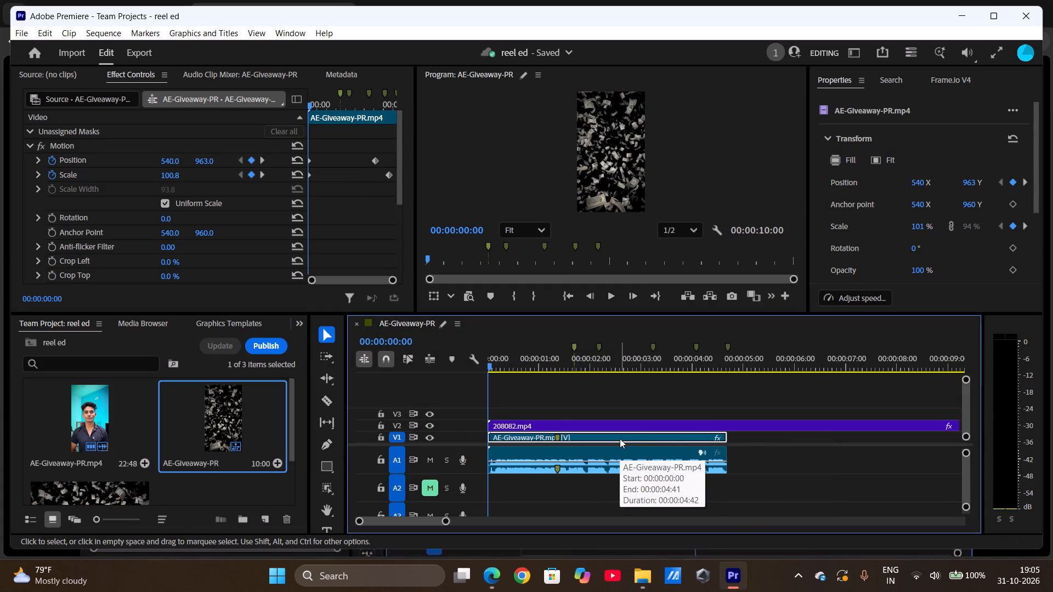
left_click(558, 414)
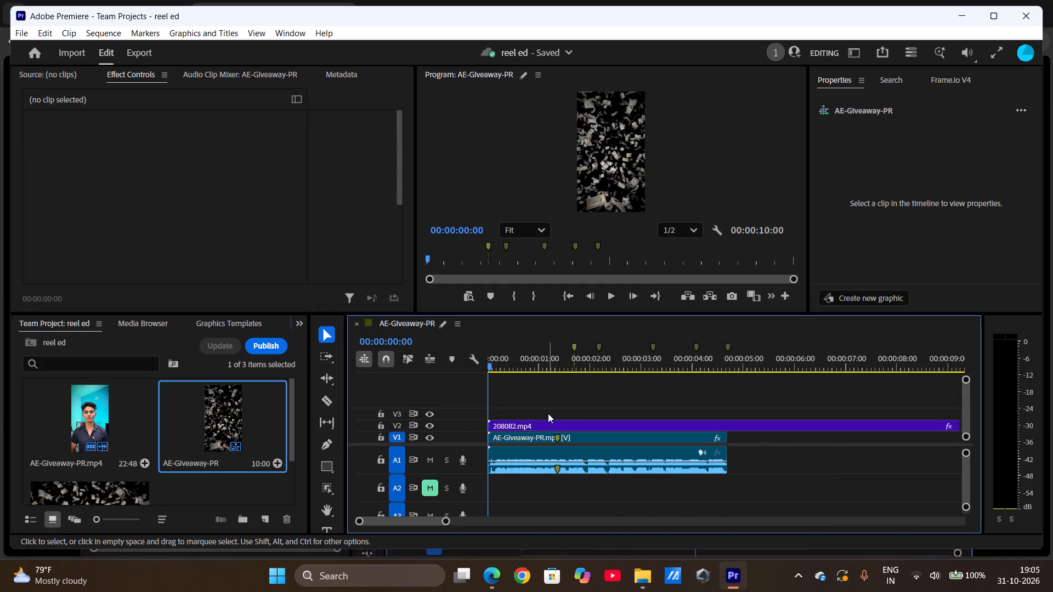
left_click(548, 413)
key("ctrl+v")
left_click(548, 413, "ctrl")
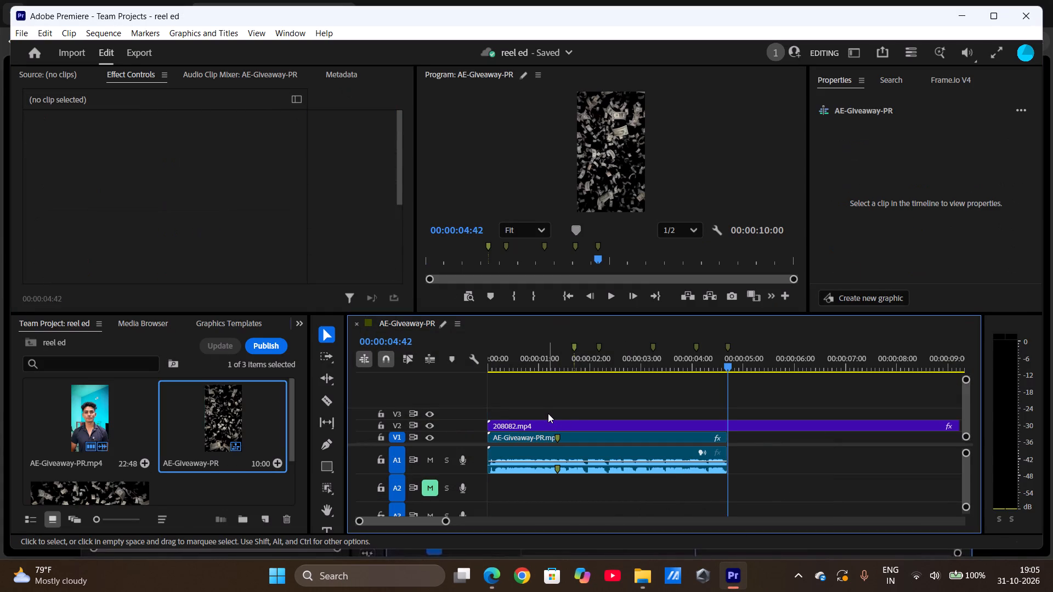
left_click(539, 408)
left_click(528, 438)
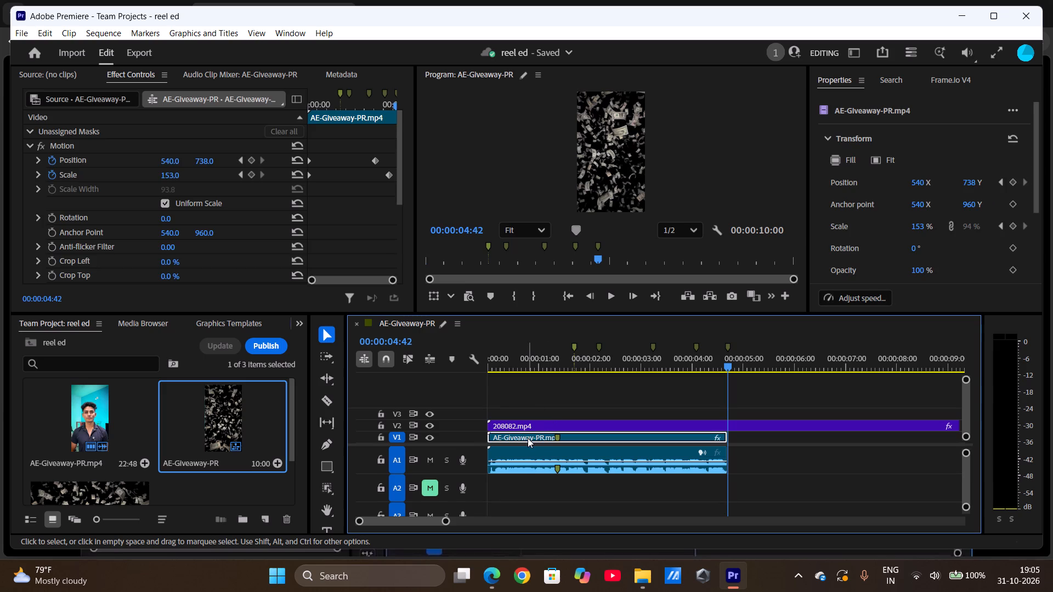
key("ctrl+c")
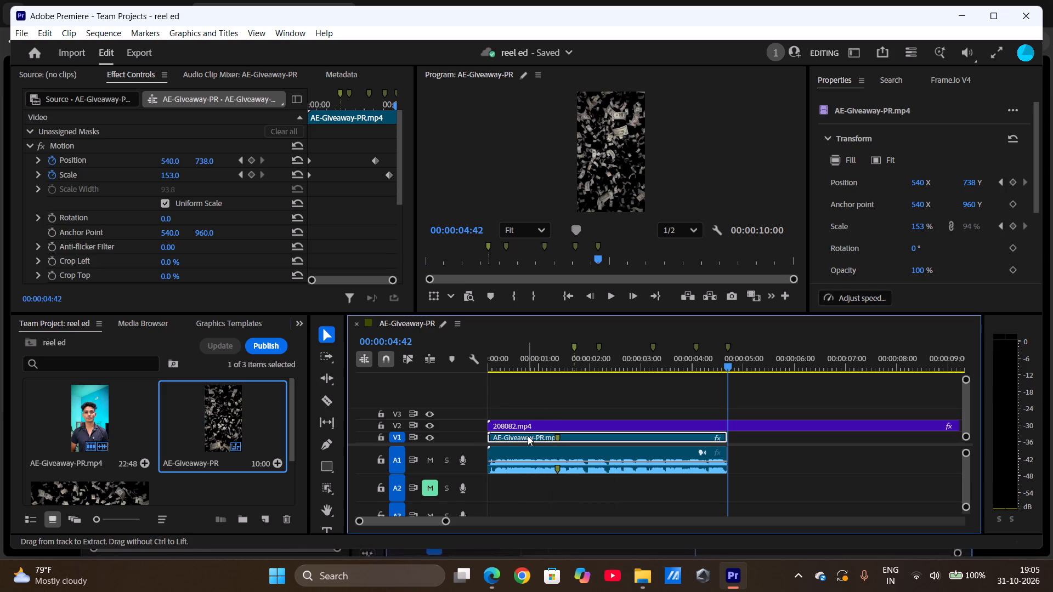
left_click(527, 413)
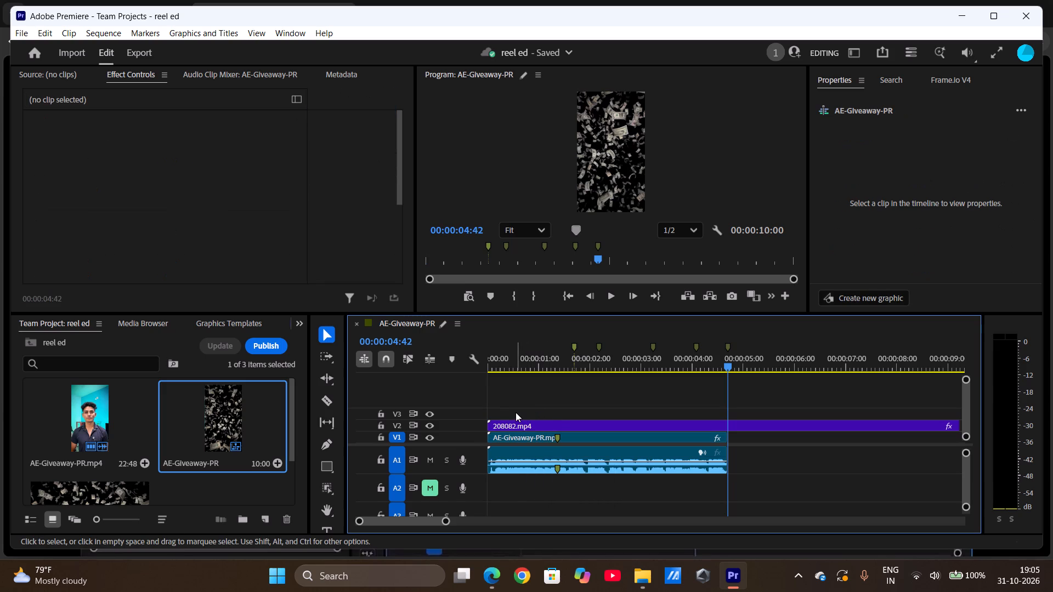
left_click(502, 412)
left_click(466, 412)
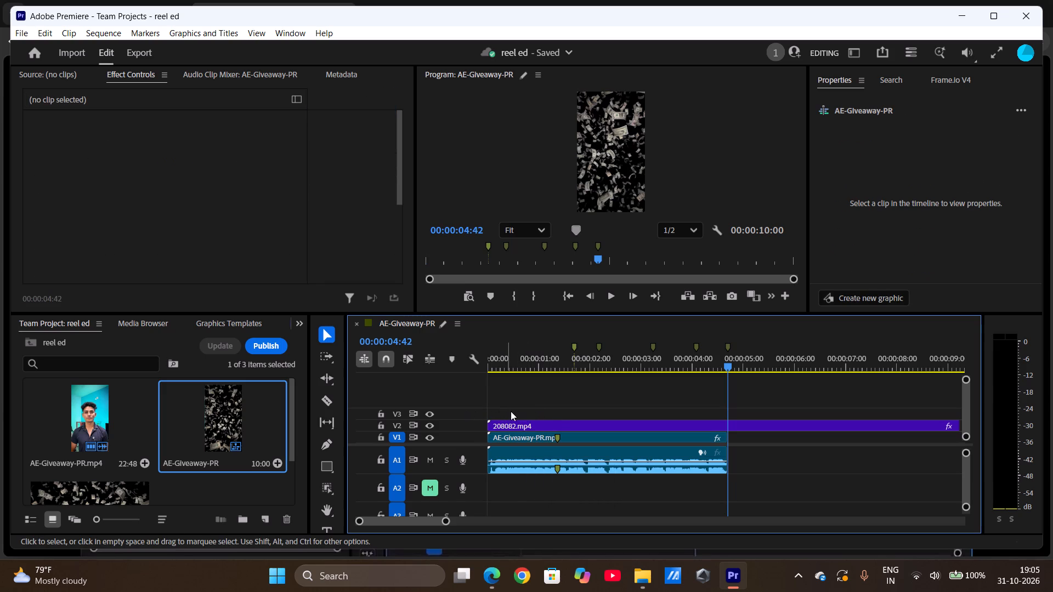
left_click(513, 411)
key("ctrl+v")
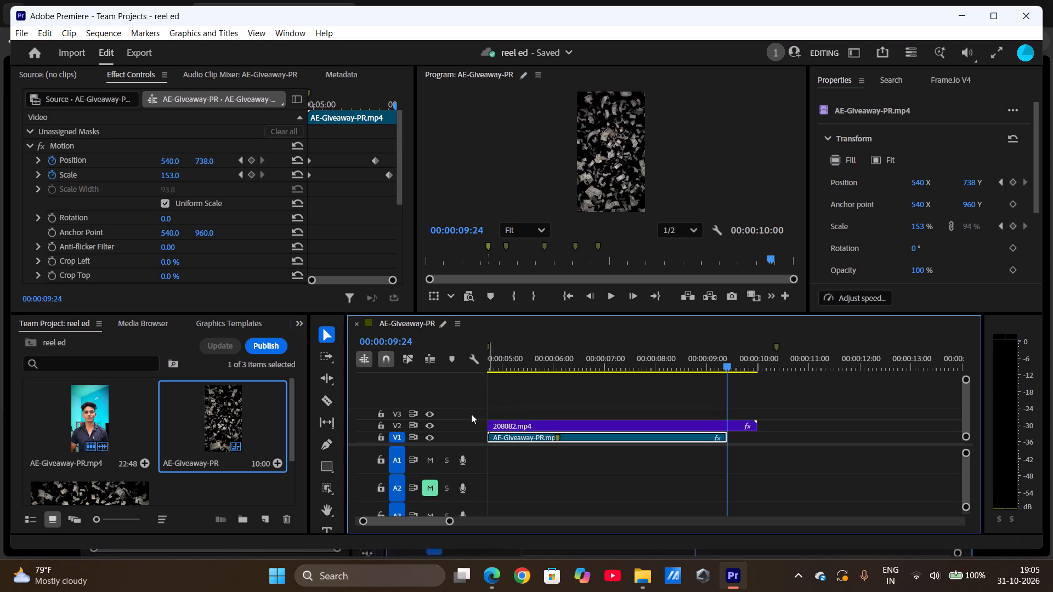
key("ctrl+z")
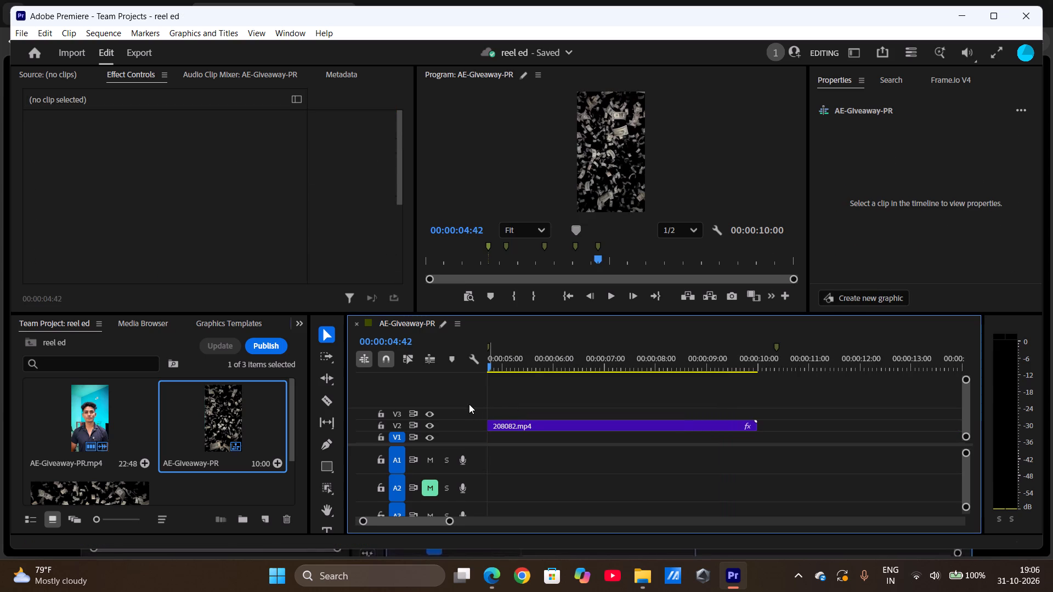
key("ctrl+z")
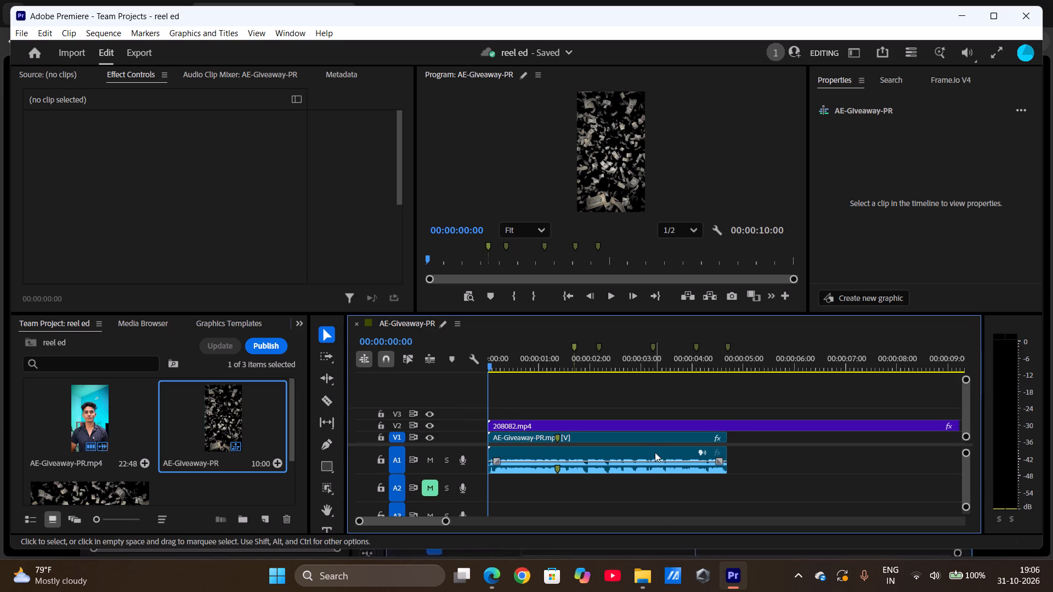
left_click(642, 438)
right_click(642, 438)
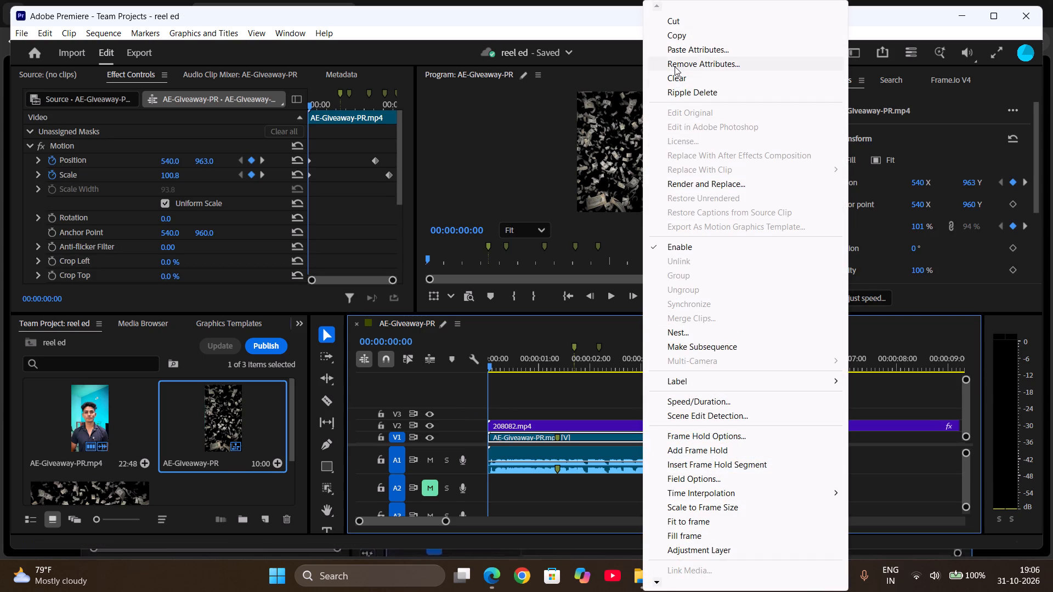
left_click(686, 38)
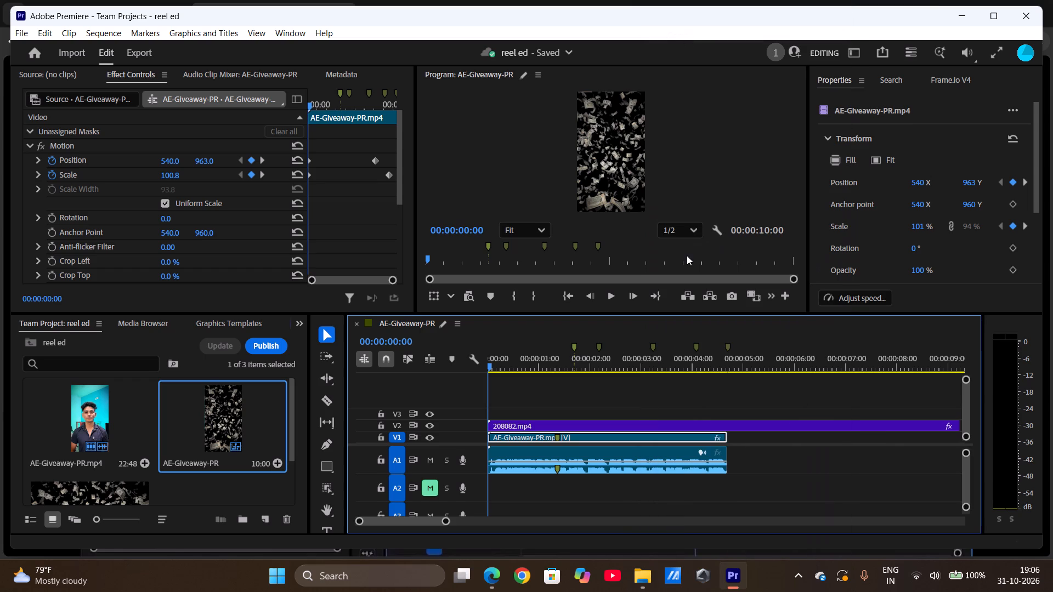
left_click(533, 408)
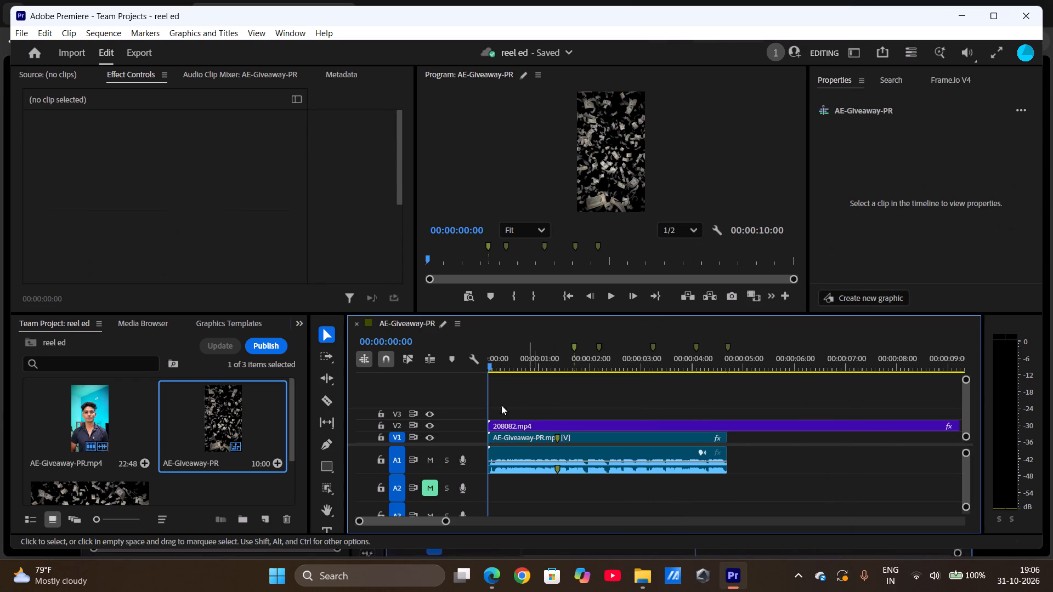
Place AE-Giveaway-PR.mp4 from the project bin onto track V3 at 00:00:00:00, above the 208082.mp4 clip.
scroll(220, 406, "up", 2)
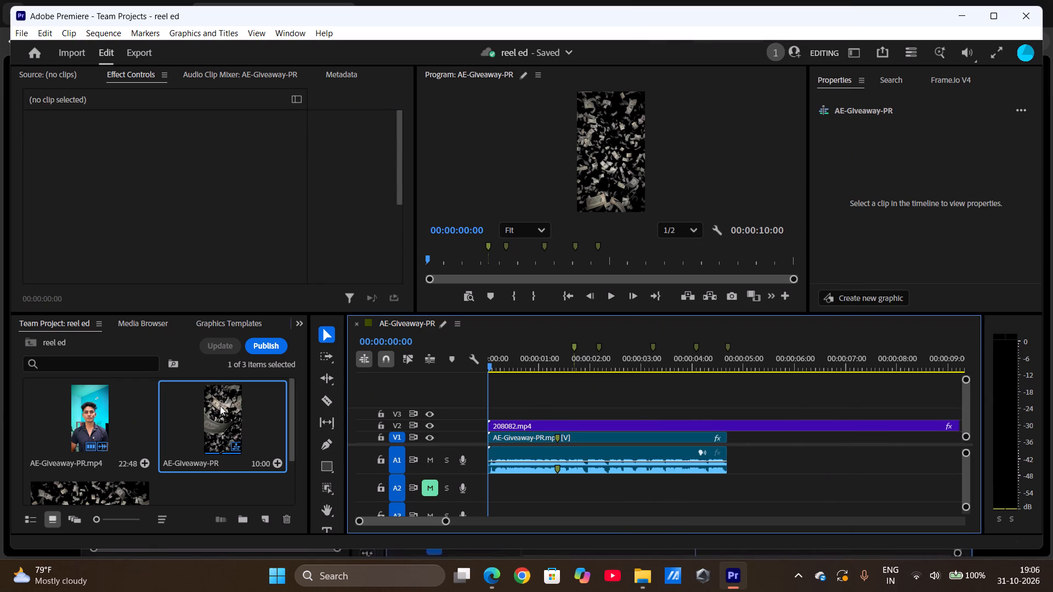
scroll(220, 406, "down", 2)
scroll(220, 406, "up", 3)
left_click_drag(67, 389, 73, 392)
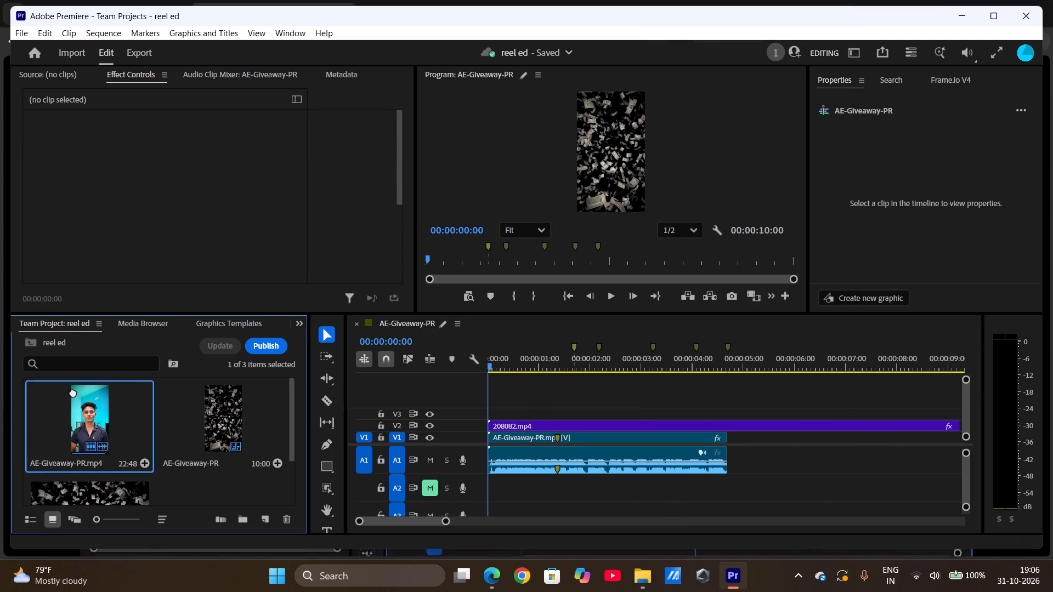
left_click_drag(73, 392, 490, 408)
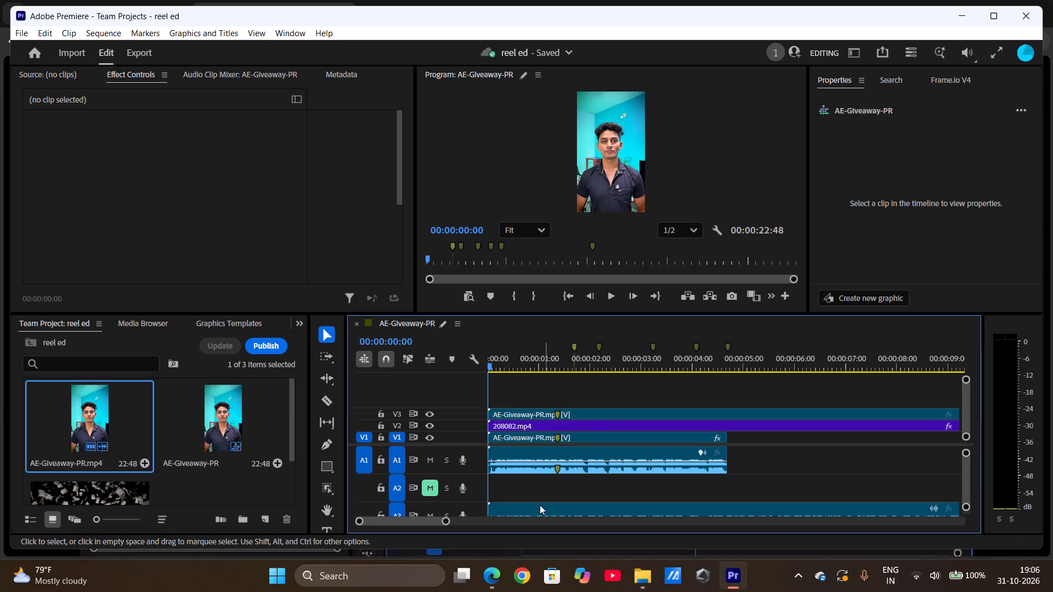
Delete the audio clip on track A3 that came with the AE-Giveaway-PR.mp4 duplicate, keeping its video on V3.
scroll(539, 505, "down", 1)
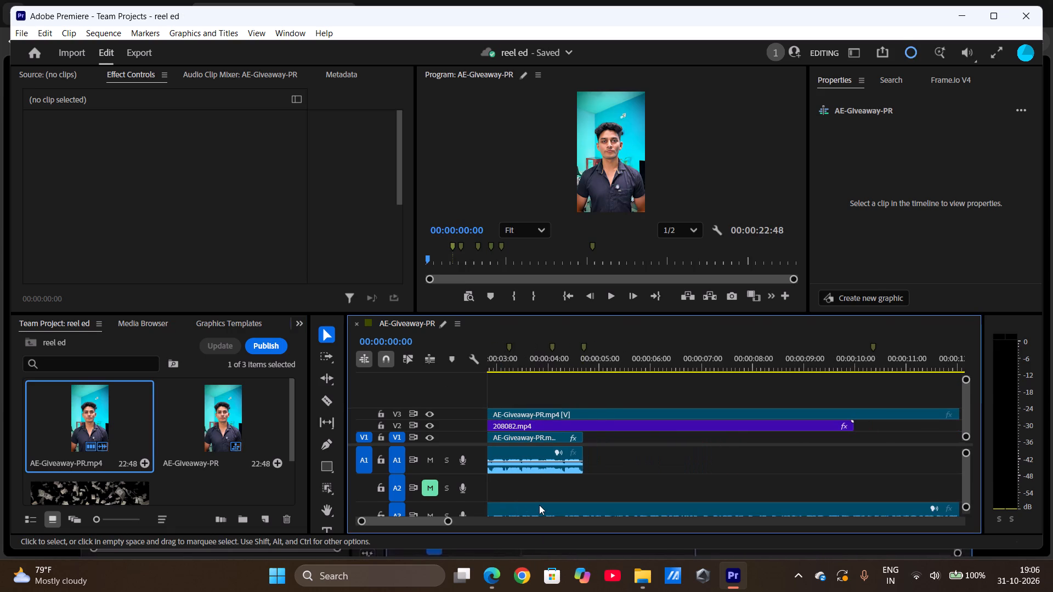
scroll(539, 505, "right", 2)
left_click(539, 508)
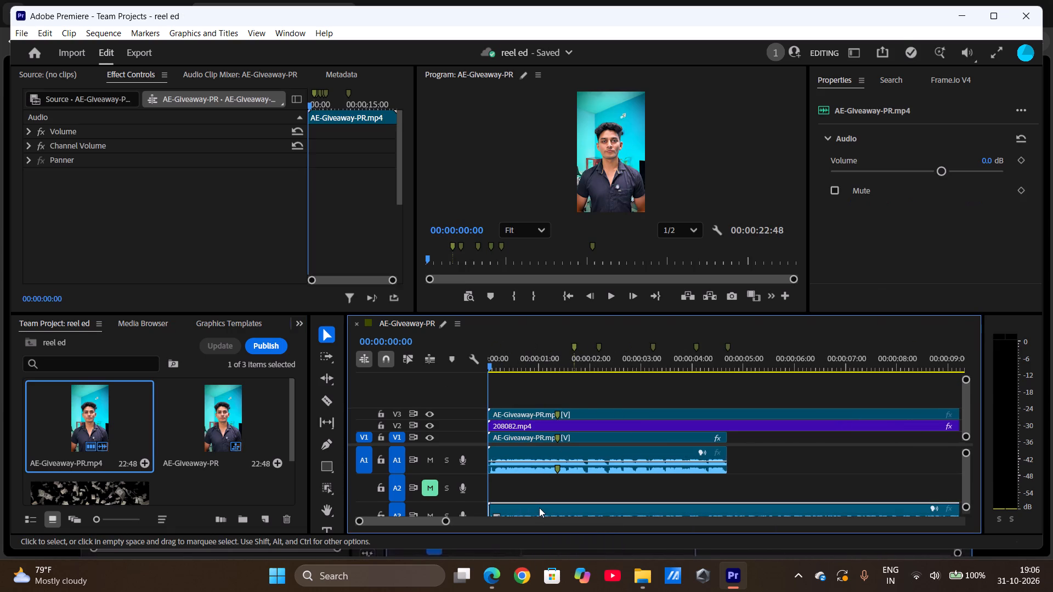
key("BackSpace")
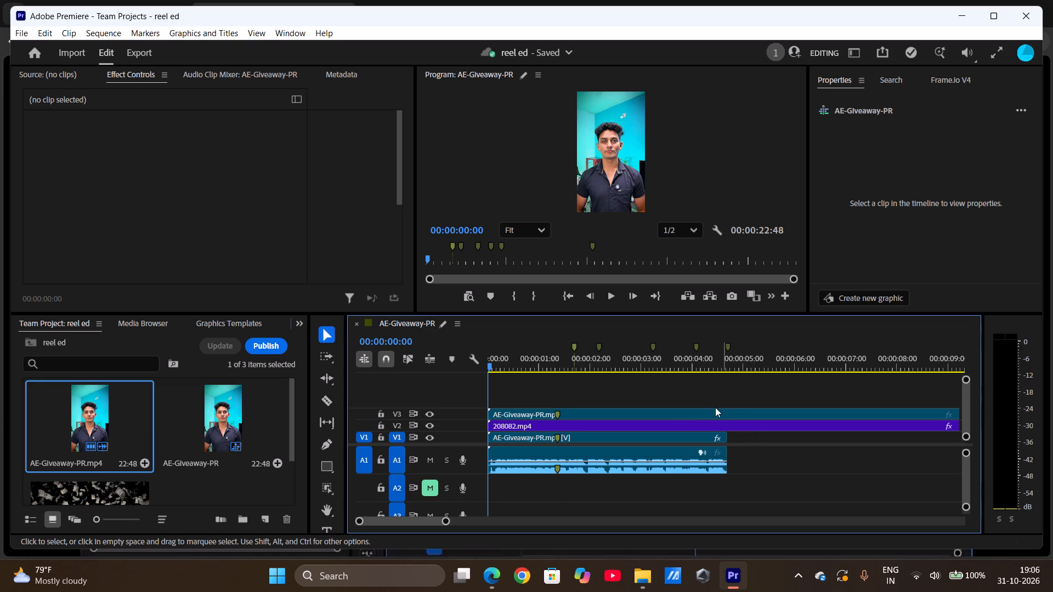
Cut the V2 and V3 clips at 00:00:04:42, where the V1 clip ends, and delete the parts after the cut.
key("c")
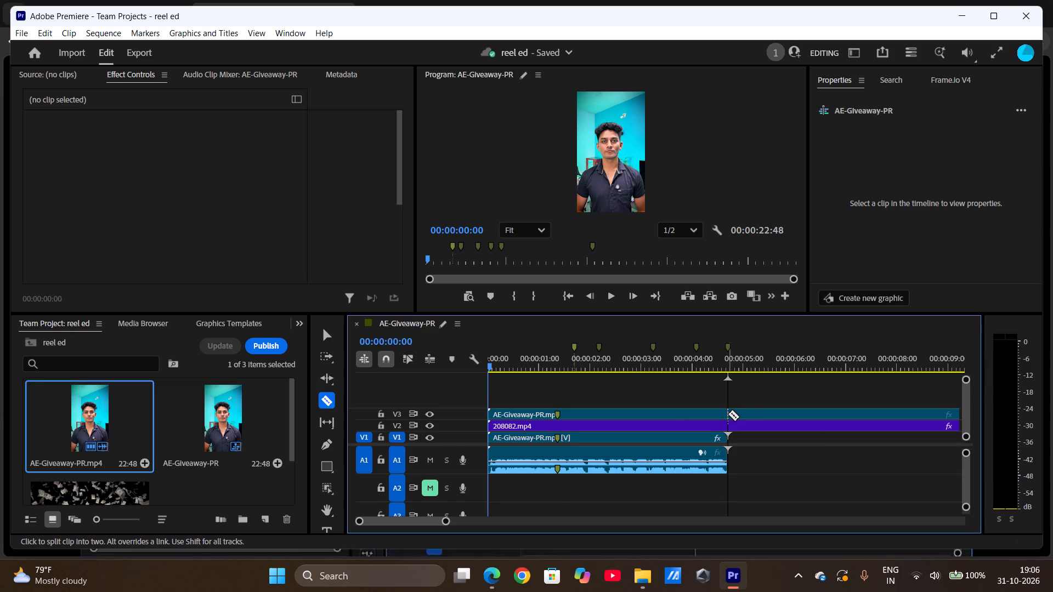
key("BackSpace")
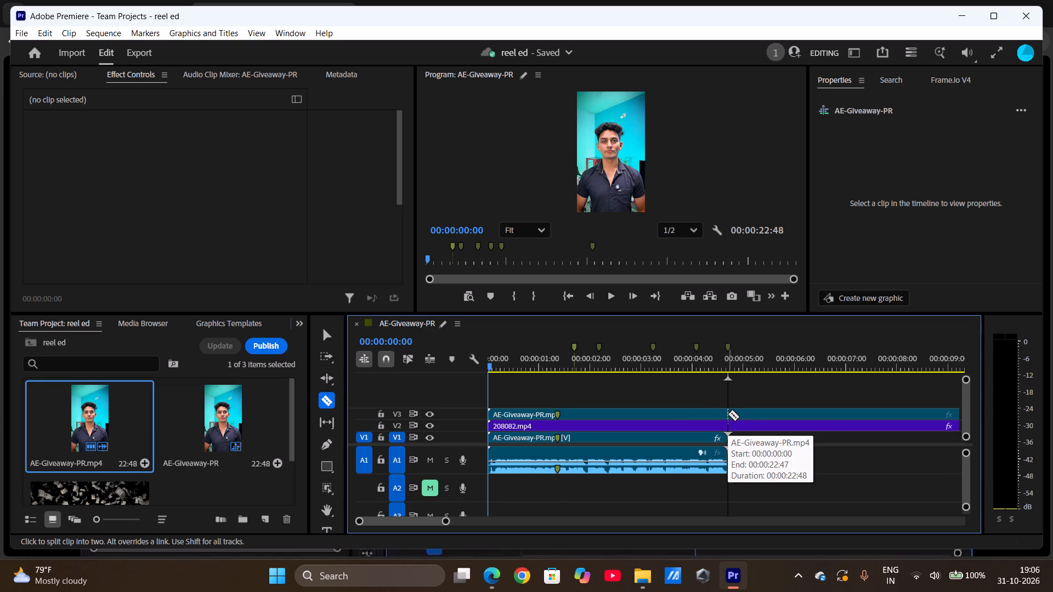
left_click(728, 425)
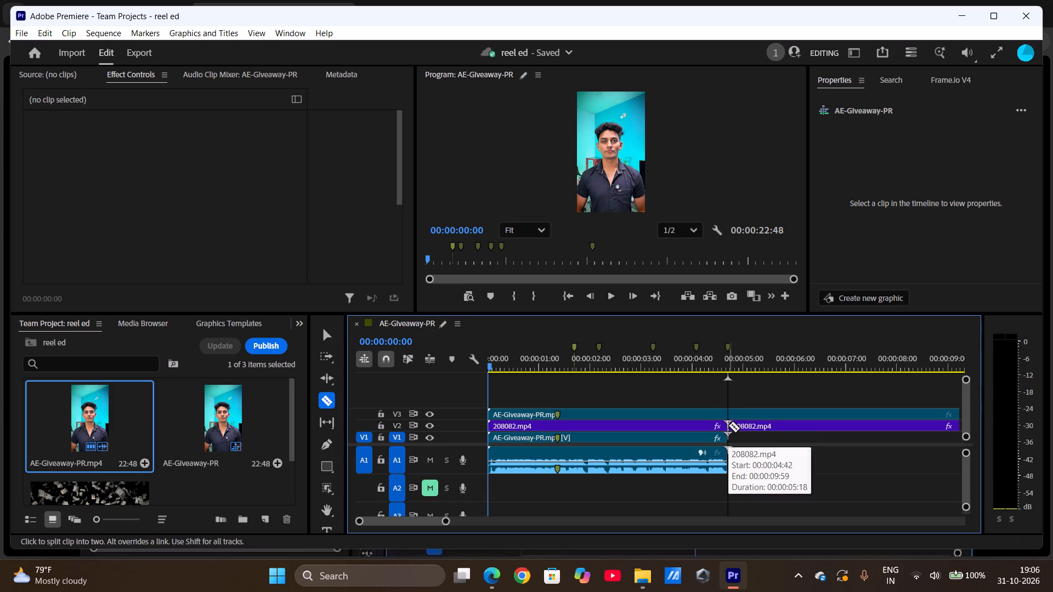
key("BackSpace")
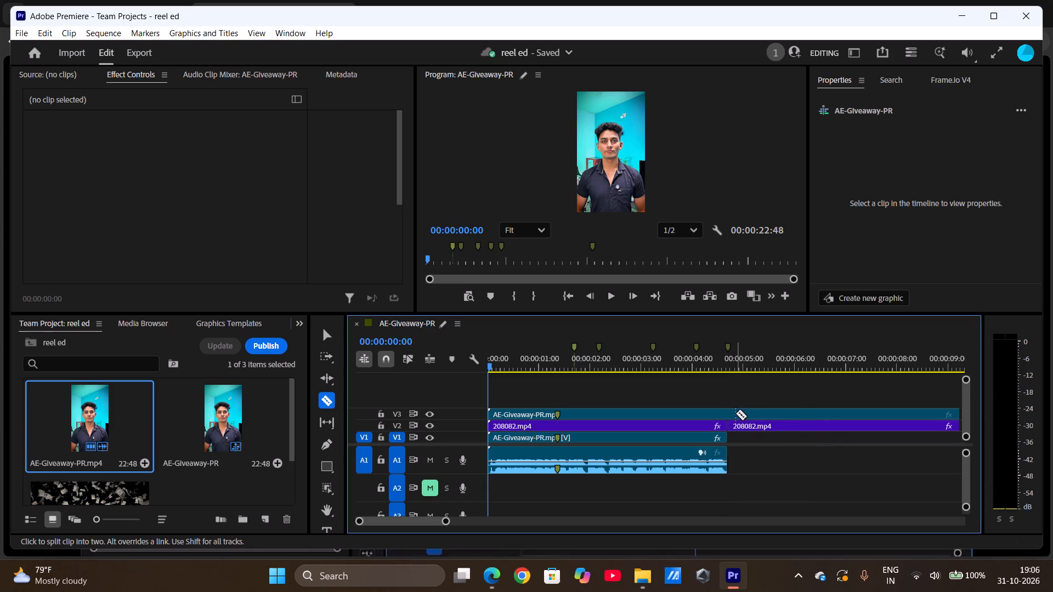
left_click(725, 412)
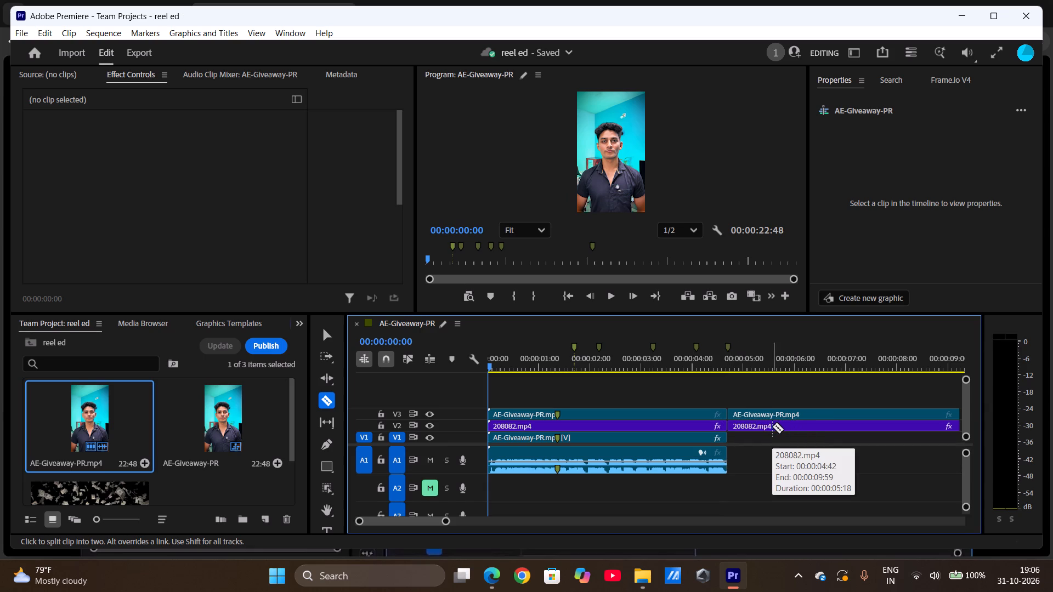
key("v")
left_click(761, 422)
key("BackSpace")
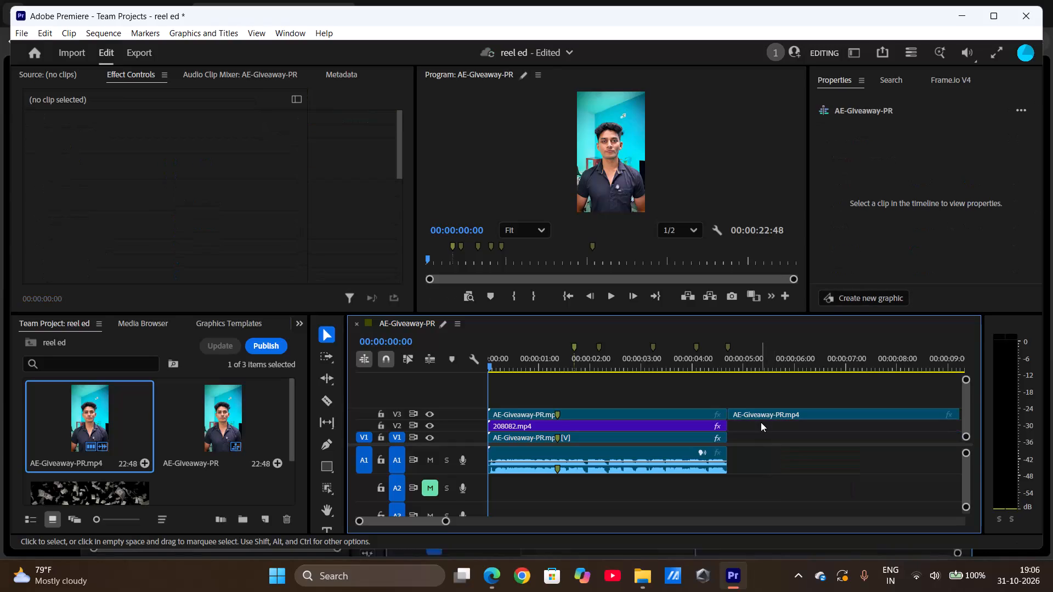
left_click(760, 408)
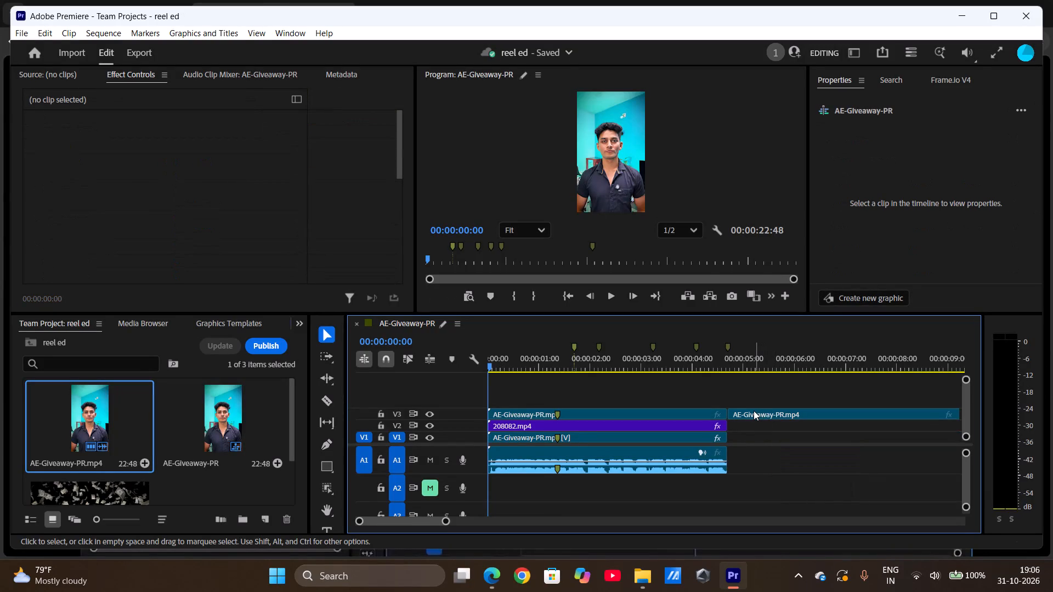
left_click(754, 411)
key("BackSpace")
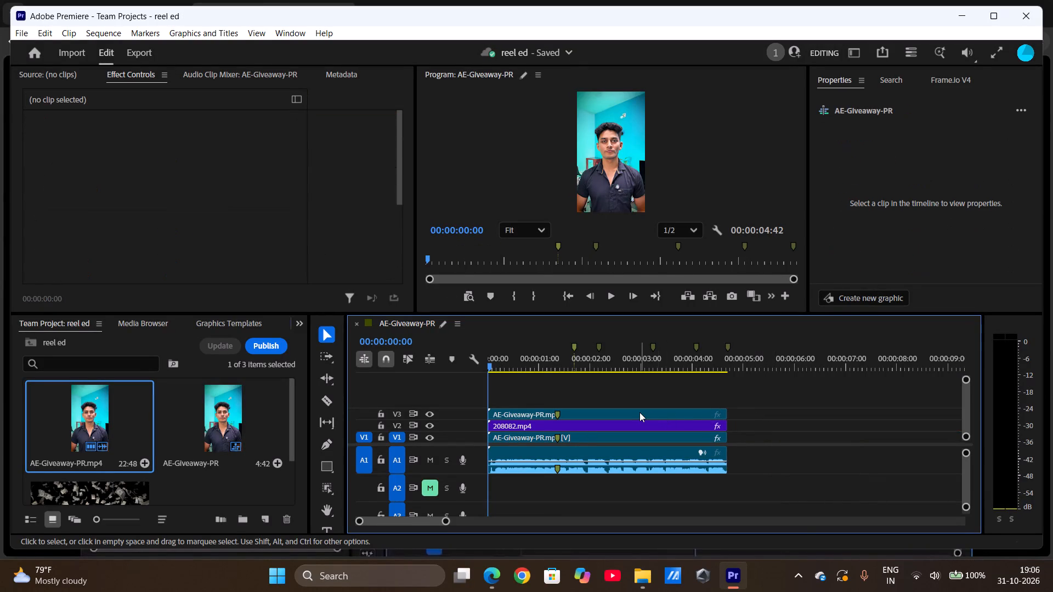
Turn off the output of video track V1, with the duplicate clip on V3 selected for object masking.
left_click(540, 417)
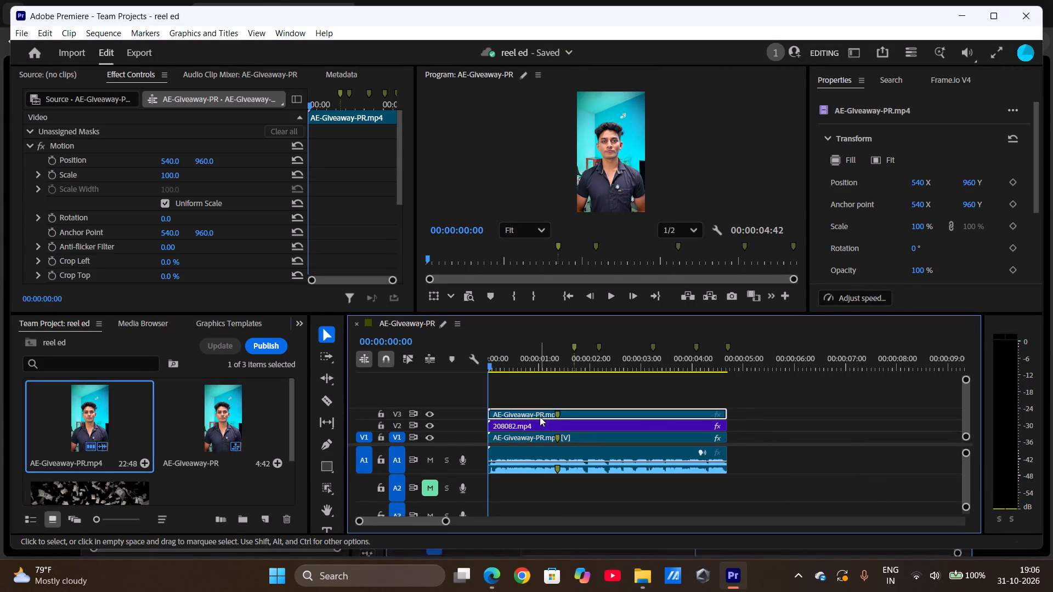
left_click(330, 492)
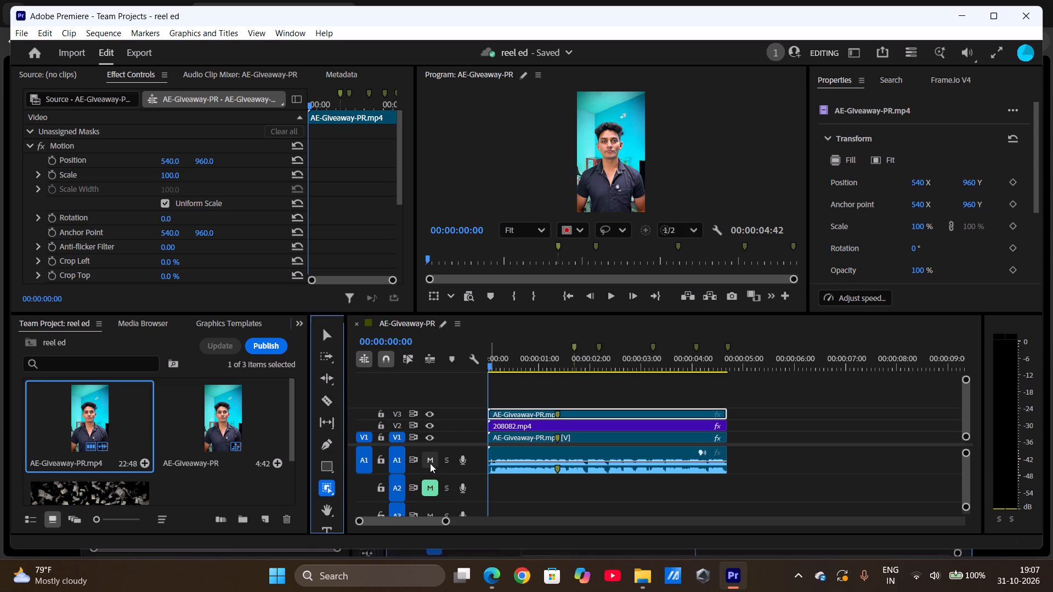
left_click(429, 440)
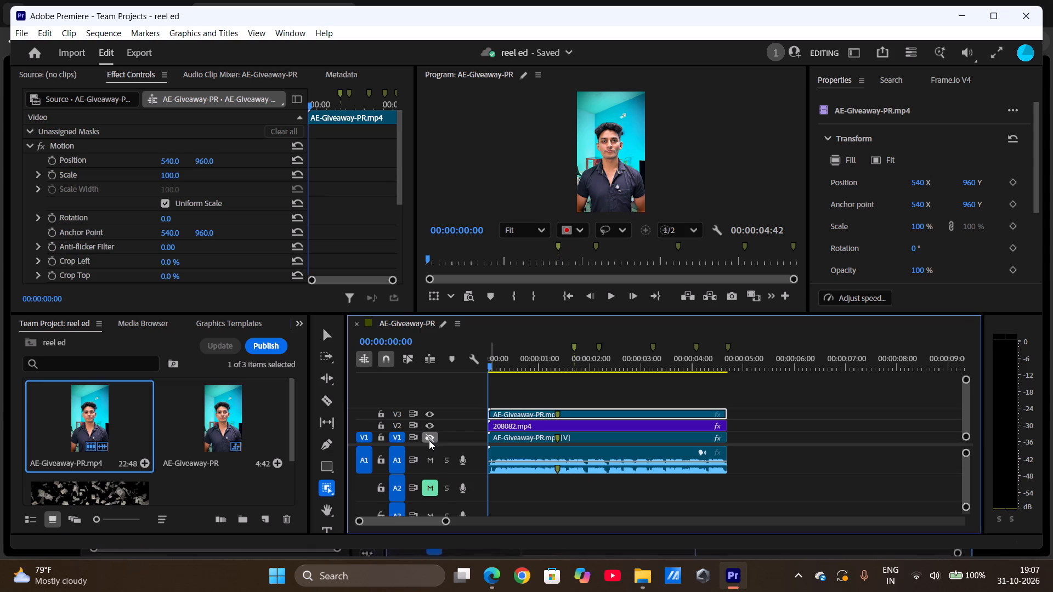
Create an object mask around the presenter on the V3 AE-Giveaway-PR.mp4 clip using the Object Mask Tool.
left_click_drag(329, 486, 325, 488)
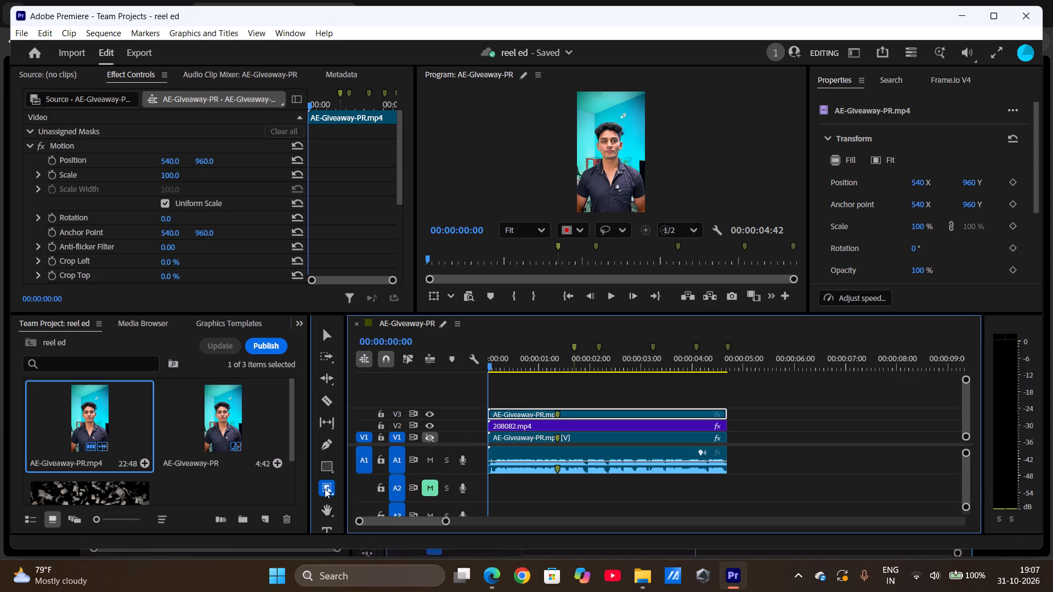
left_click_drag(325, 488, 505, 412)
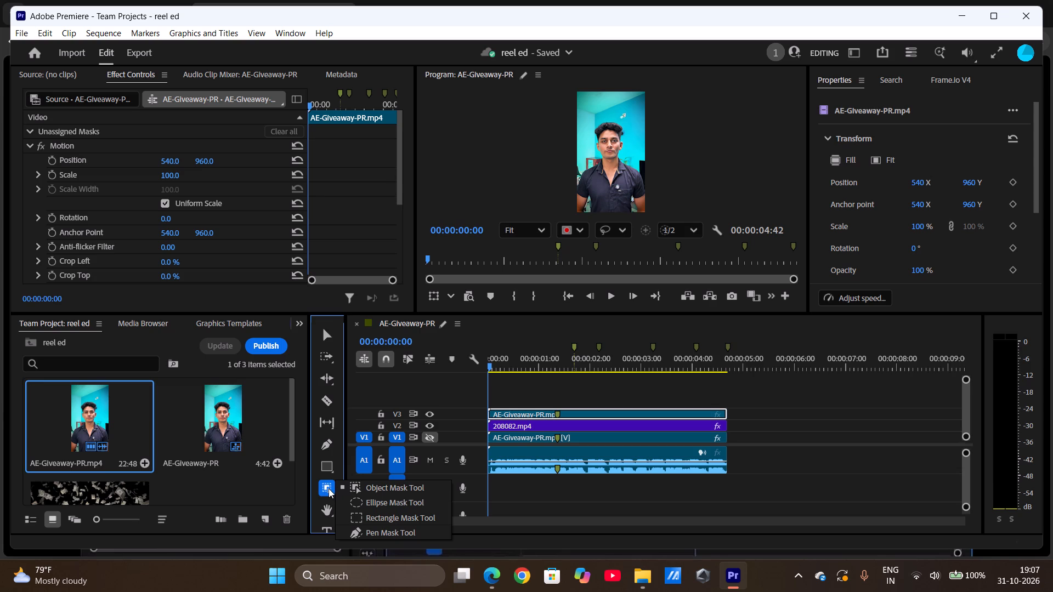
left_click_drag(363, 484, 386, 479)
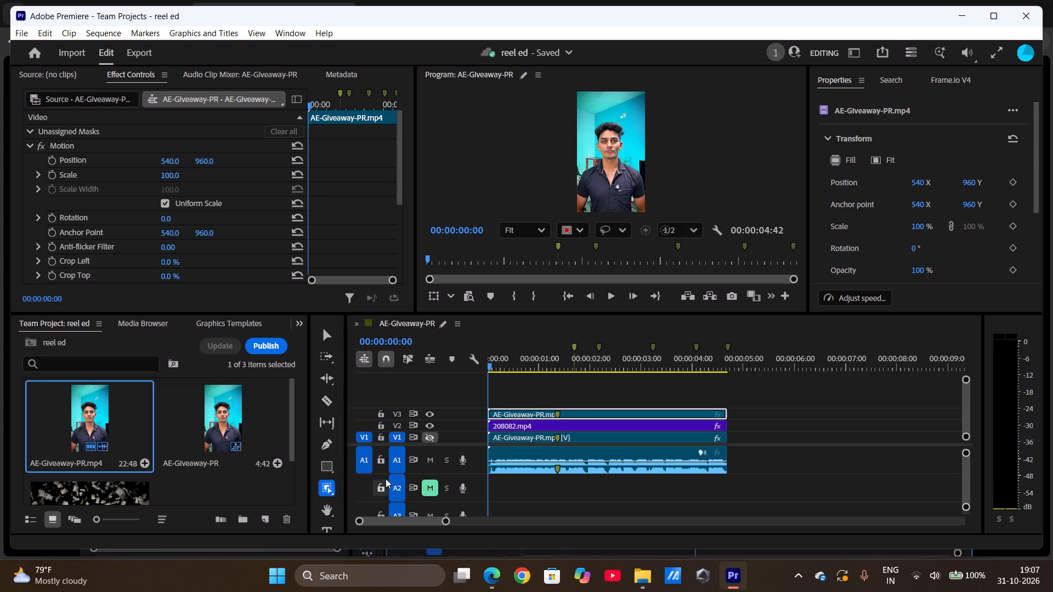
left_click_drag(386, 479, 567, 248)
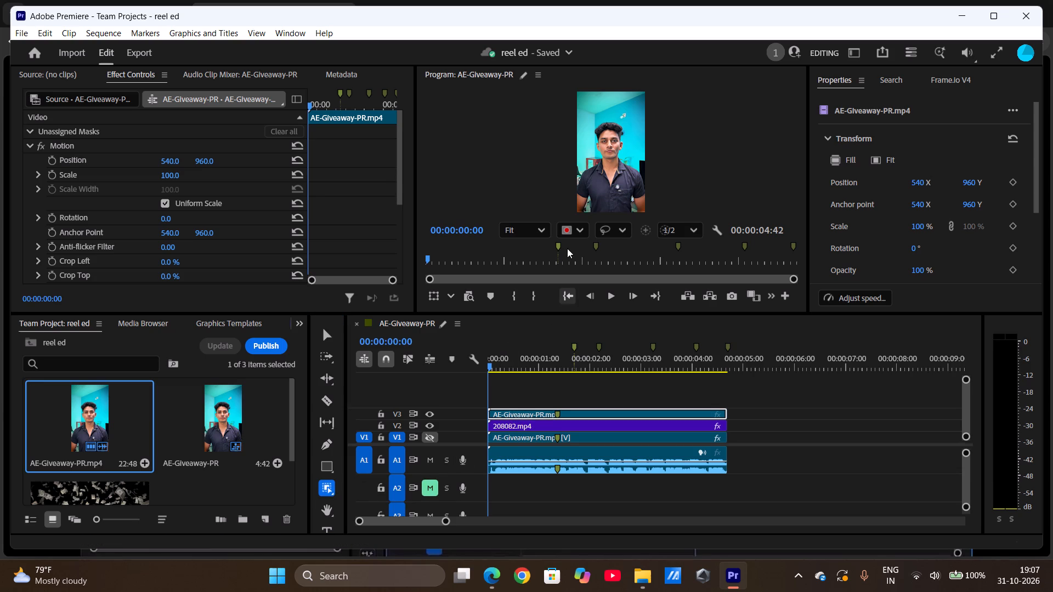
left_click_drag(567, 248, 608, 186)
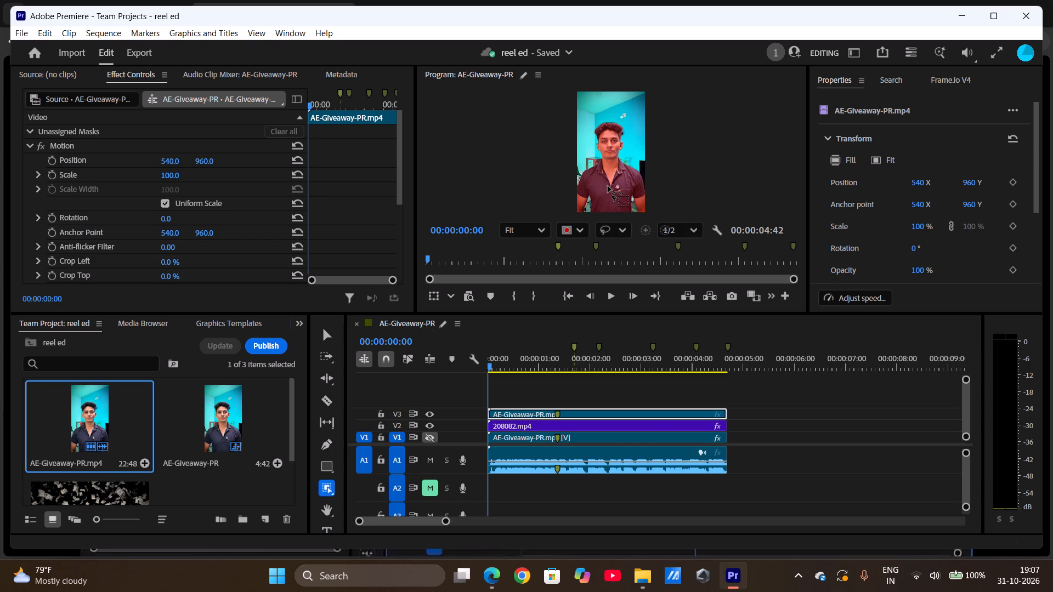
left_click(608, 186)
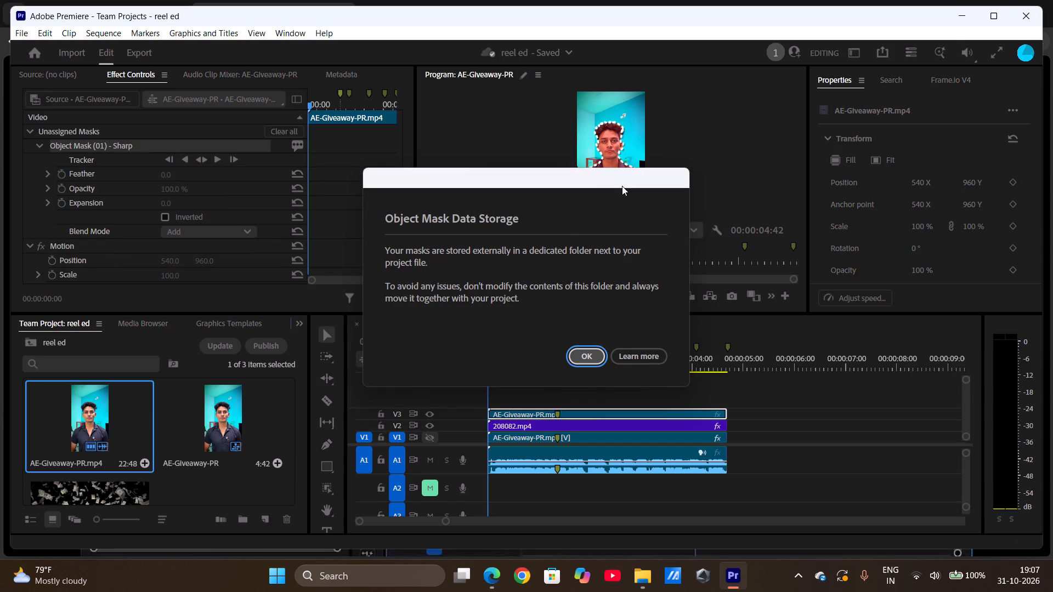
left_click(580, 352)
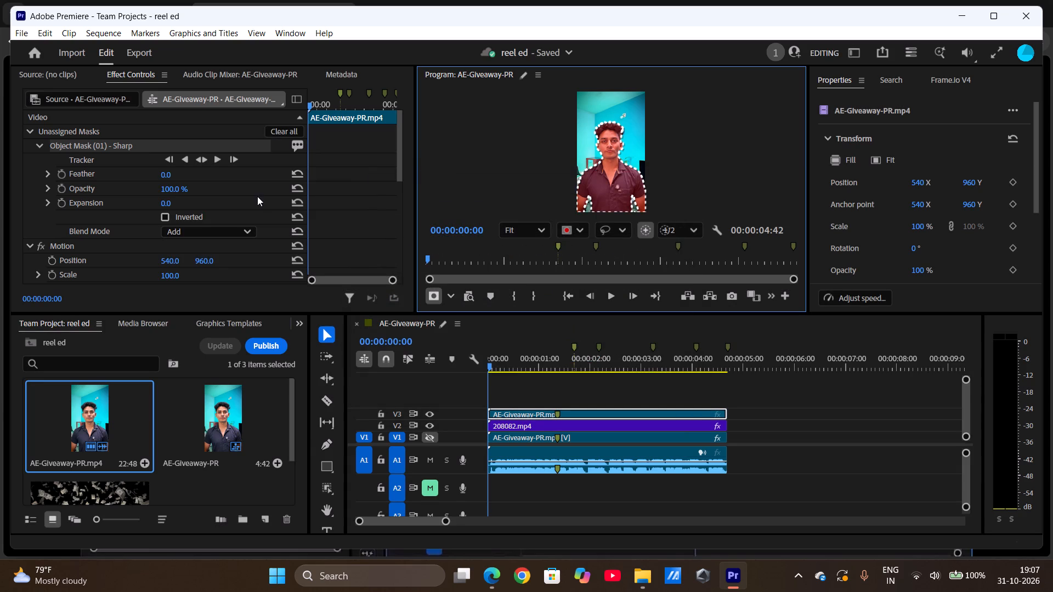
Track the presenter's object mask forward through the V3 clip from 00:00:00:00.
left_click(187, 159)
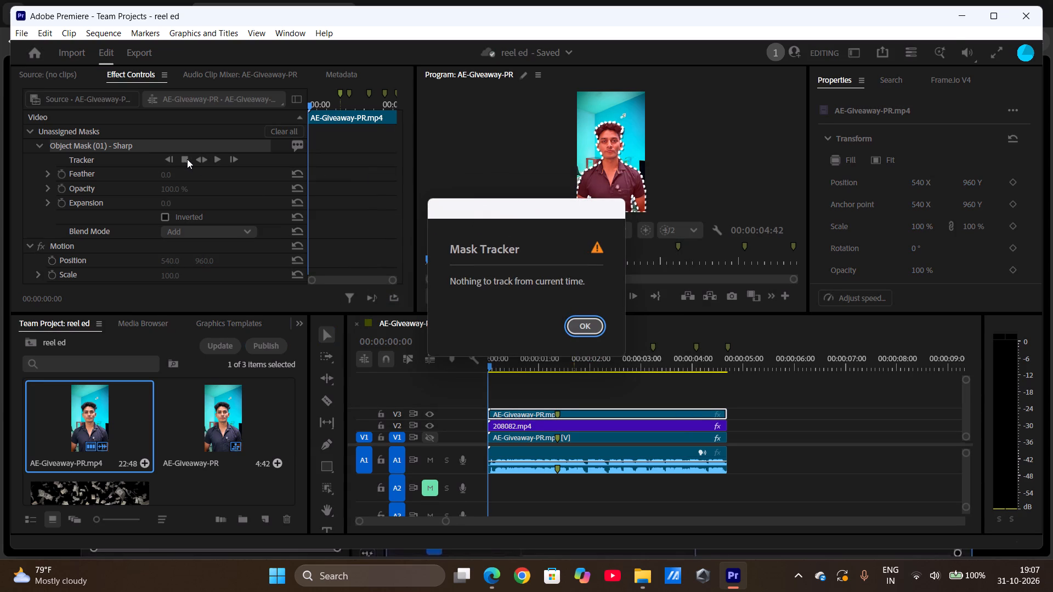
left_click(580, 327)
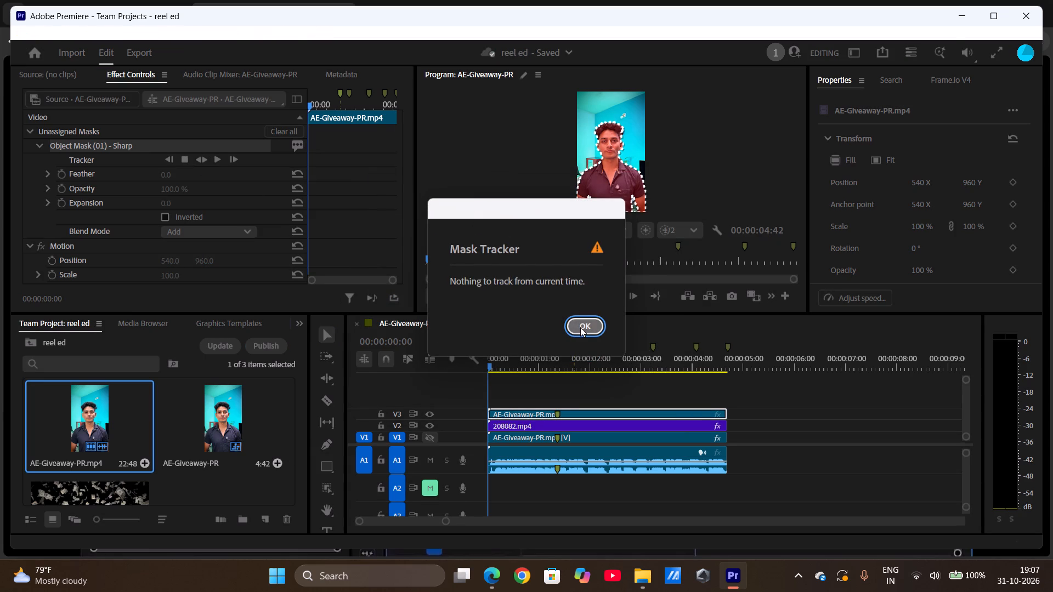
left_click(214, 157)
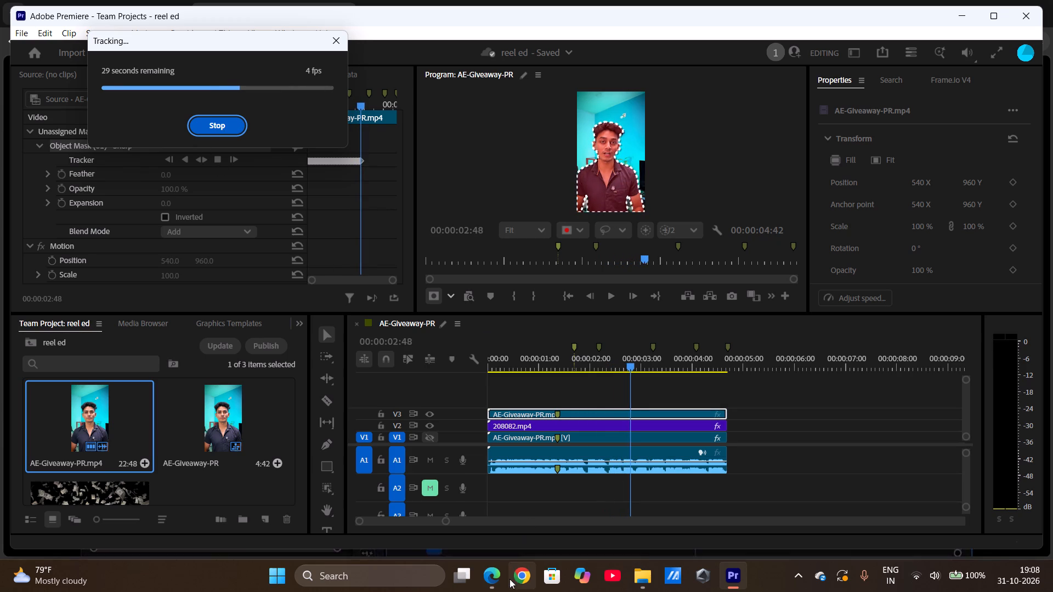
Switch to the tutorial in Edge and rewatch the part from trimming the money explosion layer to object-masking and tracking the presenter.
left_click(545, 517)
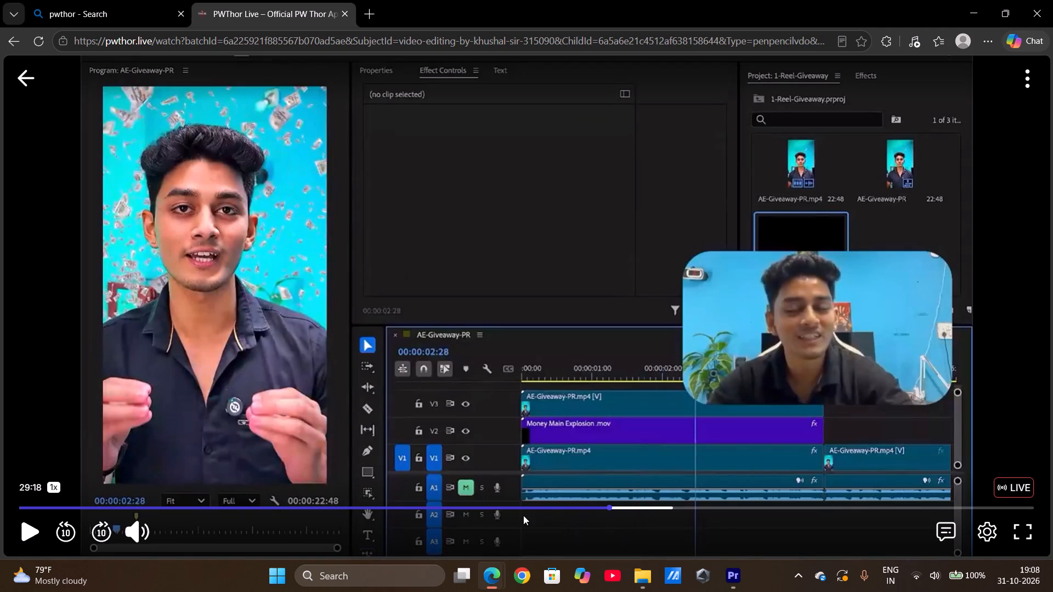
left_click(46, 532)
left_click(32, 530)
left_click(589, 508)
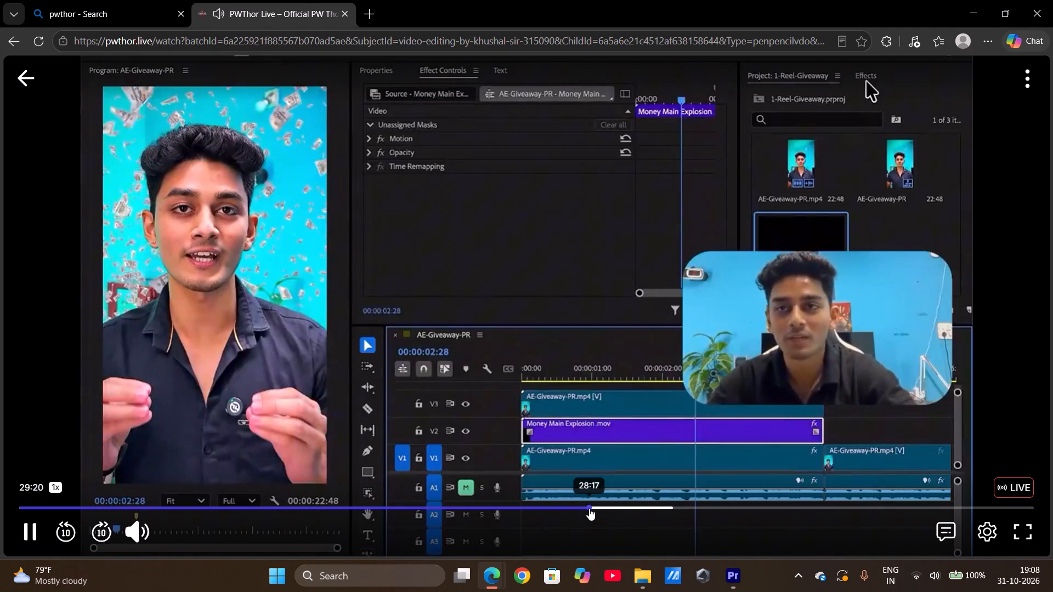
left_click(544, 510)
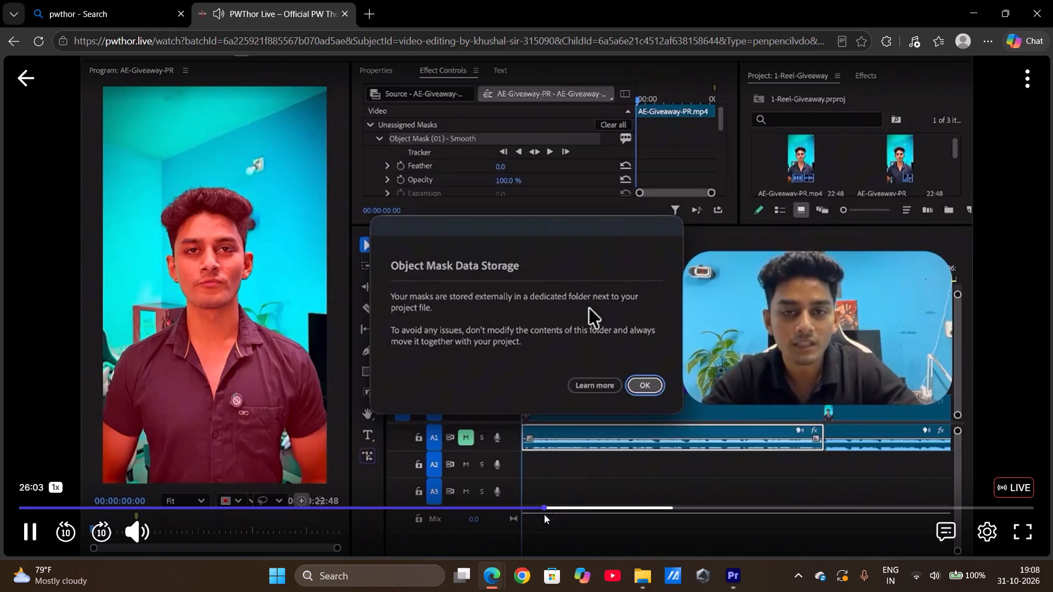
left_click(514, 506)
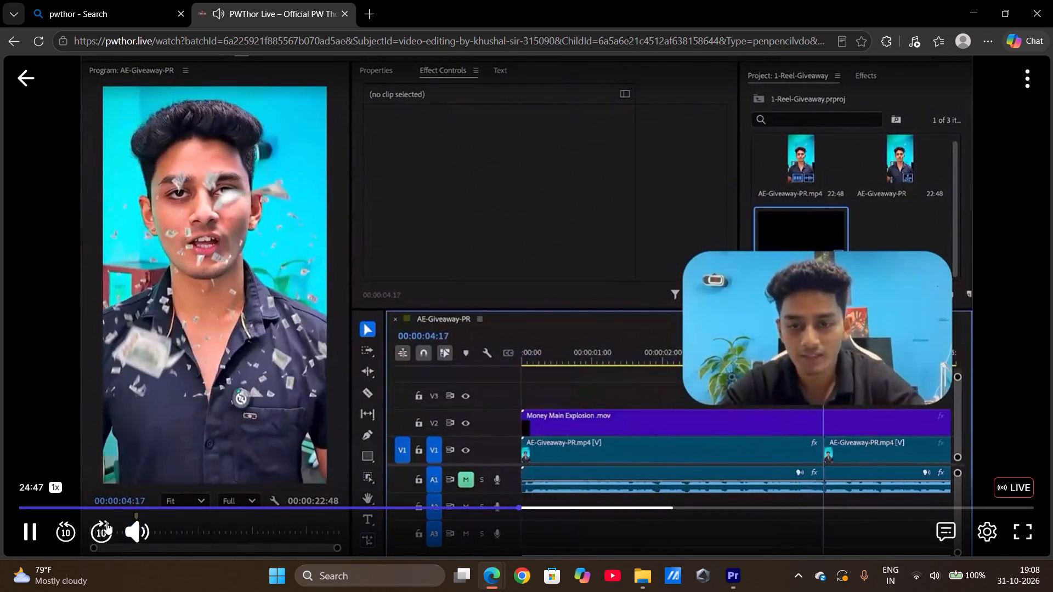
left_click(106, 521)
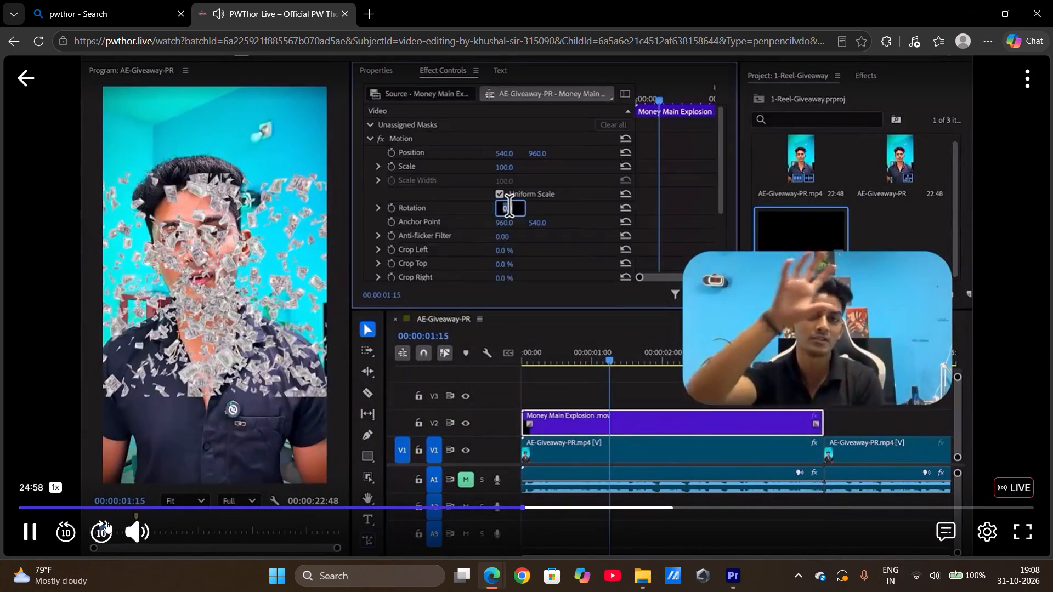
left_click(106, 521)
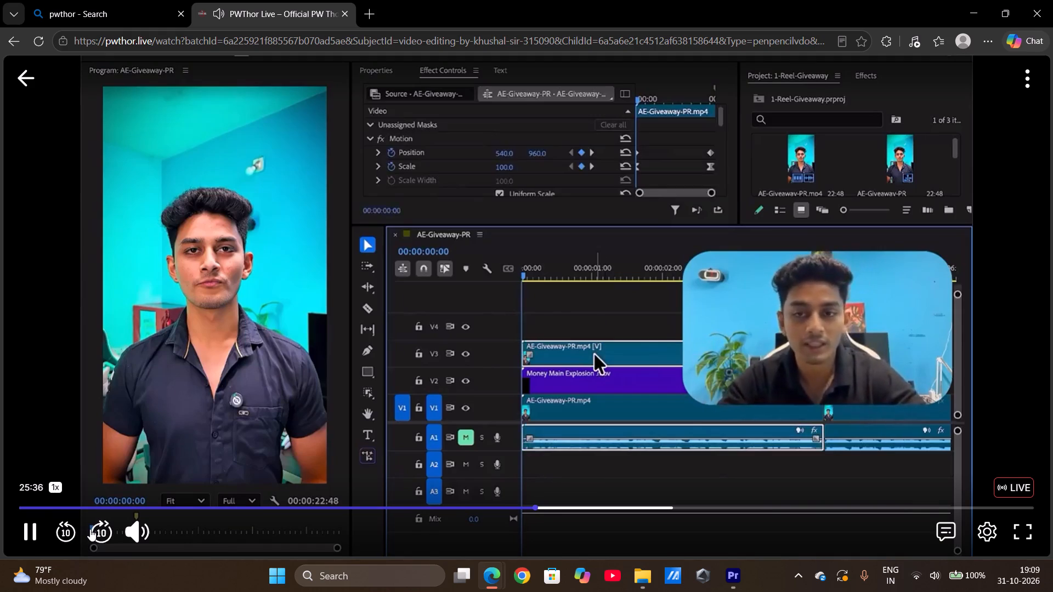
left_click(90, 529)
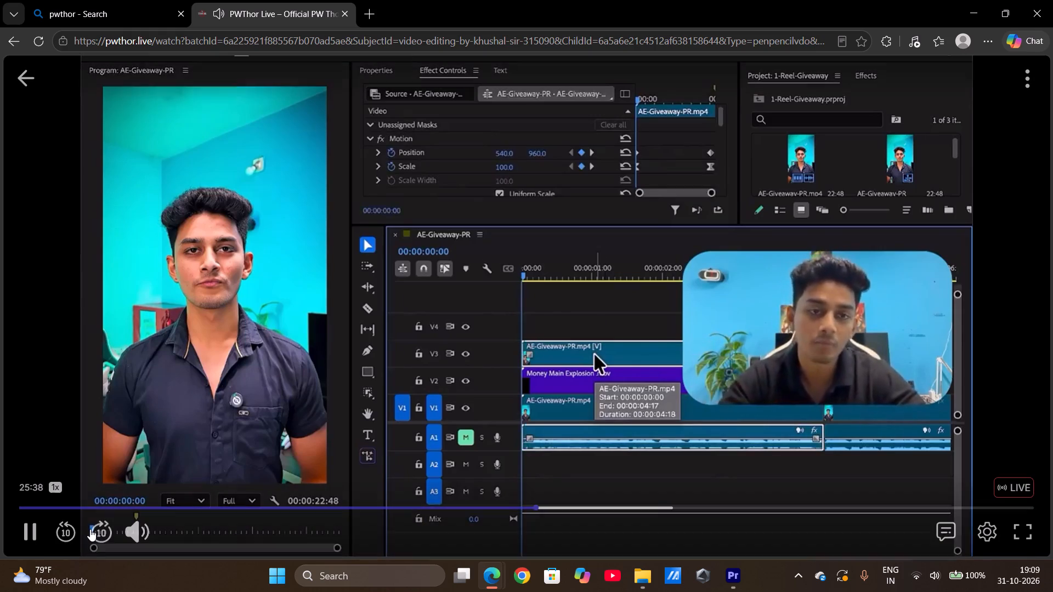
left_click(90, 529)
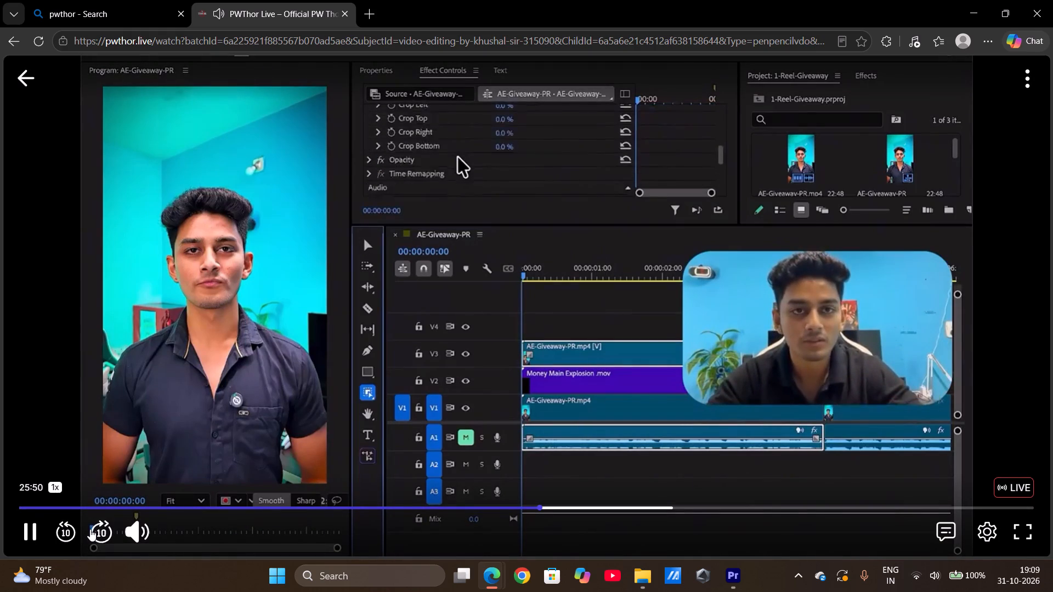
left_click(90, 529)
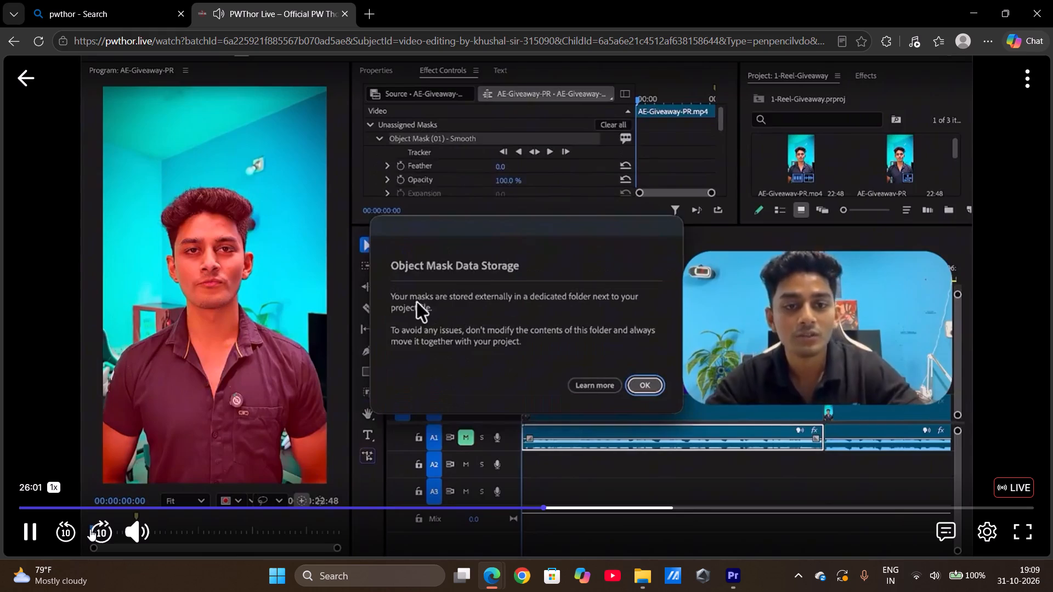
left_click(90, 529)
left_click(90, 529)
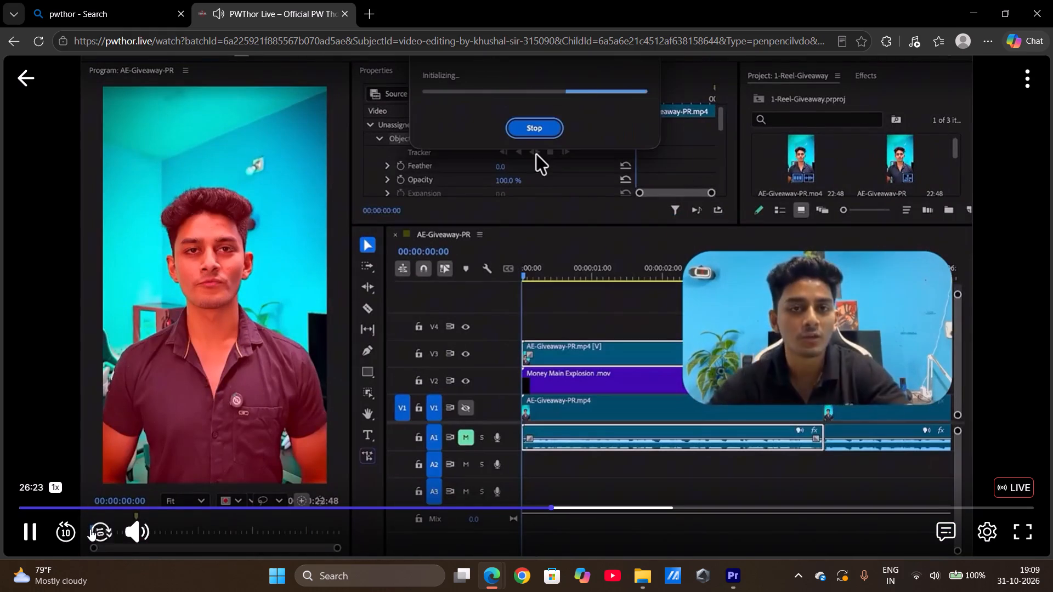
Return from the tutorial to Premiere and play the AE-Giveaway-PR sequence from the start to check the masked clip.
left_click(90, 529)
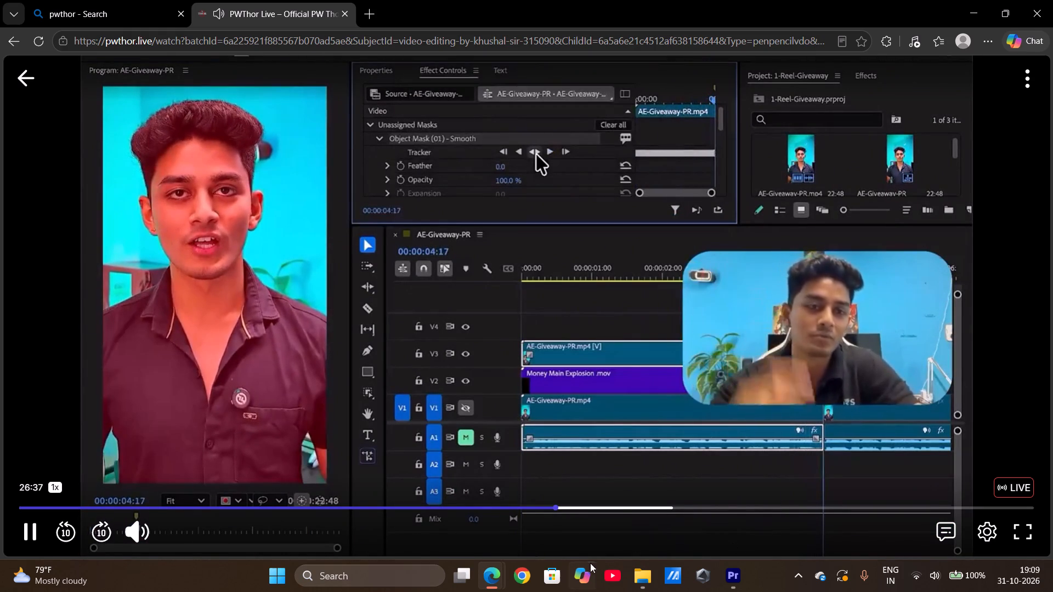
left_click(728, 512)
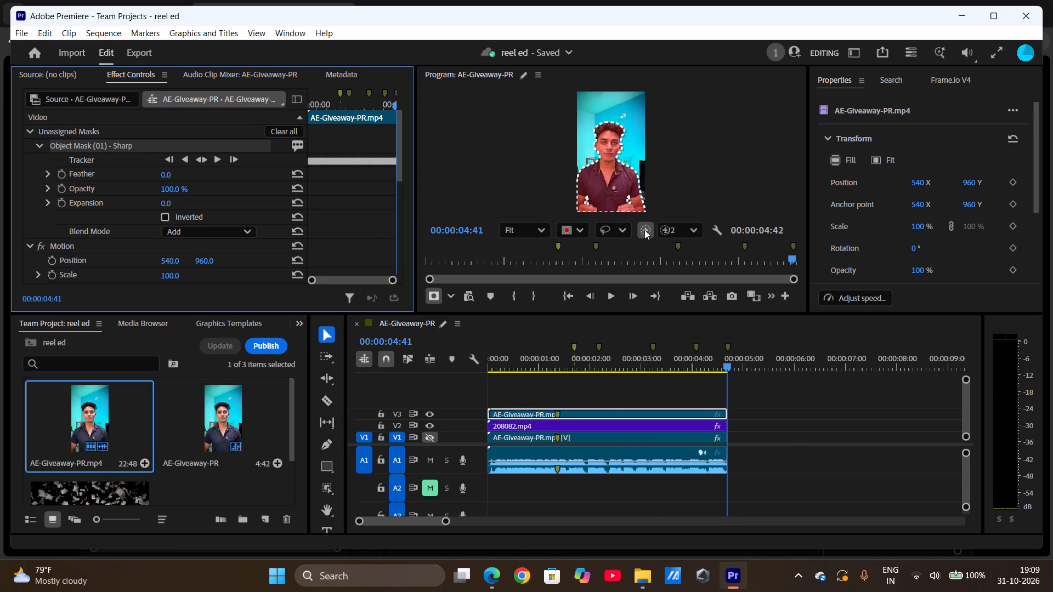
left_click(609, 292)
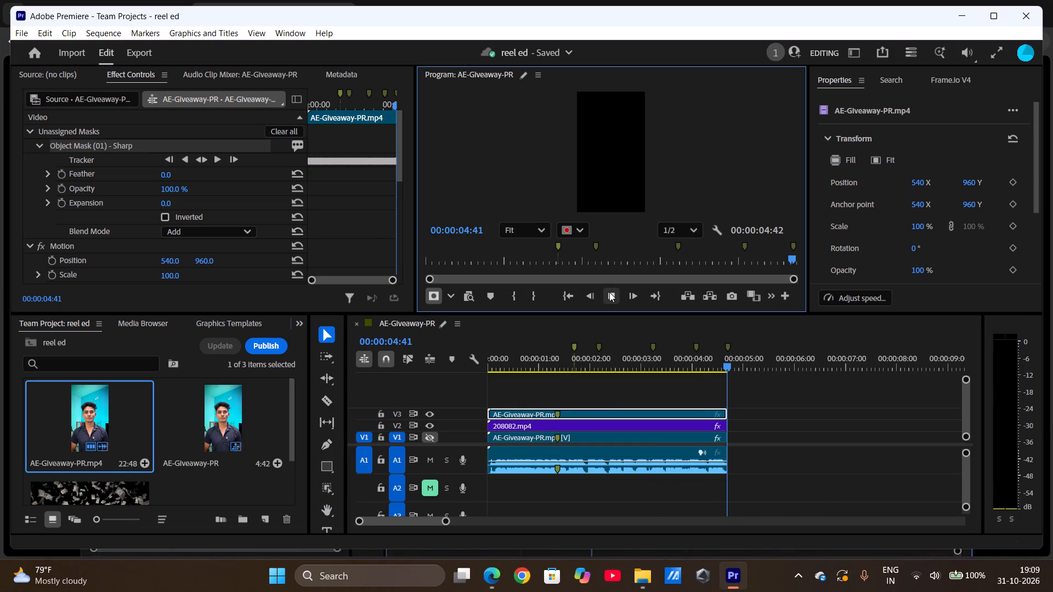
left_click(607, 292)
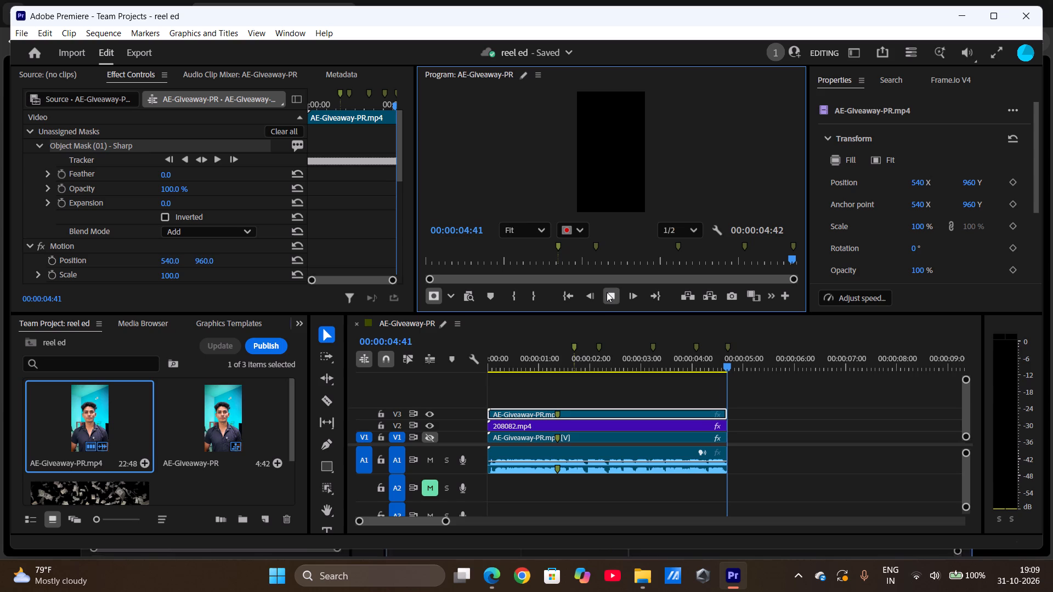
left_click(607, 292)
left_click(571, 291)
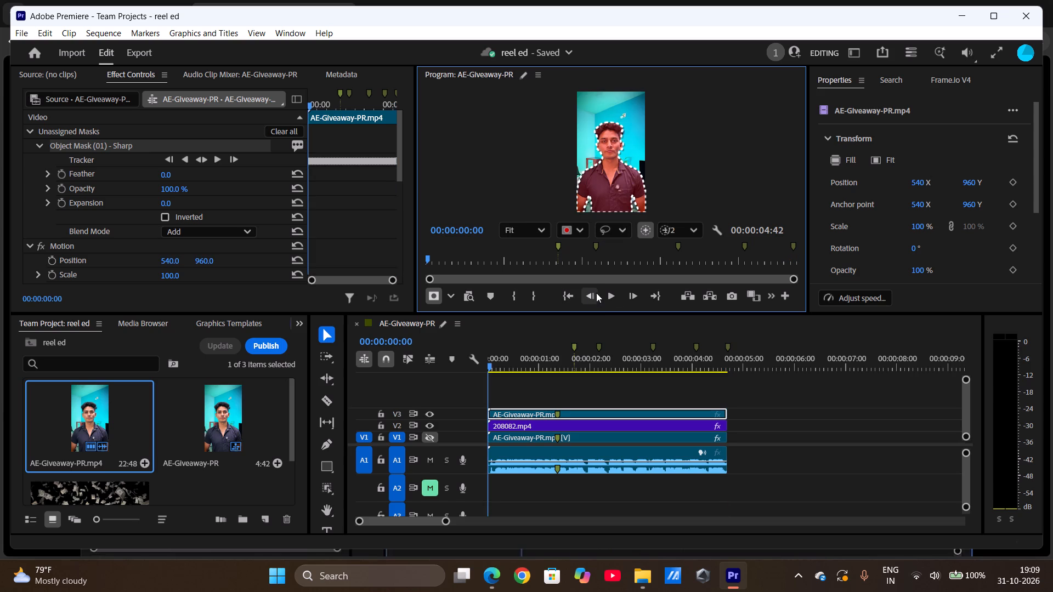
left_click(612, 293)
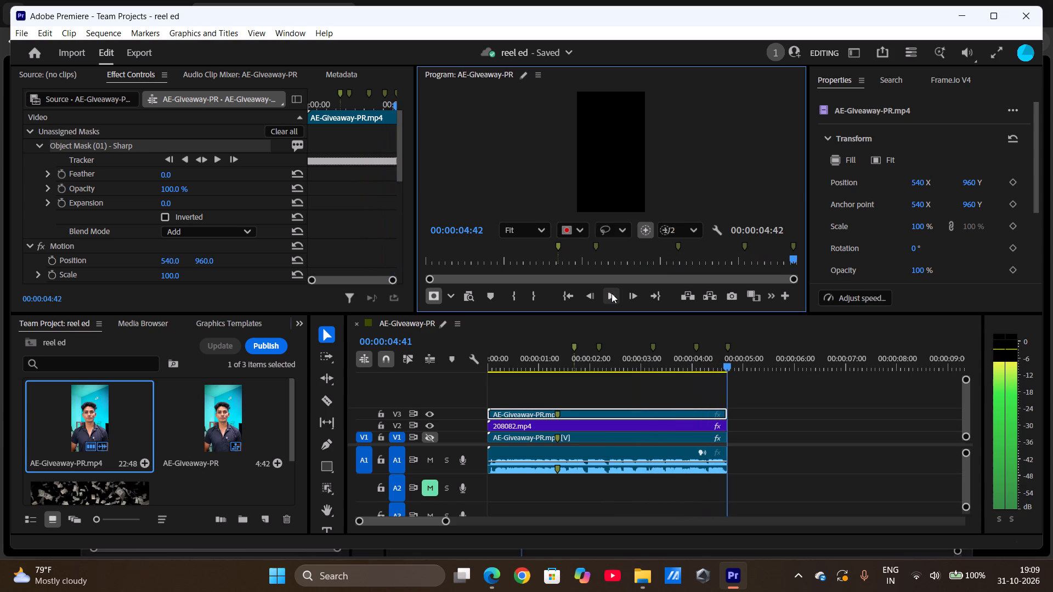
Mute audio track A1.
left_click(429, 461)
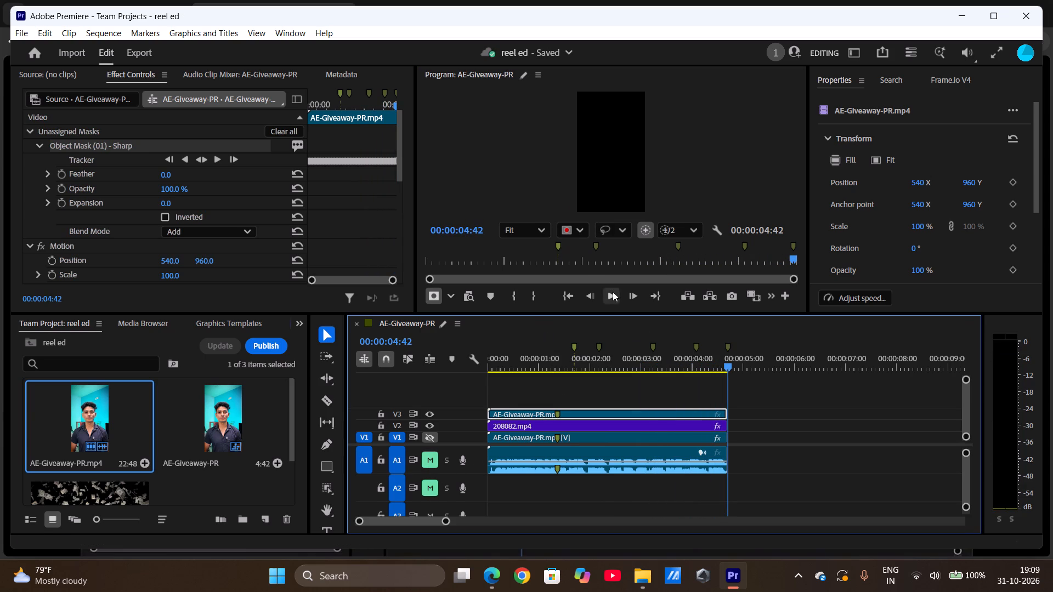
left_click(613, 292)
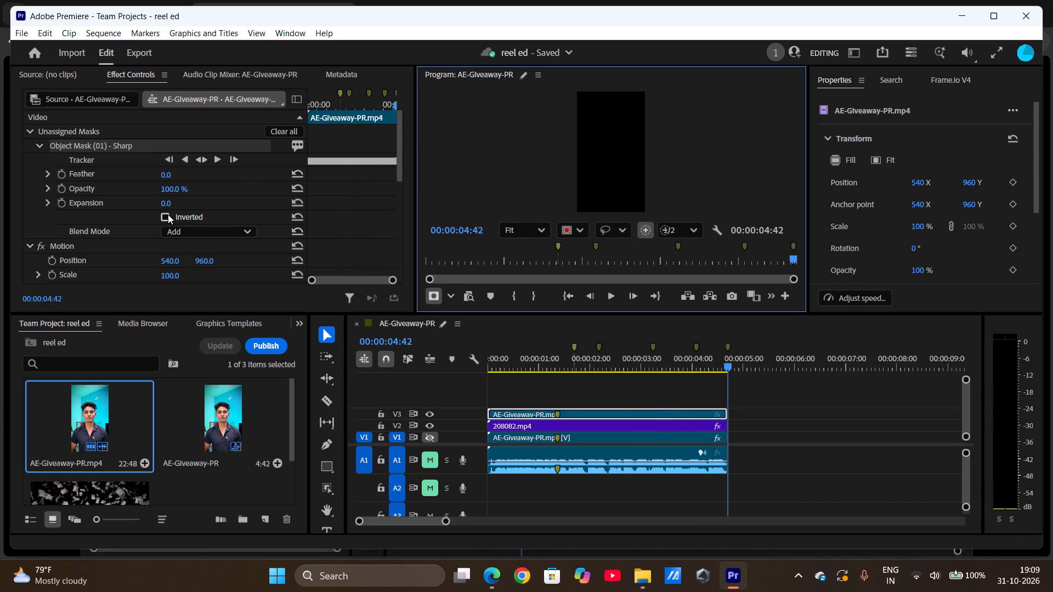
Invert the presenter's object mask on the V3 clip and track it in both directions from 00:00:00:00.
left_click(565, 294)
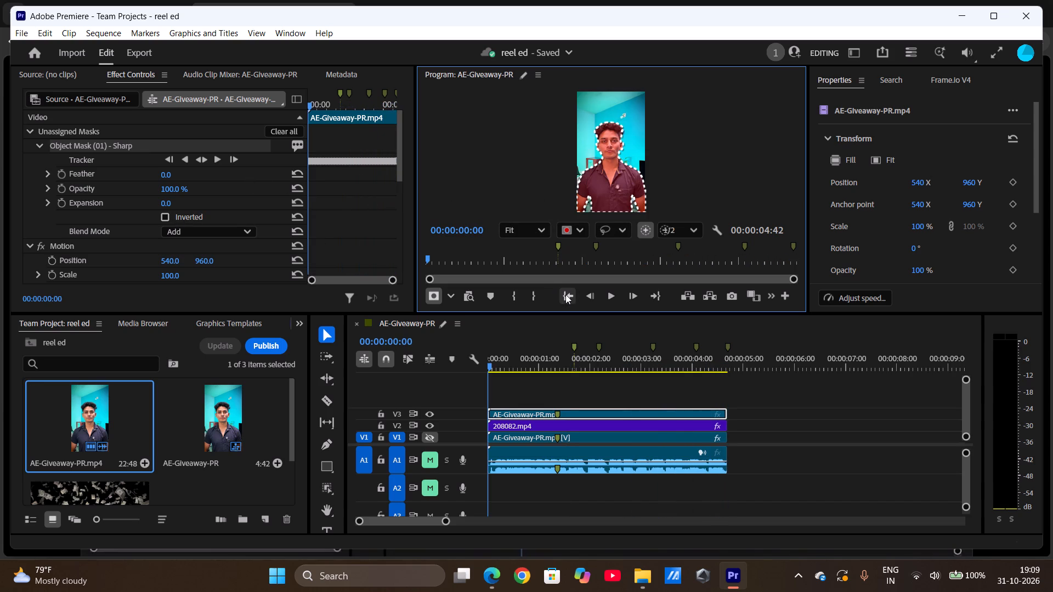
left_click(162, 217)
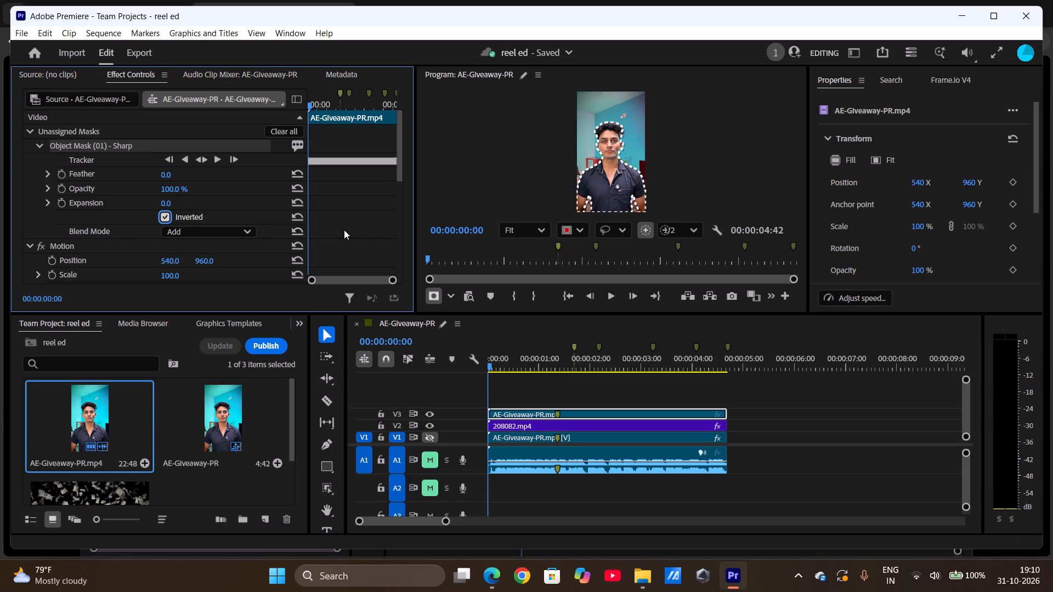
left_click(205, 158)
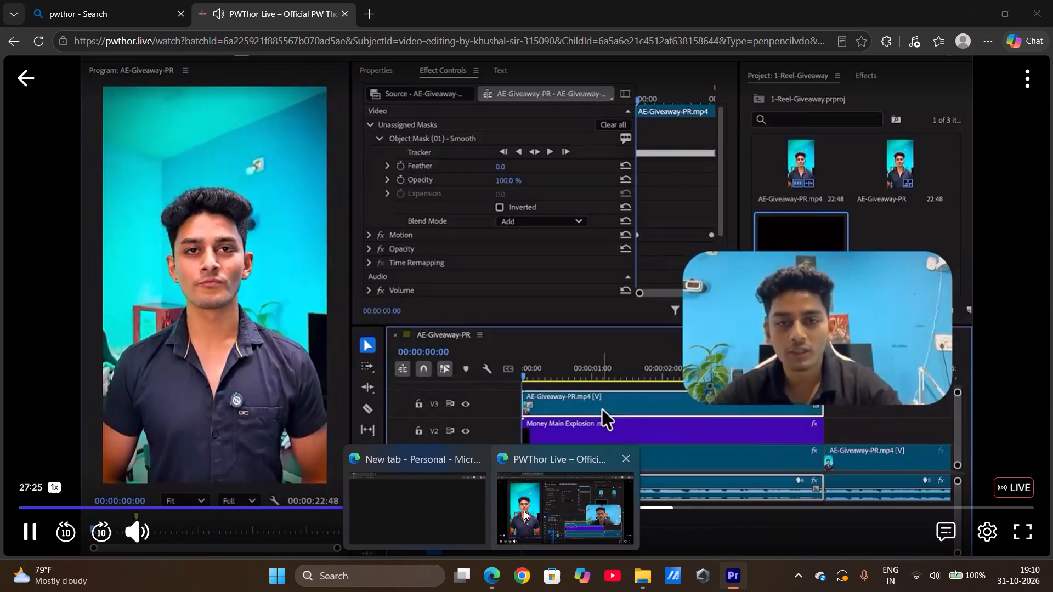
Switch to the tutorial in Edge, watch the part on moving the object mask into the Opacity effect, and pause it there.
left_click(524, 510)
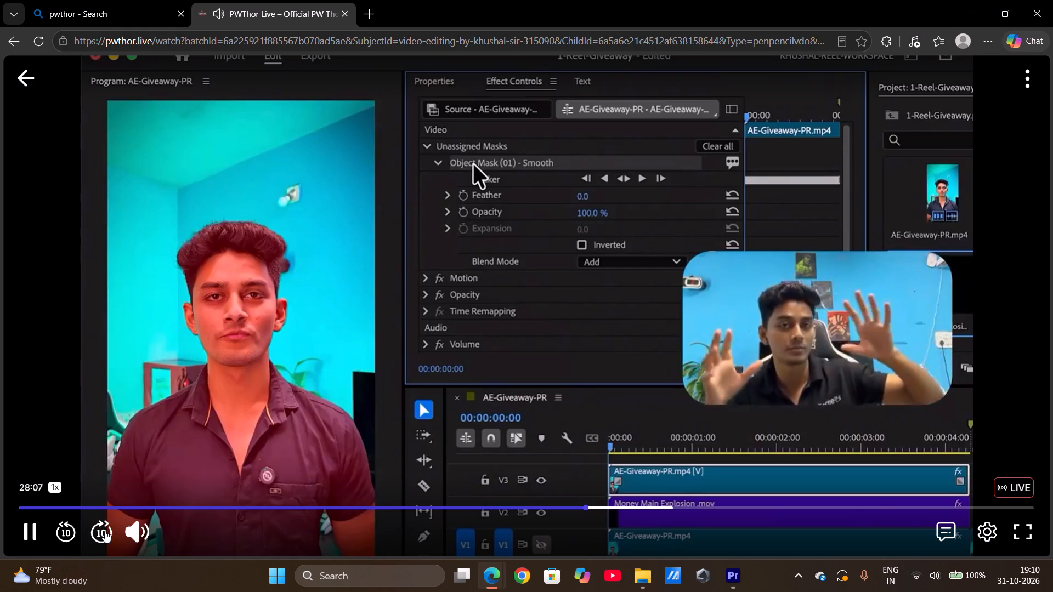
left_click(105, 531)
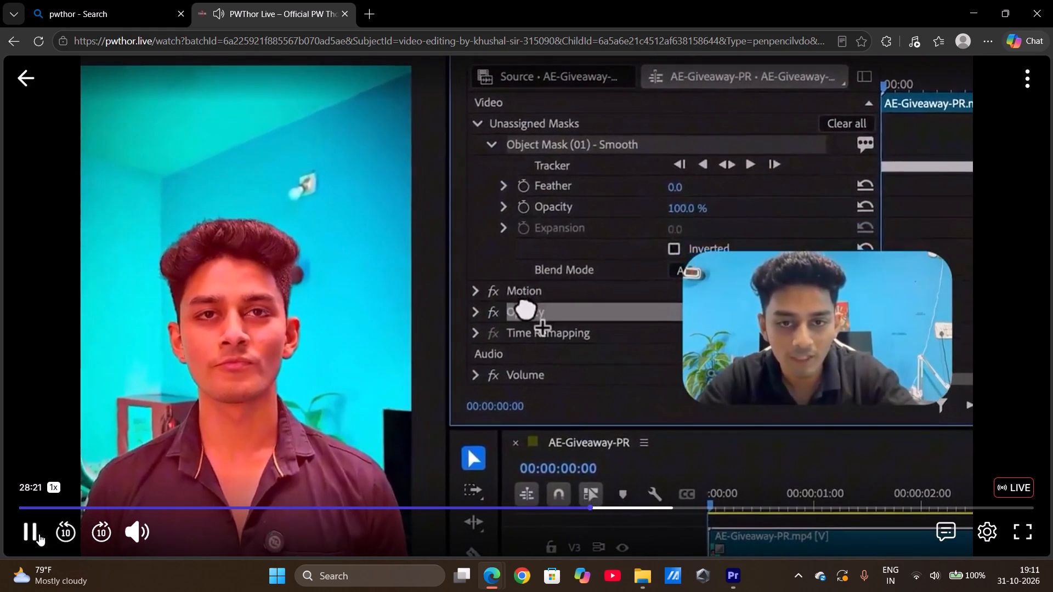
left_click(29, 533)
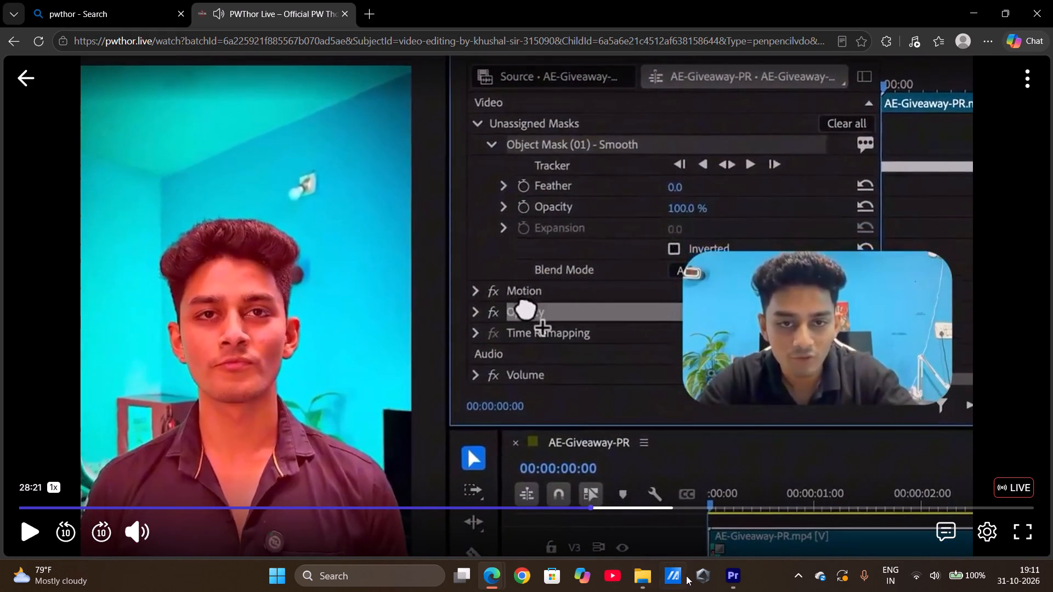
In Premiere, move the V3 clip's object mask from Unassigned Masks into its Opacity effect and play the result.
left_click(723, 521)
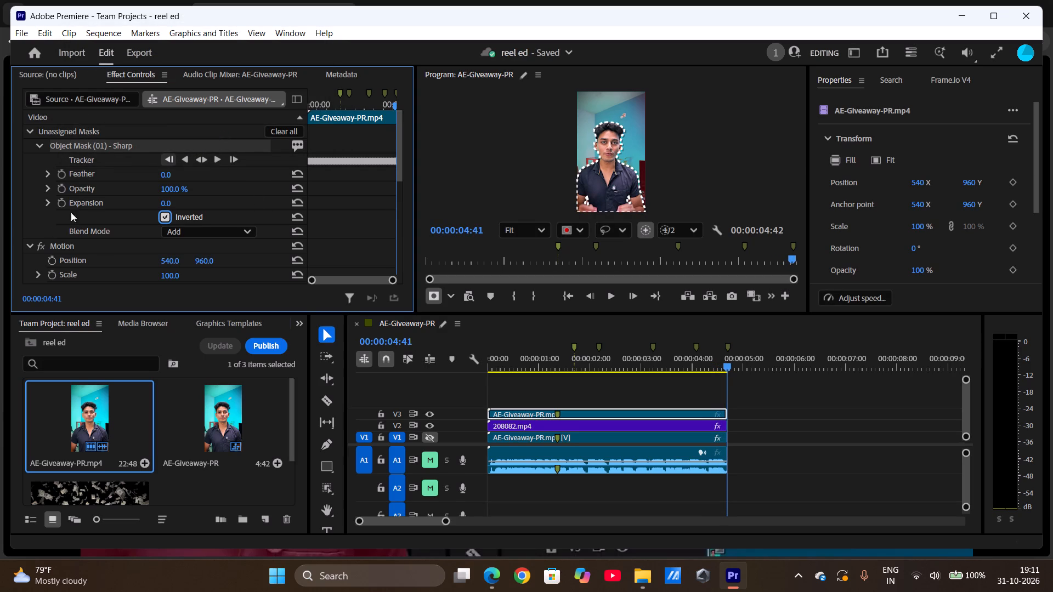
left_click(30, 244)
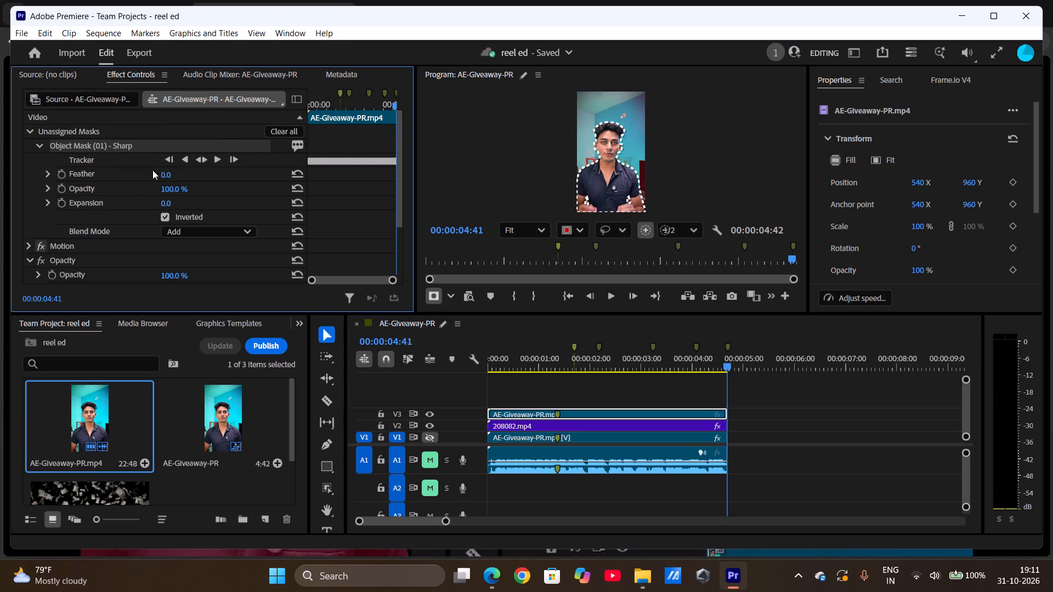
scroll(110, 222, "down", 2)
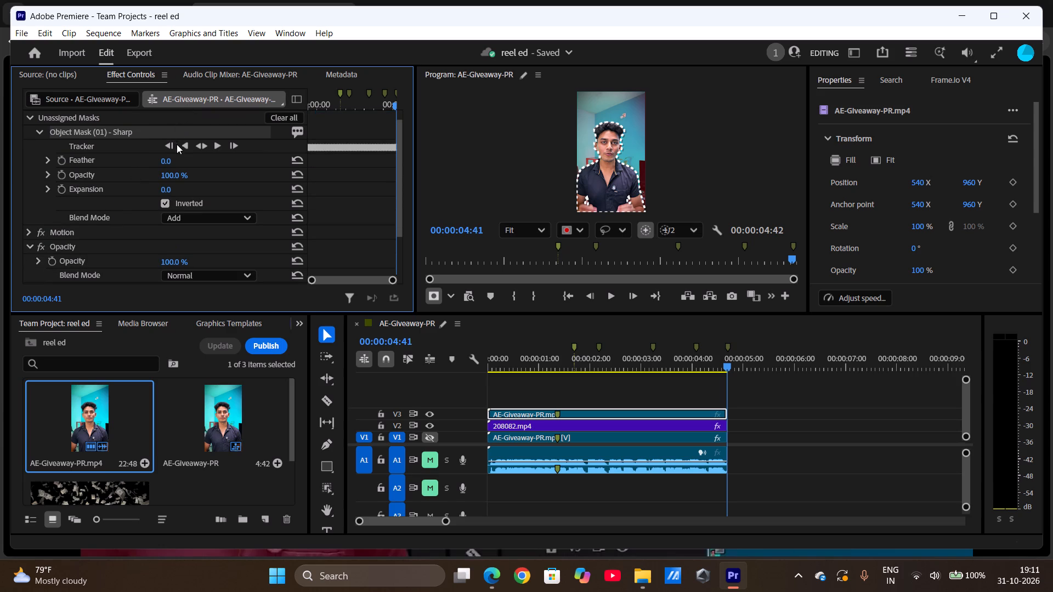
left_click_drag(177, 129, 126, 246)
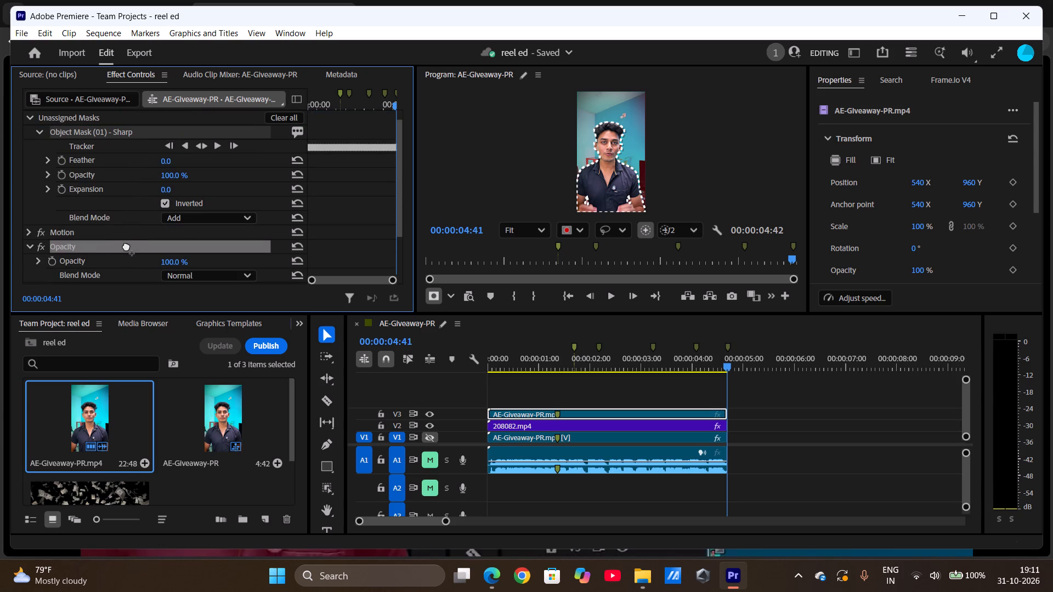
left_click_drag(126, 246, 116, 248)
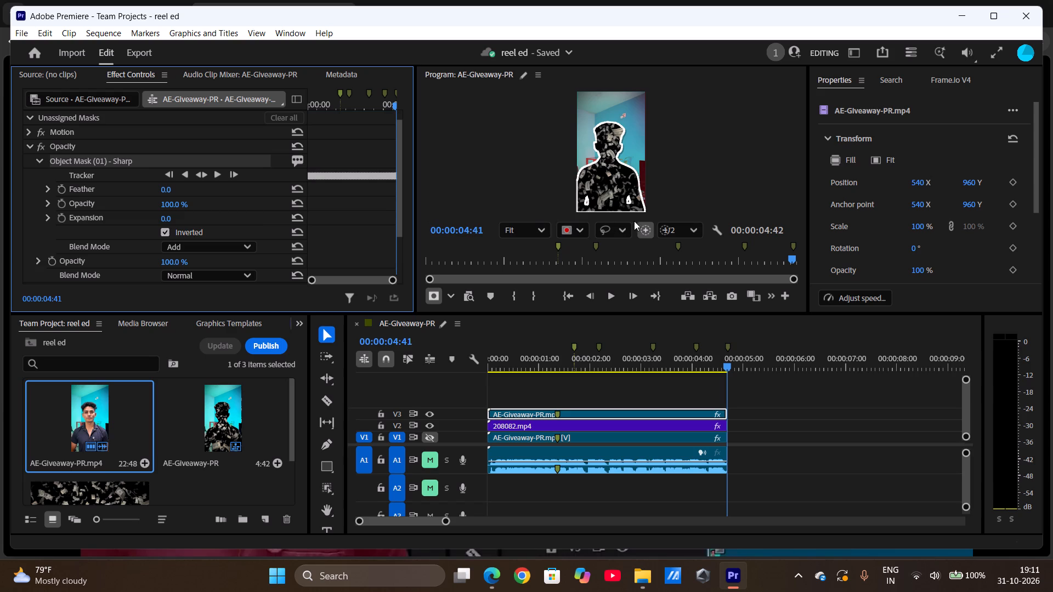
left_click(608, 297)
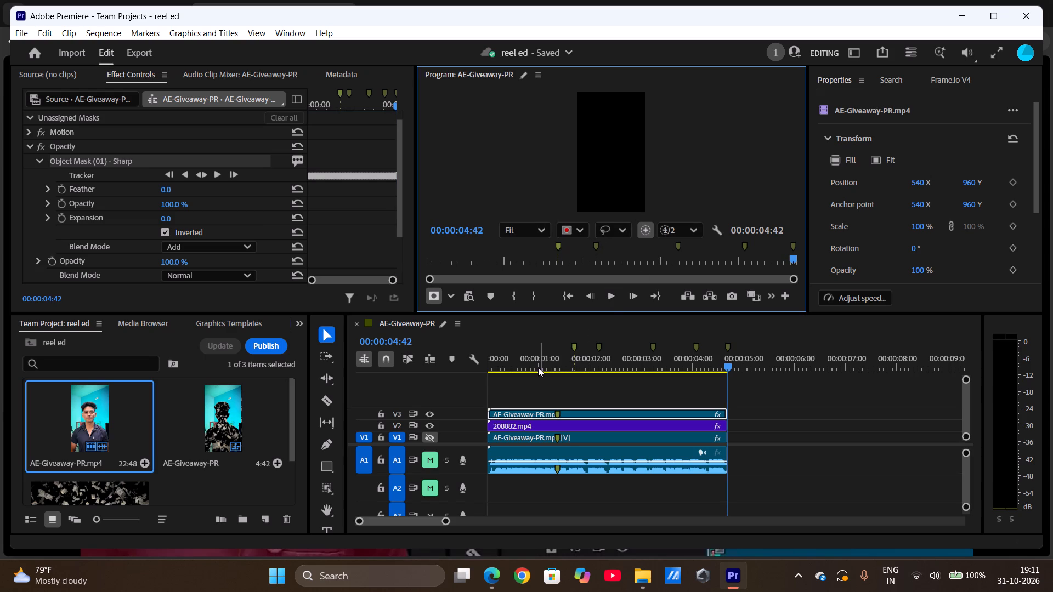
Turn video track V1's output back on and play the sequence from the start.
left_click(429, 440)
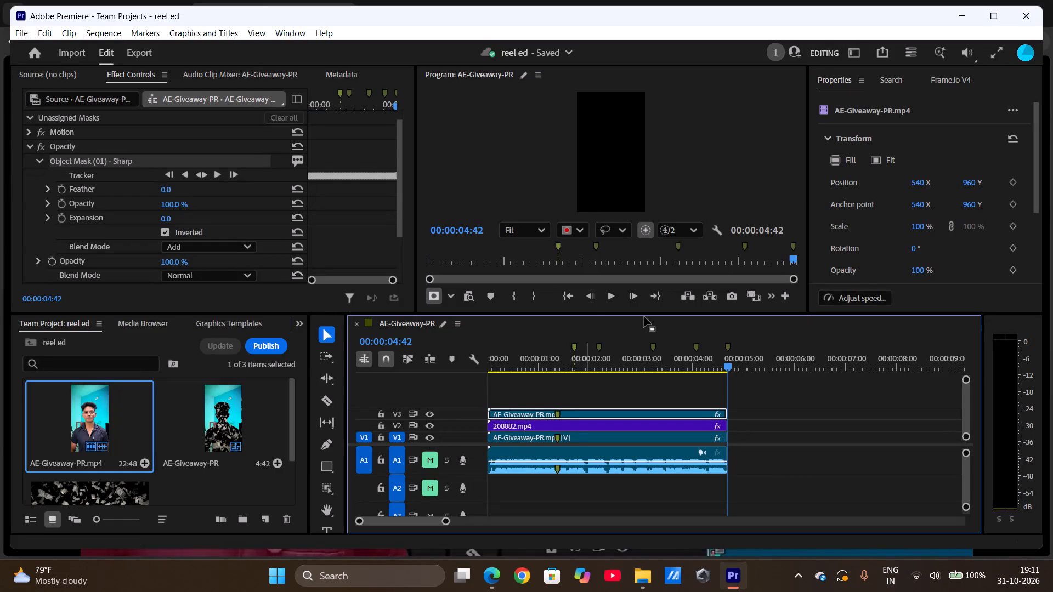
left_click(563, 298)
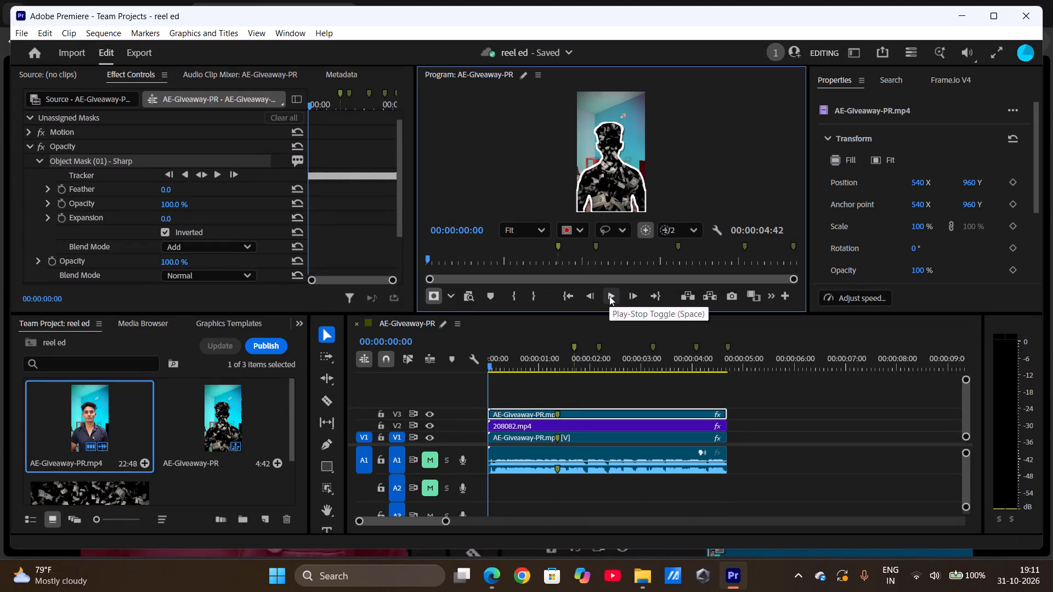
left_click(609, 296)
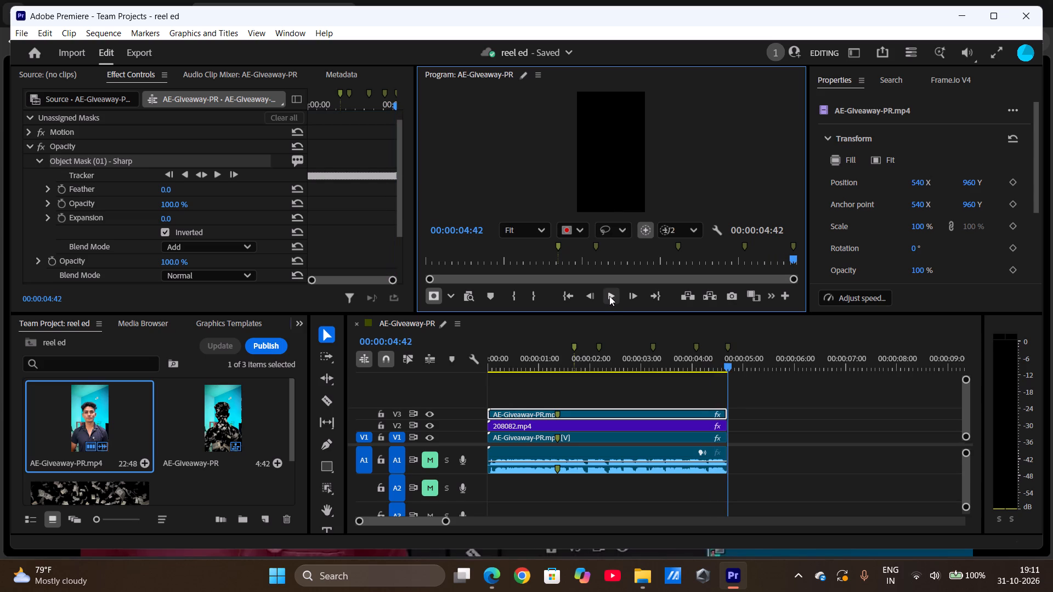
Replace the masked clip on V3 with a fresh copy of AE-Giveaway-PR.mp4 placed at the start of the track.
left_click(533, 411)
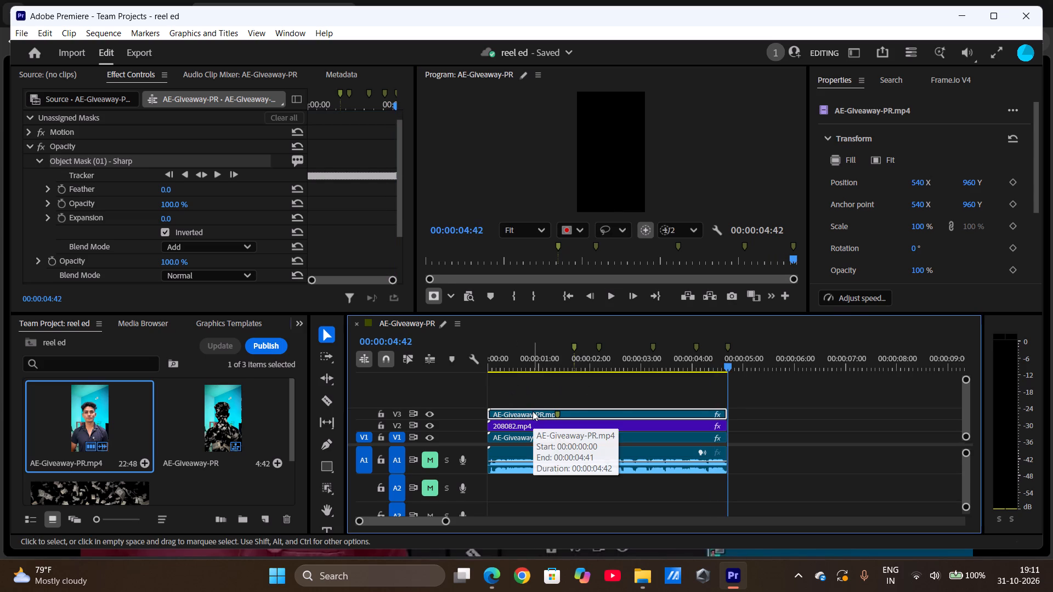
key("BackSpace")
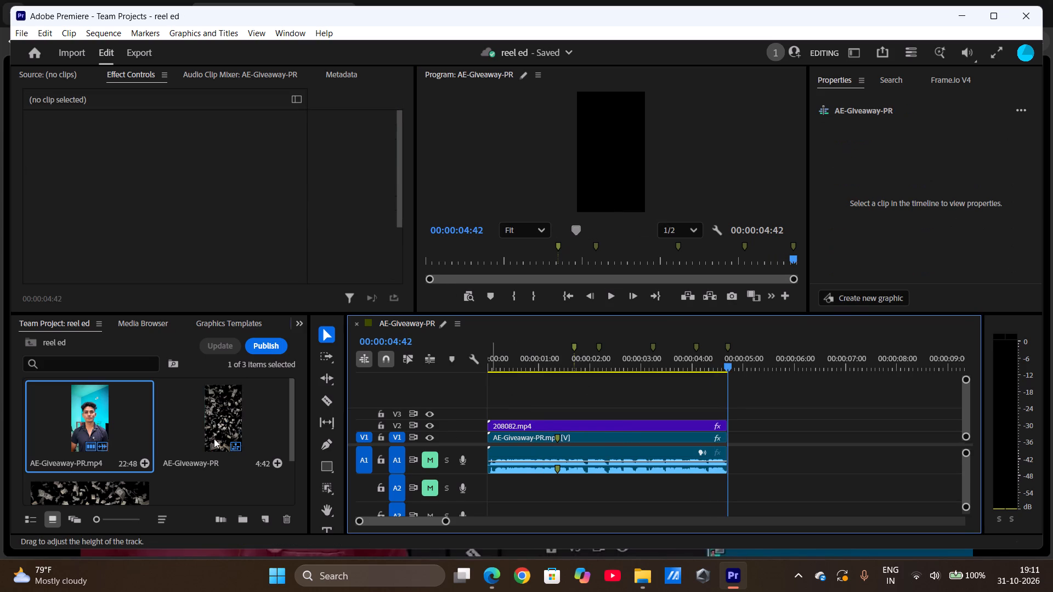
scroll(174, 457, "up", 1)
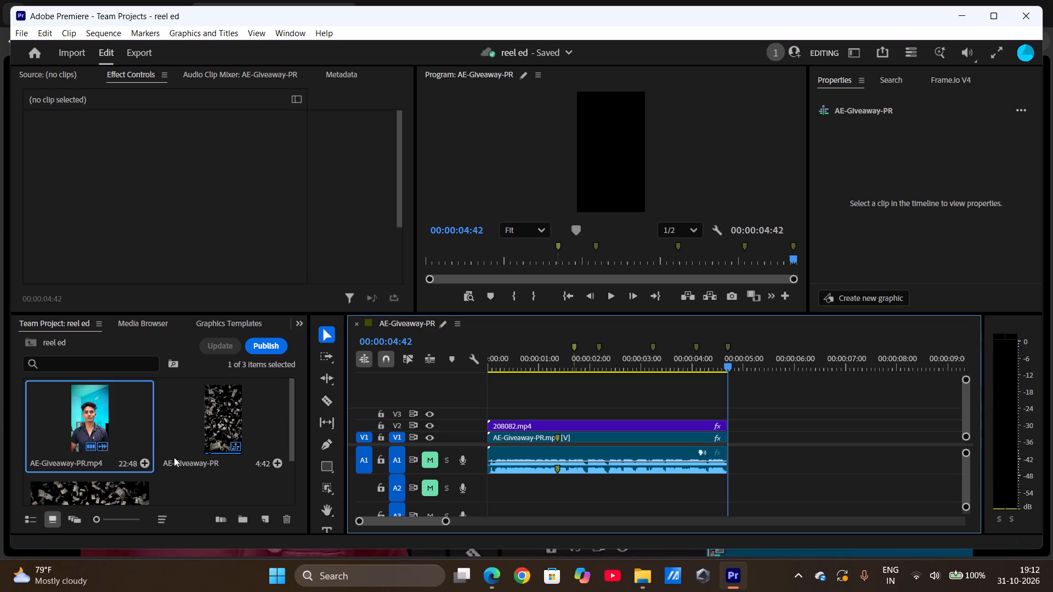
scroll(174, 457, "up", 1)
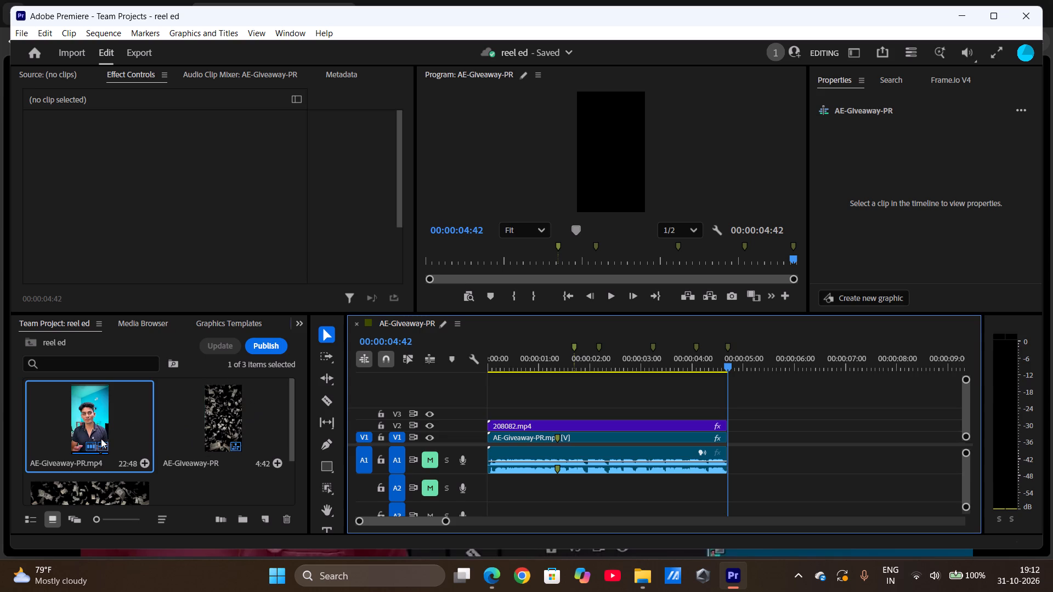
left_click_drag(101, 439, 485, 410)
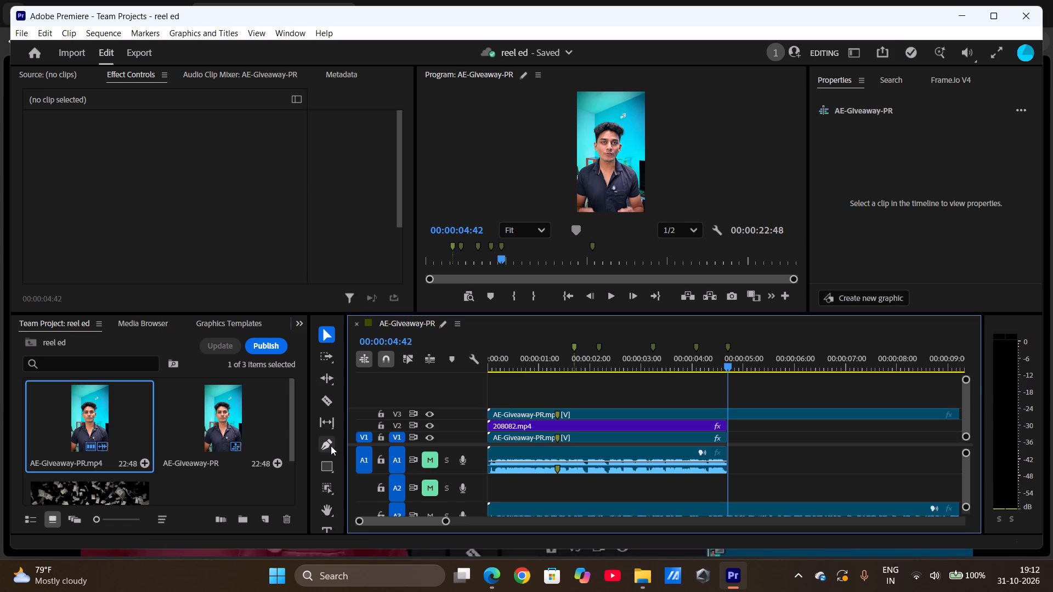
Create an object mask around the presenter on the new V3 clip at 00:00:04:42 using the Object Mask Tool.
left_click_drag(331, 489, 514, 263)
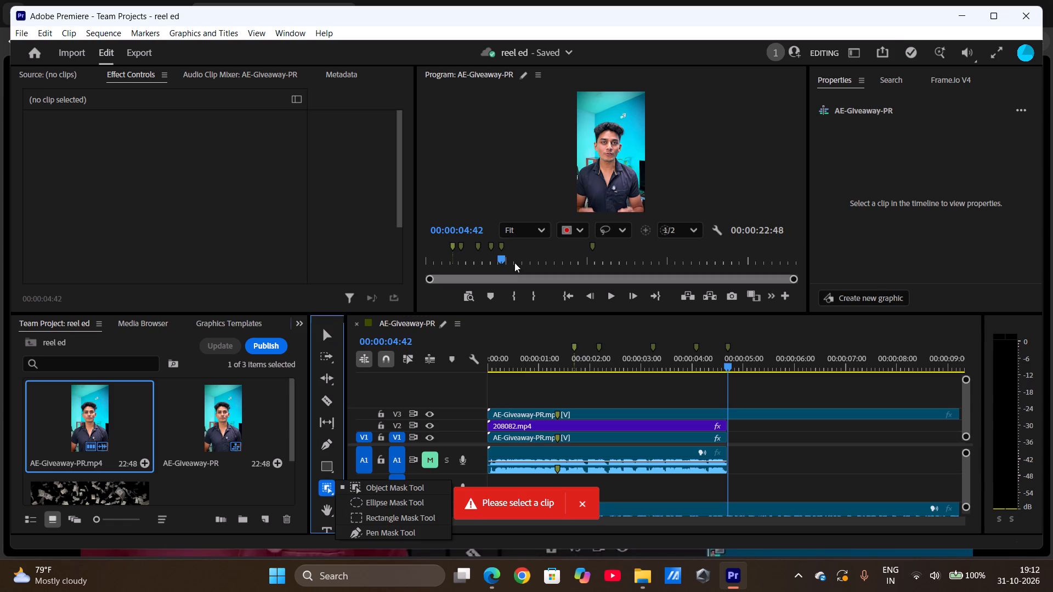
left_click_drag(514, 263, 388, 395)
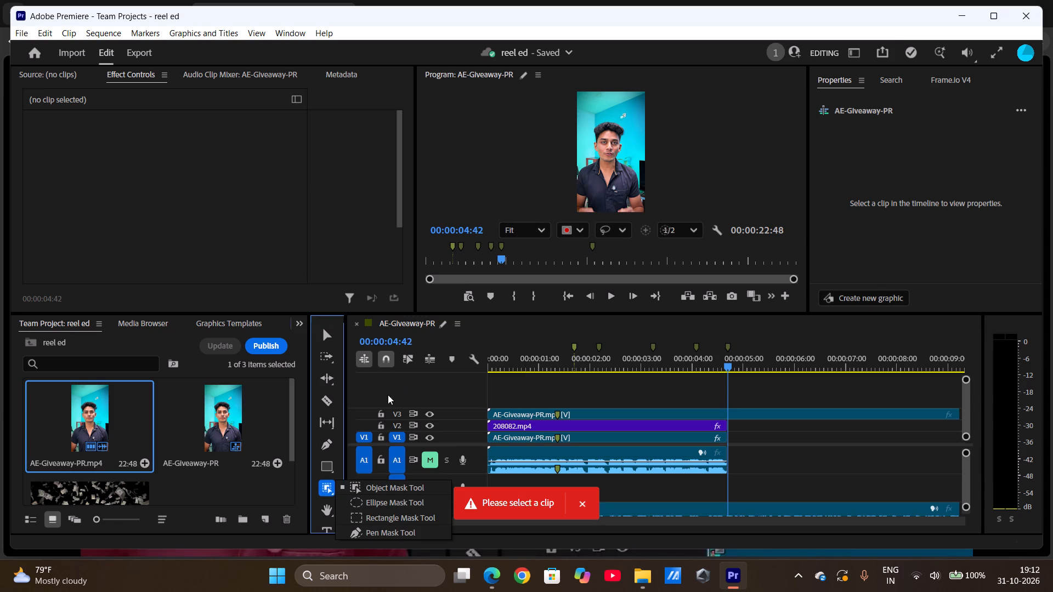
left_click_drag(388, 395, 288, 479)
left_click_drag(312, 484, 319, 486)
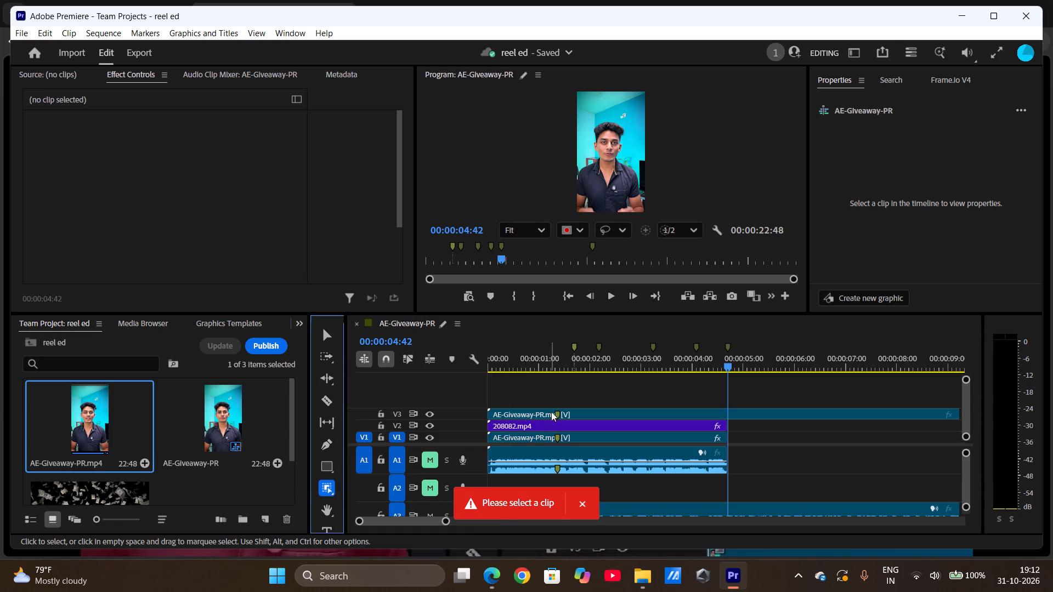
left_click(544, 411)
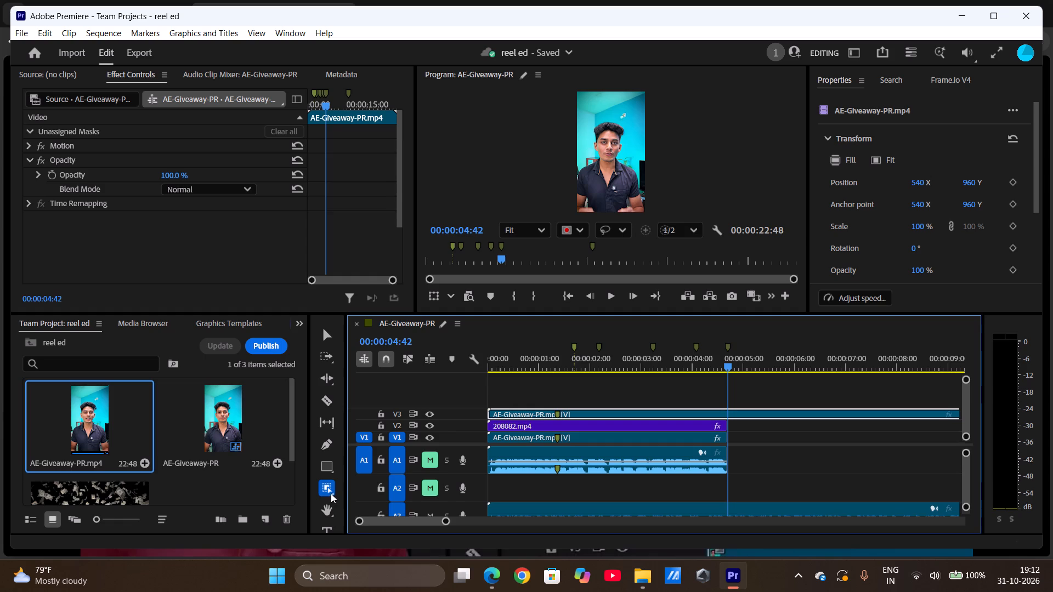
left_click_drag(329, 492, 604, 167)
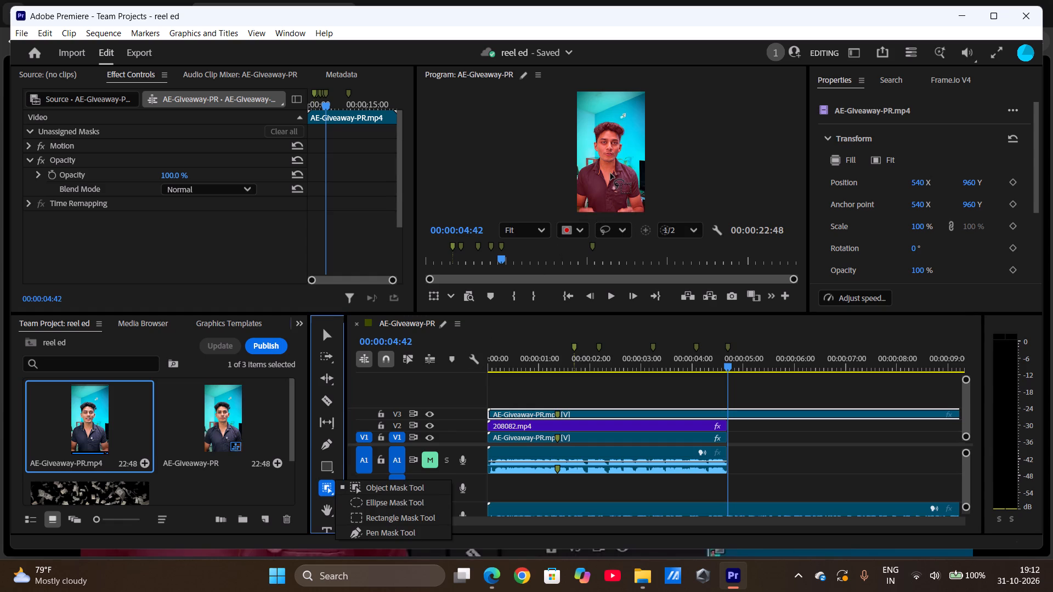
left_click(610, 173)
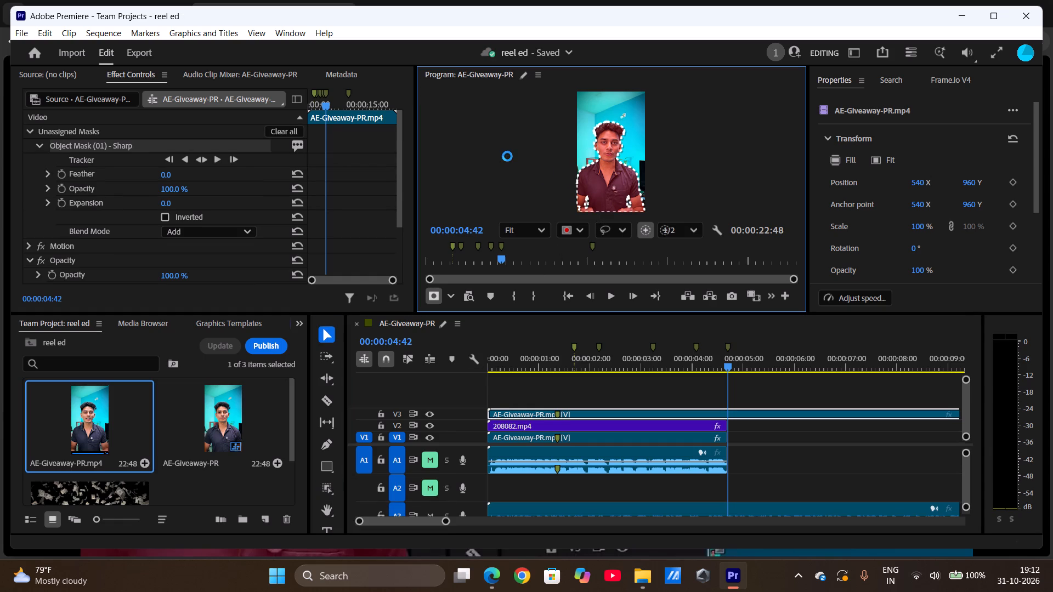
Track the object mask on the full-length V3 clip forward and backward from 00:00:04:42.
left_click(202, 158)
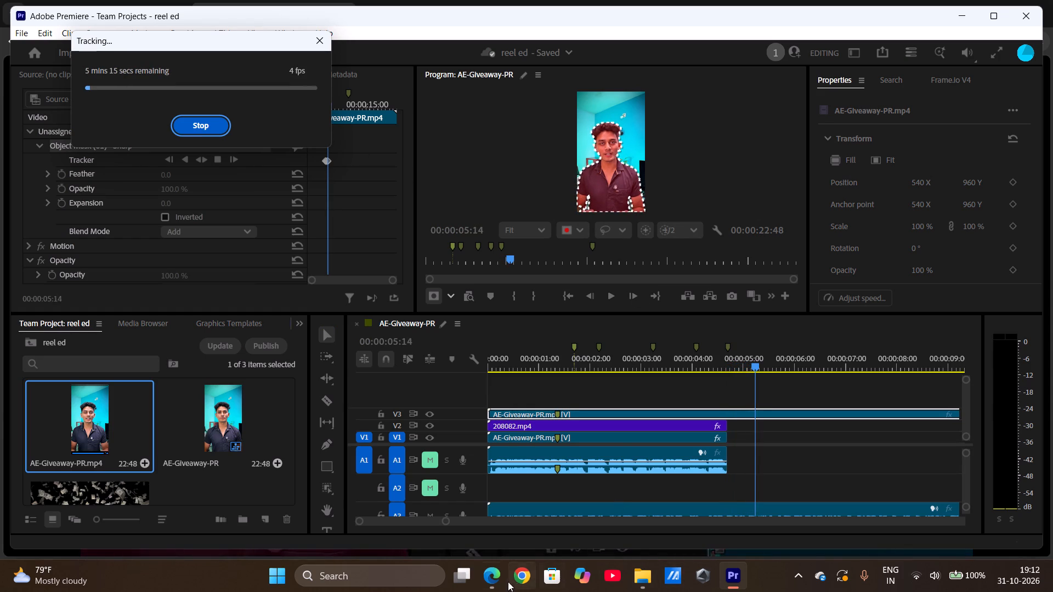
Switch to the tutorial in Edge and review its section on stacking the clips, creating the object mask and tracking it, between about 25:13 and 27:17.
left_click(581, 509)
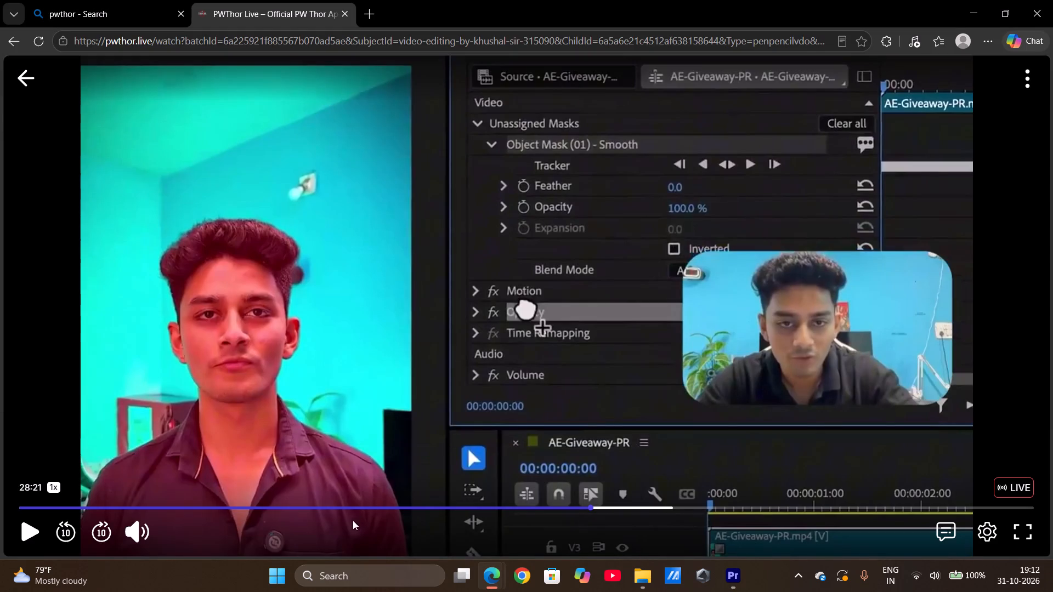
triple_click(67, 529)
double_click(67, 529)
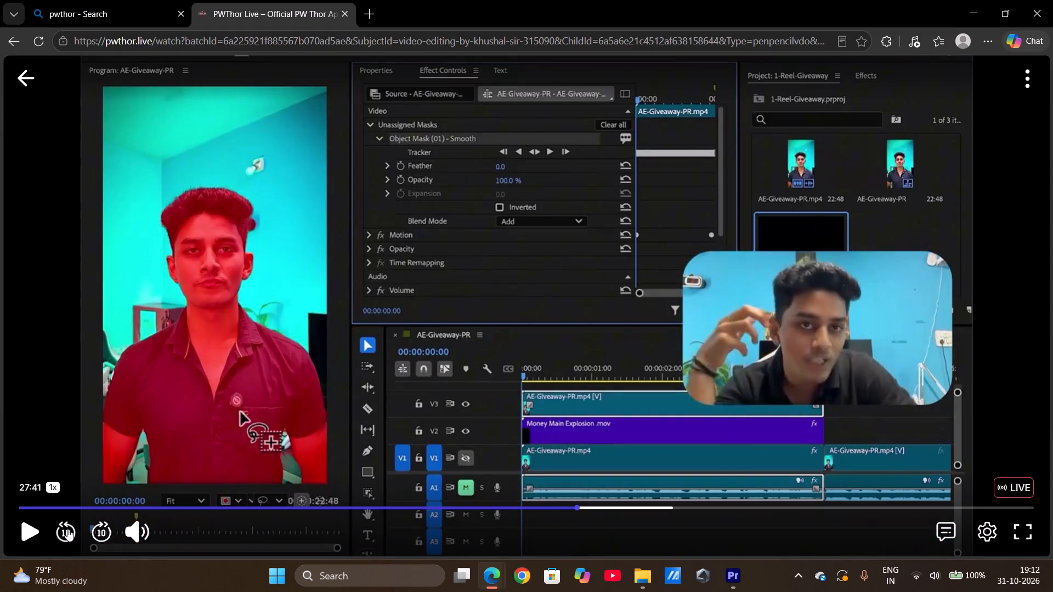
double_click(67, 529)
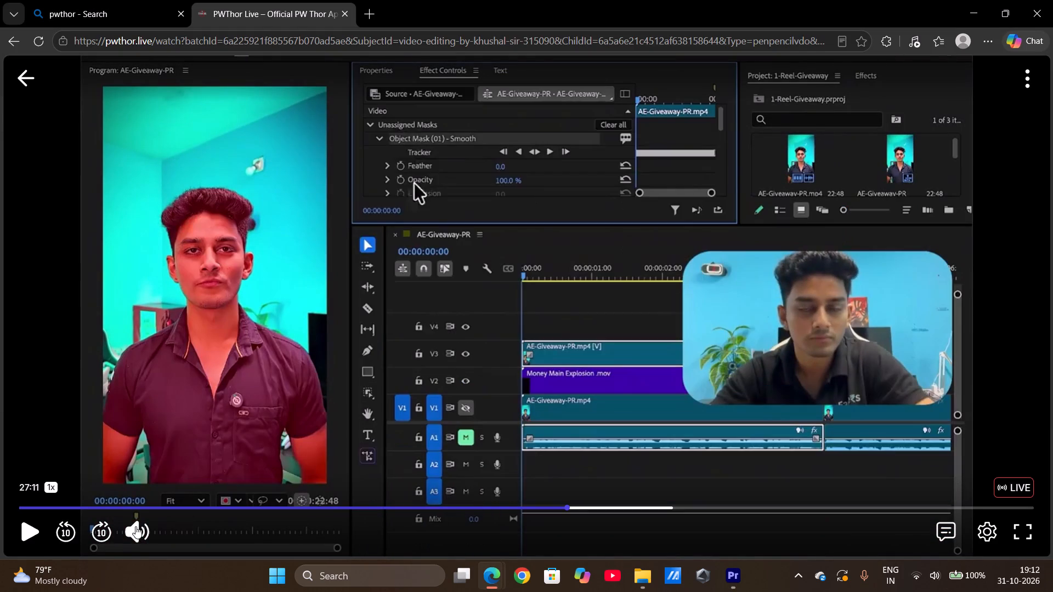
left_click(71, 528)
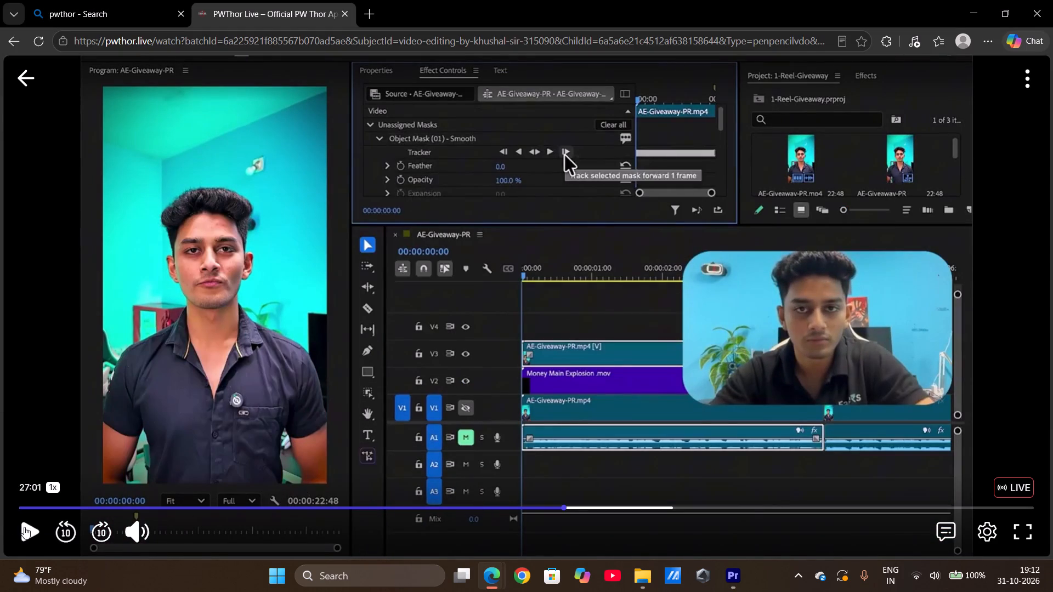
left_click(22, 528)
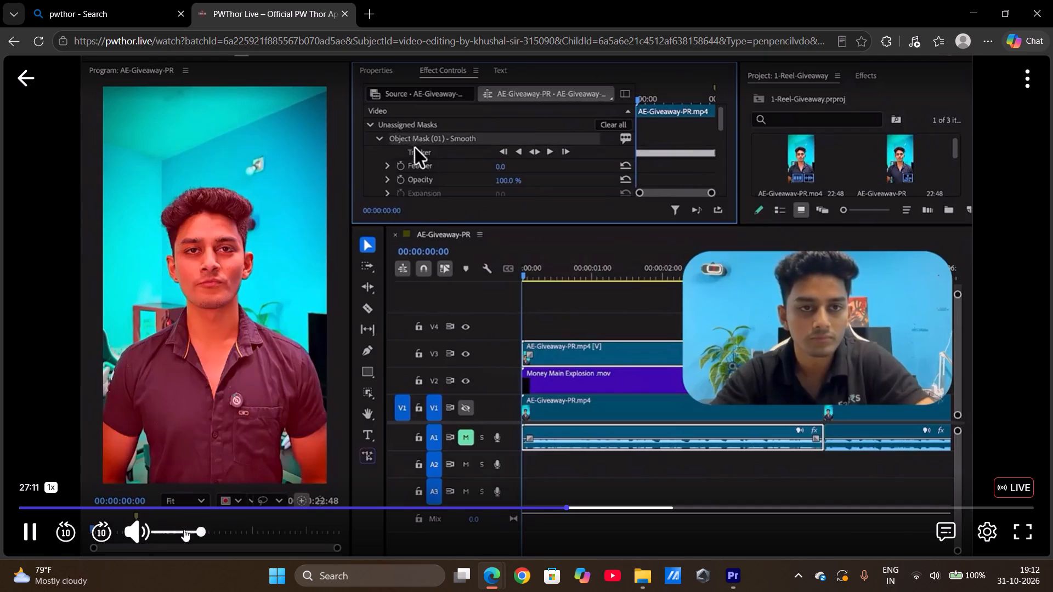
left_click(19, 525)
triple_click(67, 528)
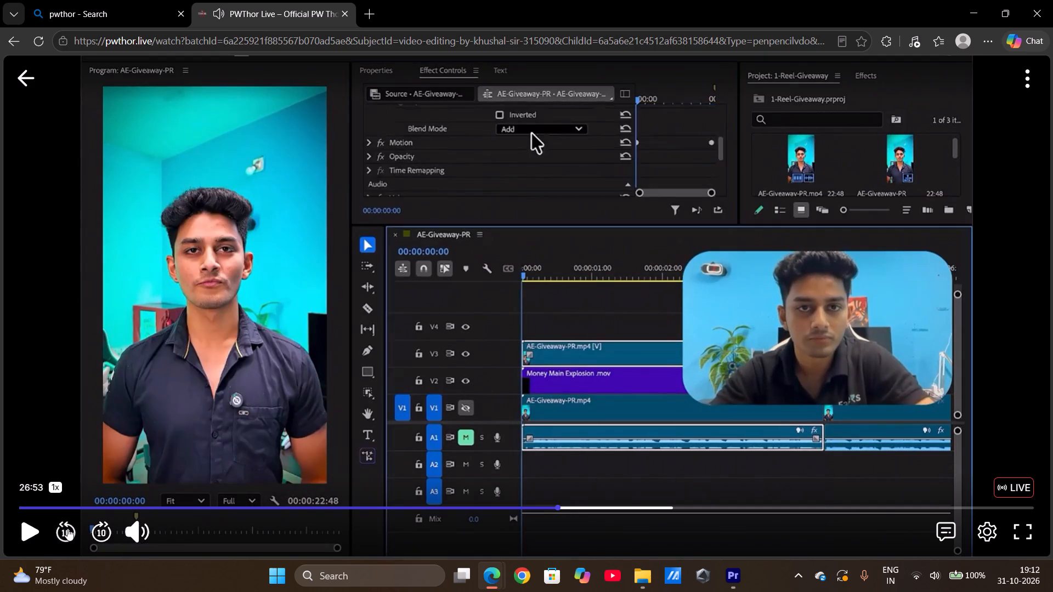
triple_click(67, 528)
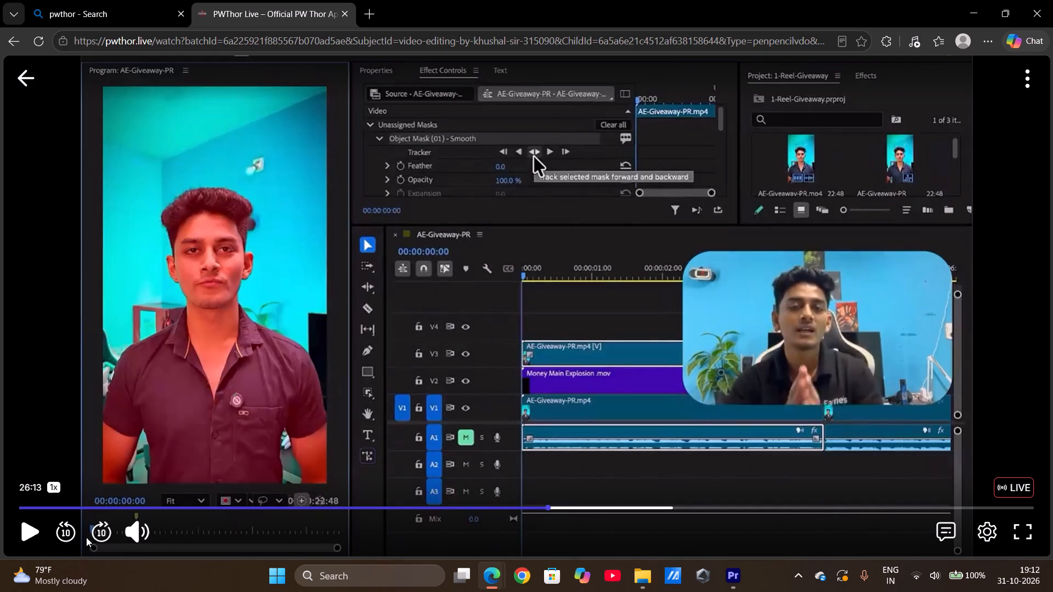
triple_click(58, 527)
double_click(58, 527)
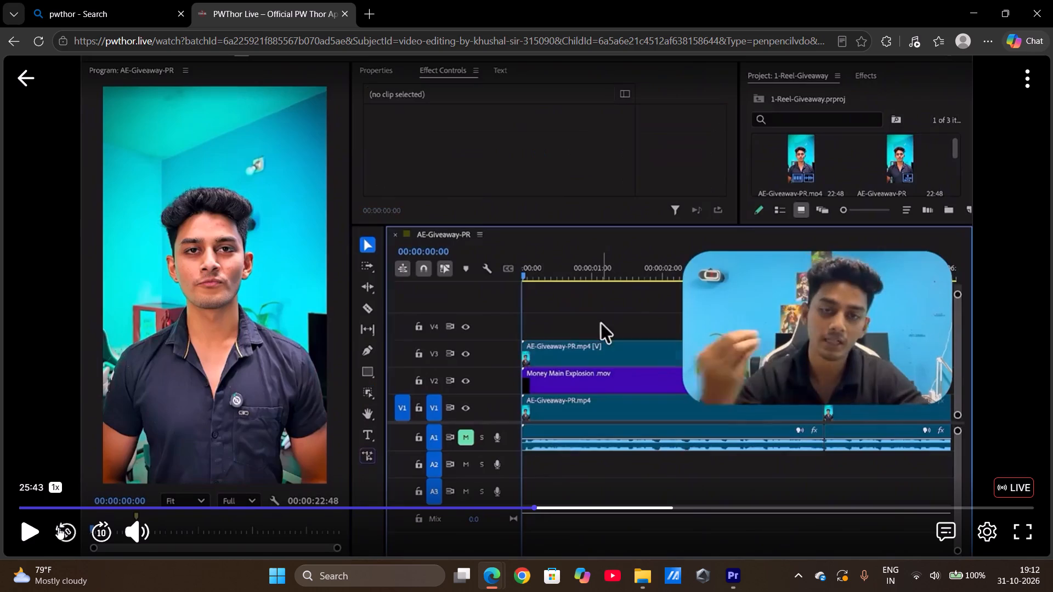
left_click(58, 527)
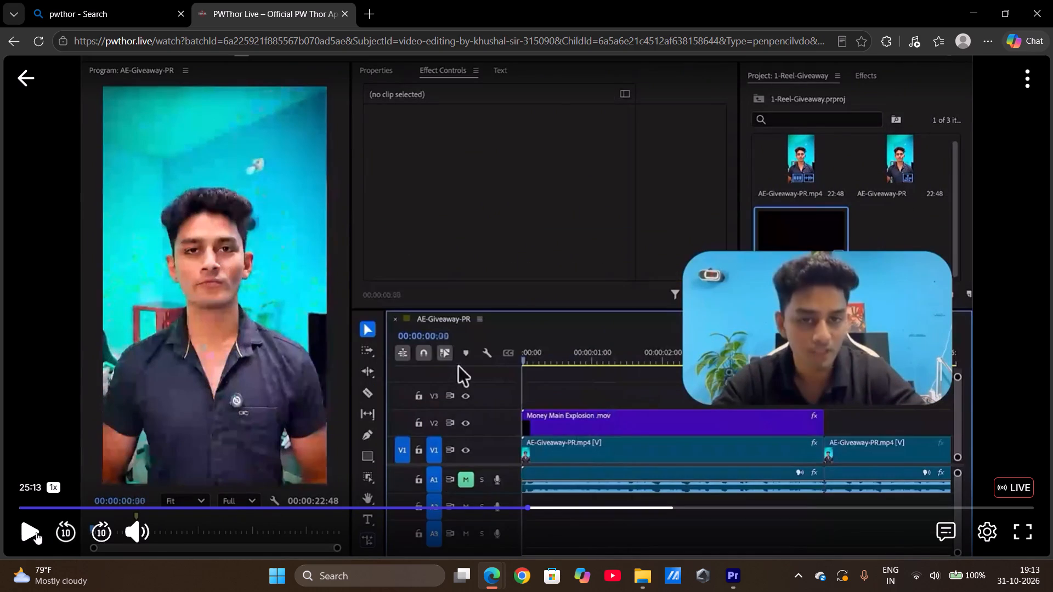
left_click(27, 530)
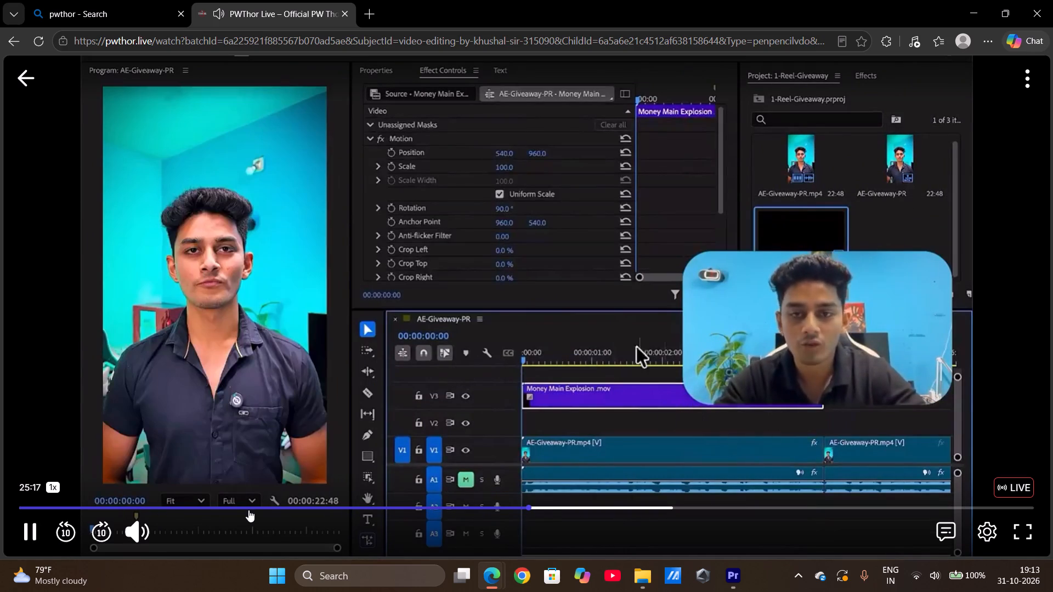
left_click(109, 539)
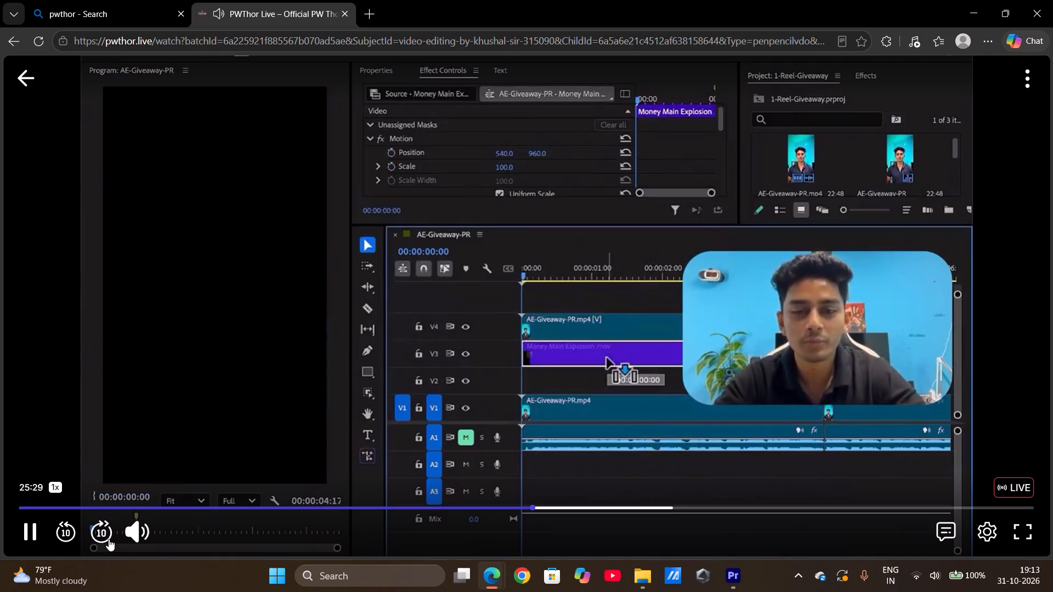
left_click(109, 539)
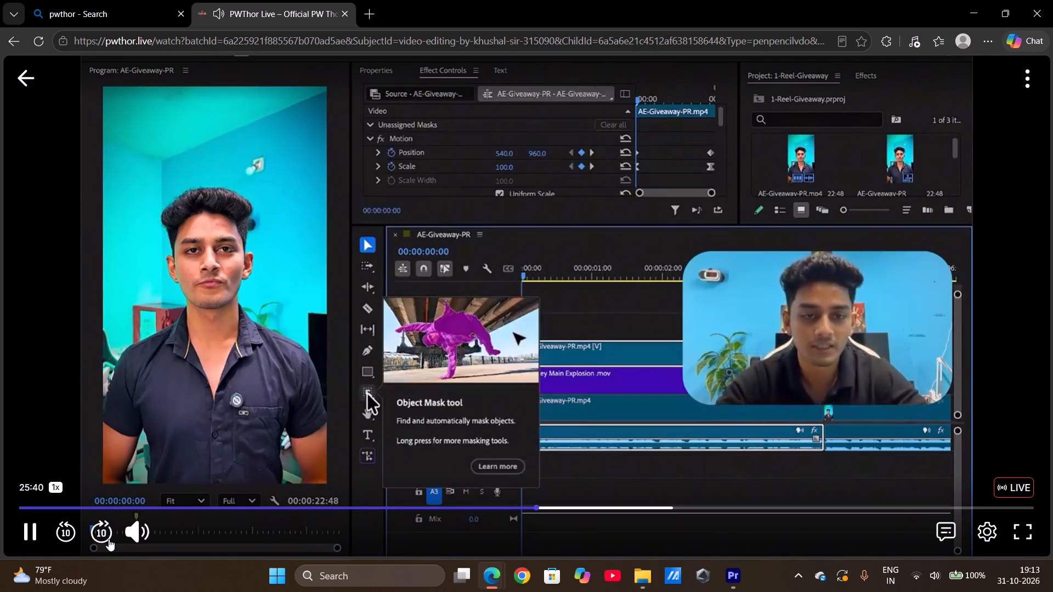
left_click(100, 530)
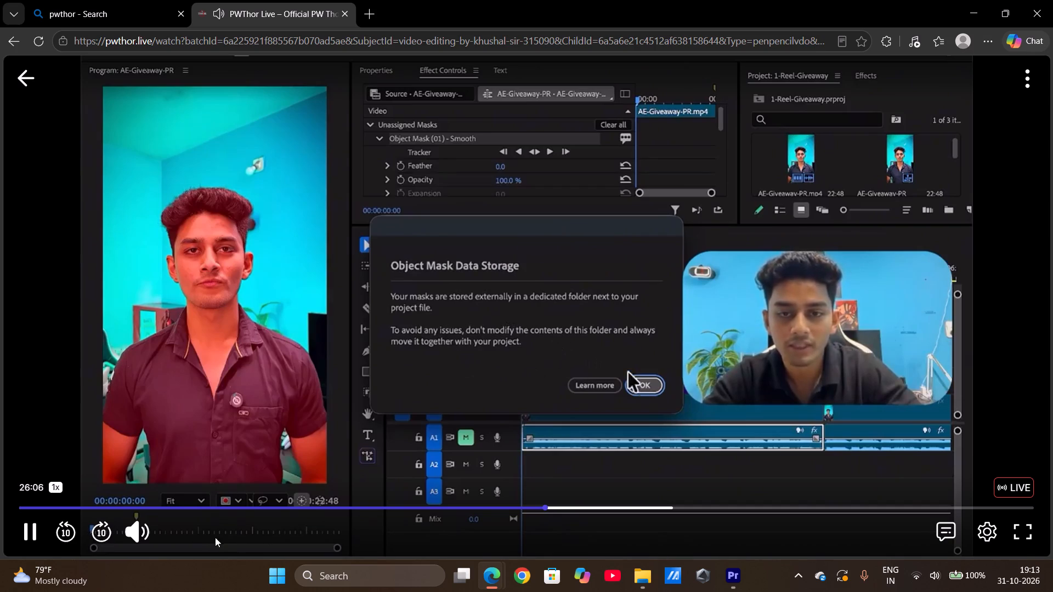
left_click(103, 534)
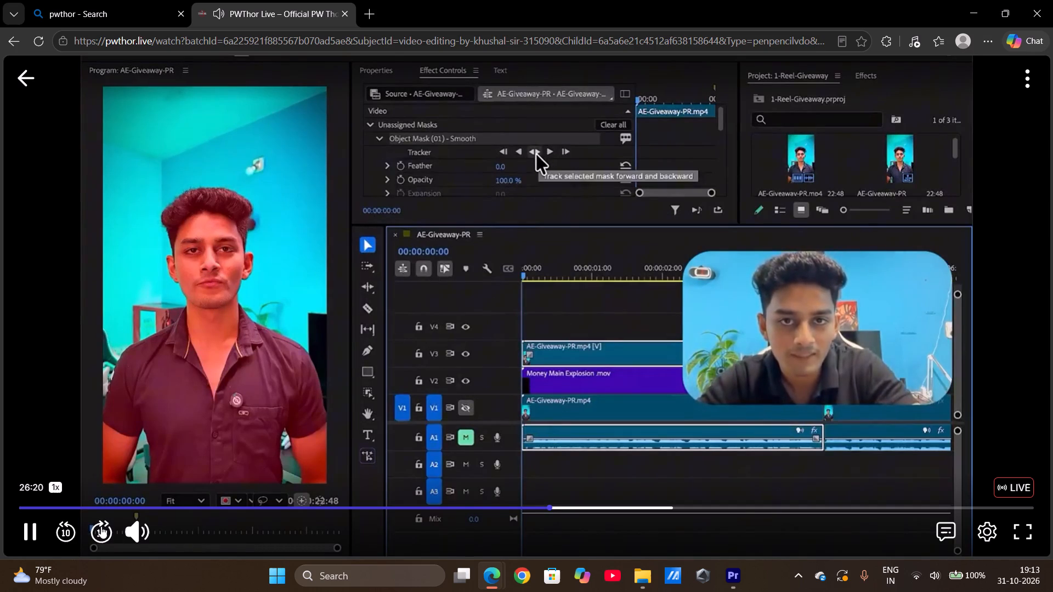
left_click(101, 526)
left_click(101, 526)
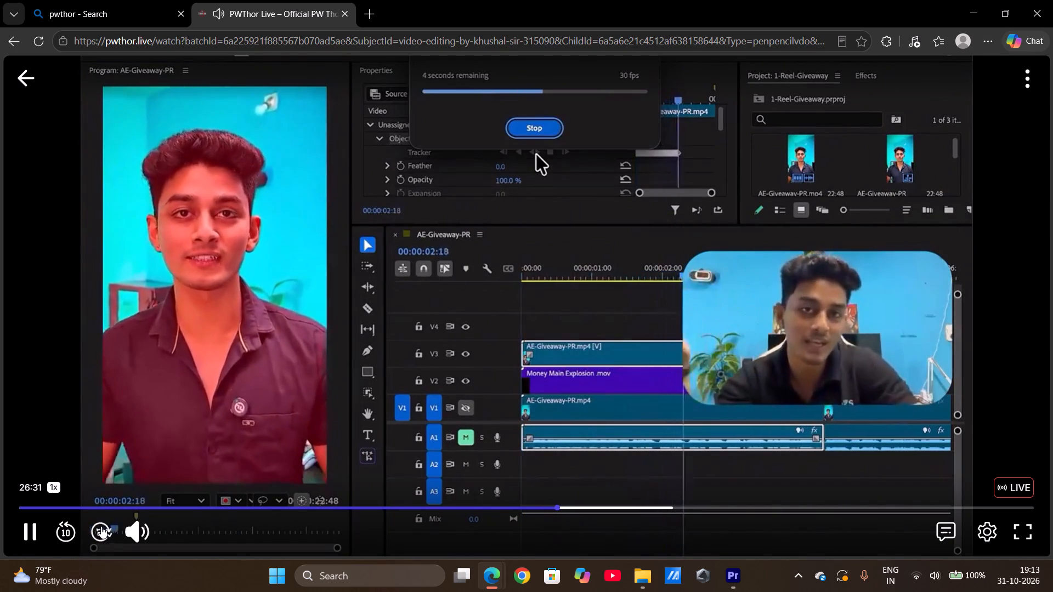
left_click(101, 526)
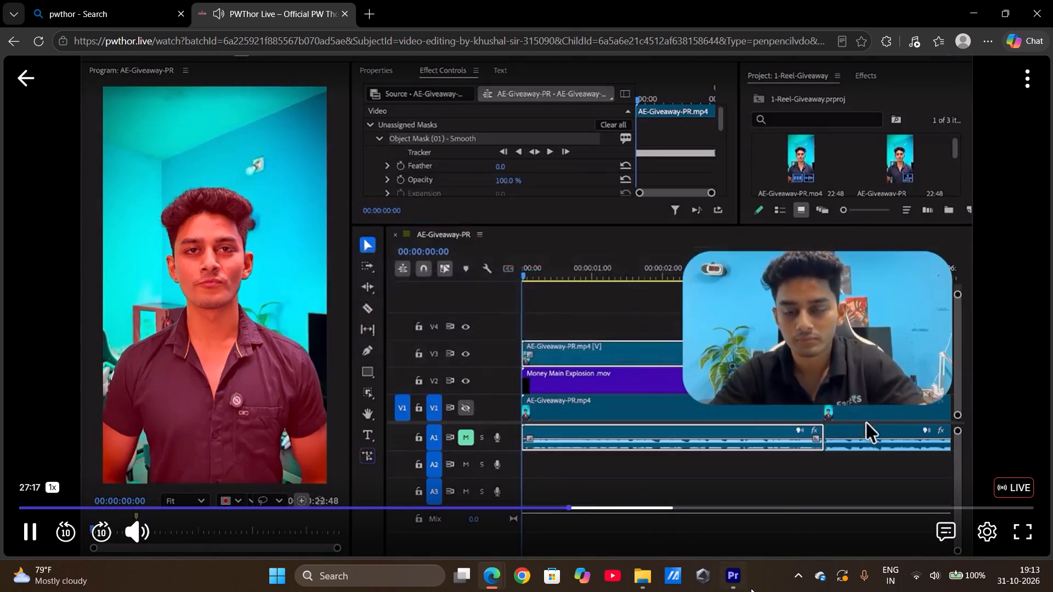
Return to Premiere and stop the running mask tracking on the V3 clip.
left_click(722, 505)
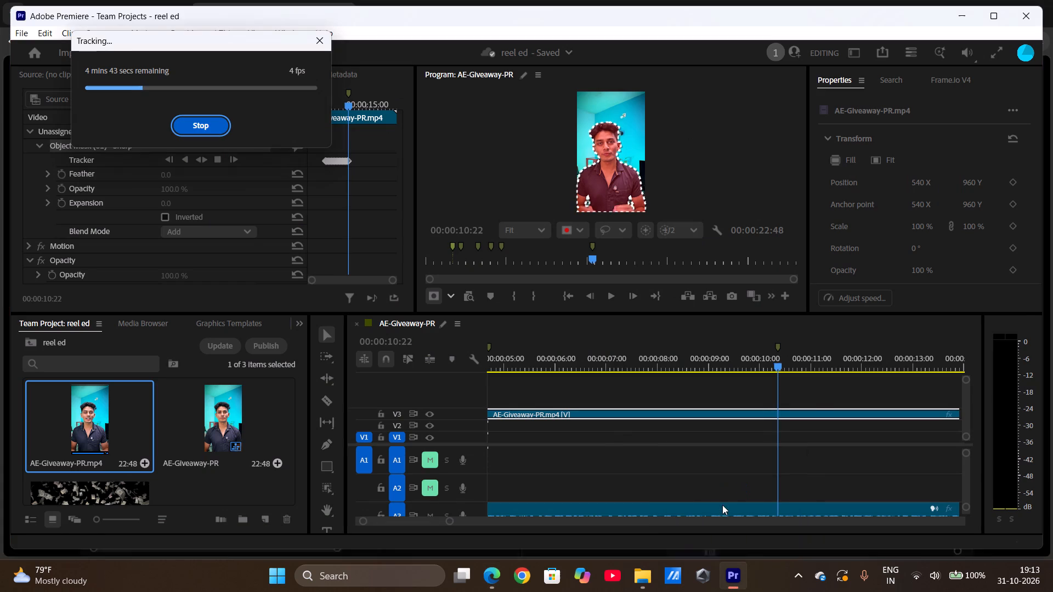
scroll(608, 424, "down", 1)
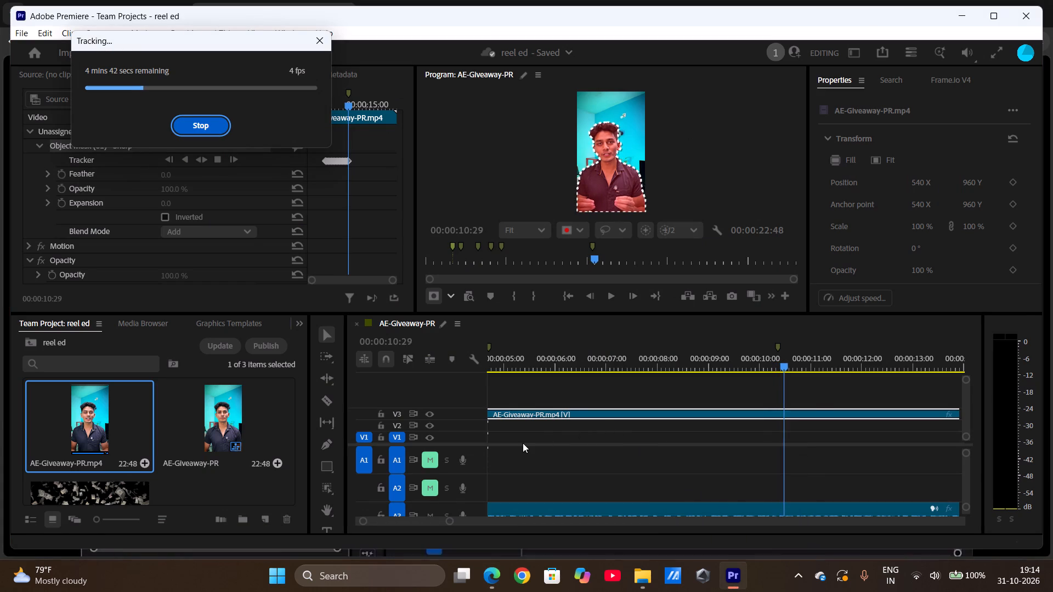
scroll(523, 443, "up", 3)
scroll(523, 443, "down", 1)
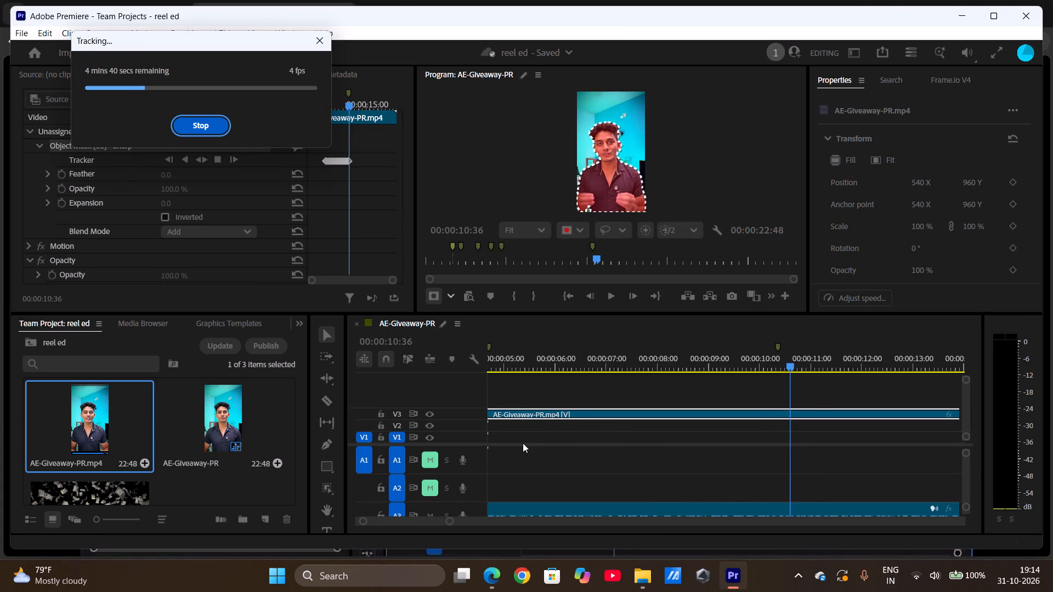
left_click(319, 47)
Split the V3 AE-Giveaway-PR.mp4 clip with the Razor tool where 208082.mp4 ends and delete the part after the cut.
scroll(695, 454, "right", 4)
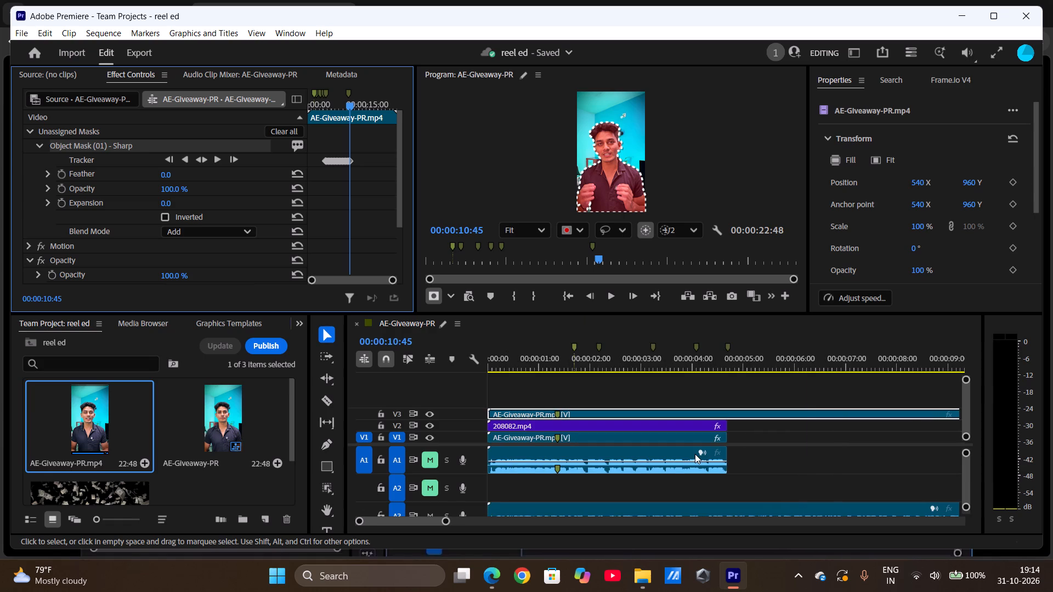
scroll(695, 454, "right", 2)
key("c")
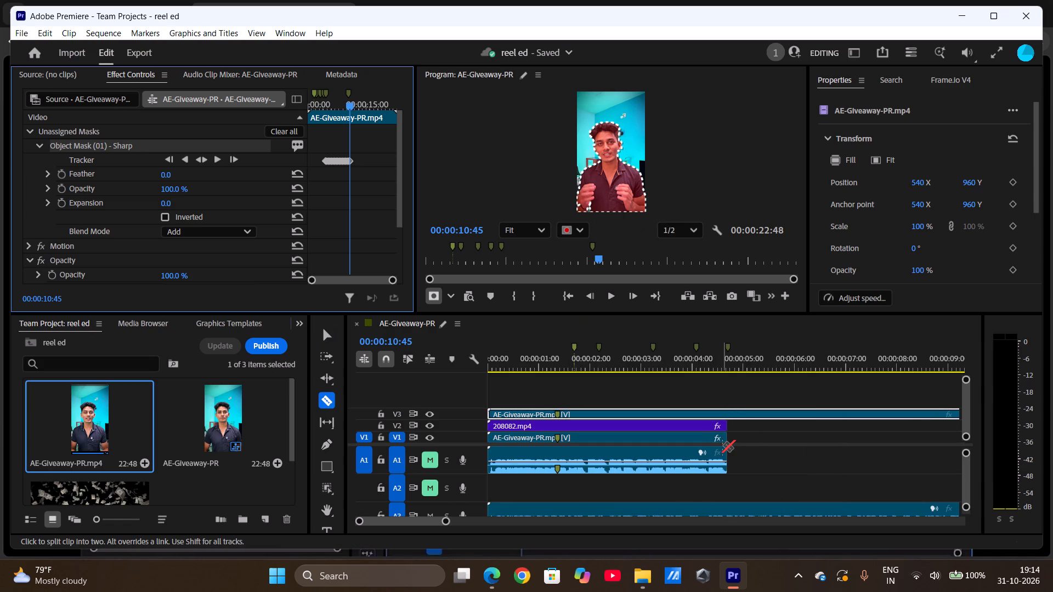
left_click(728, 415)
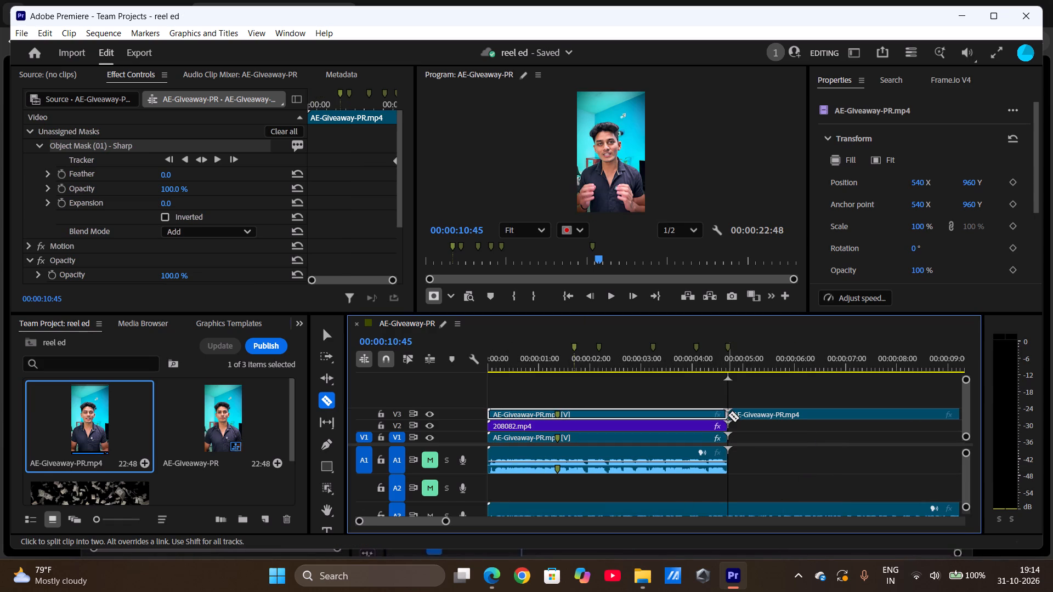
key("v")
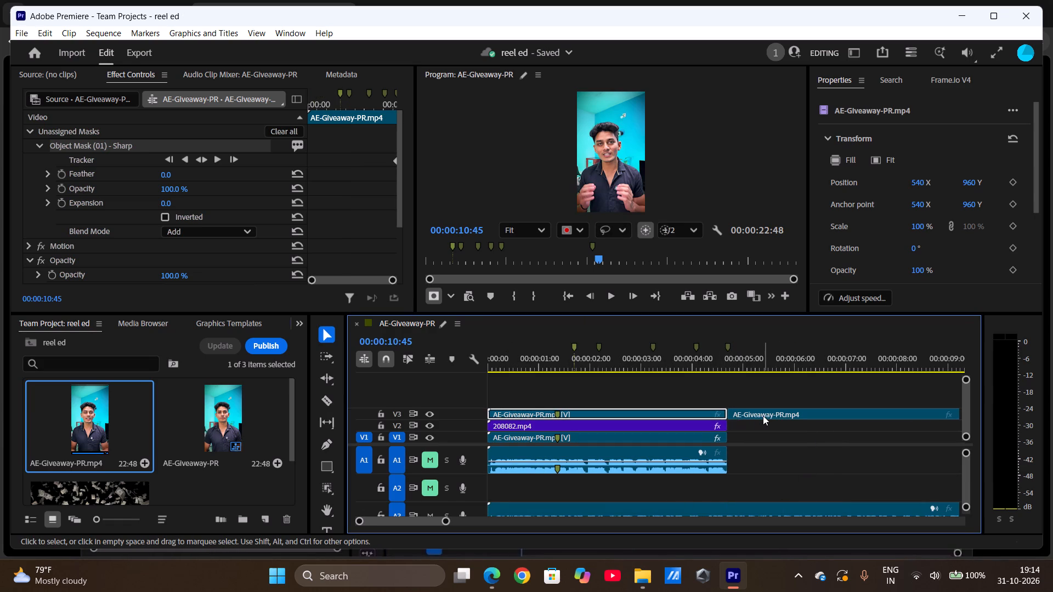
left_click(763, 415)
key("BackSpace")
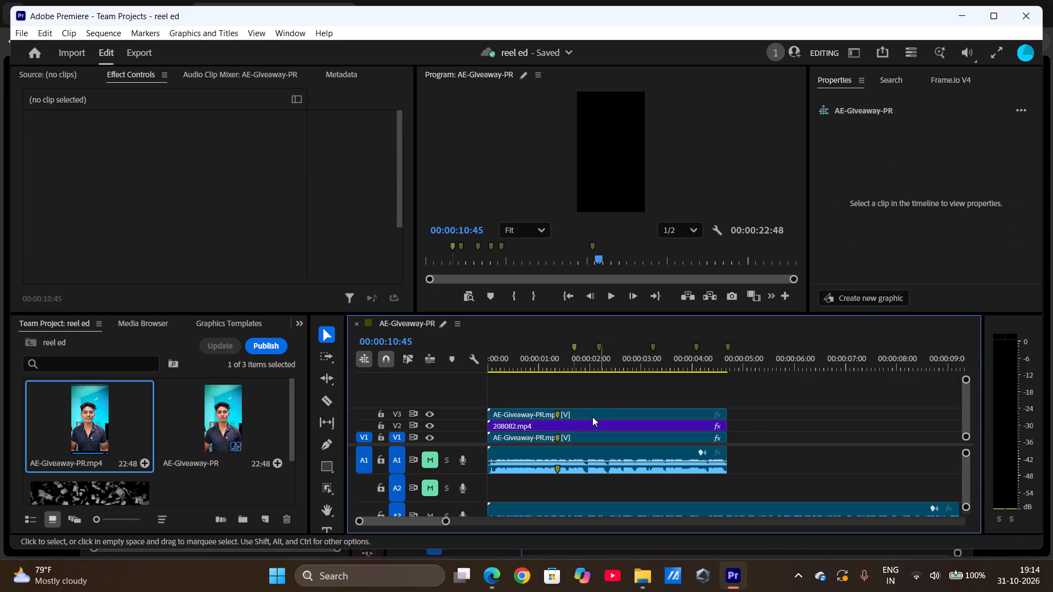
Create another object mask around the presenter on the shortened V3 clip at 00:00:00:00 using the Object Mask Tool.
left_click(581, 414)
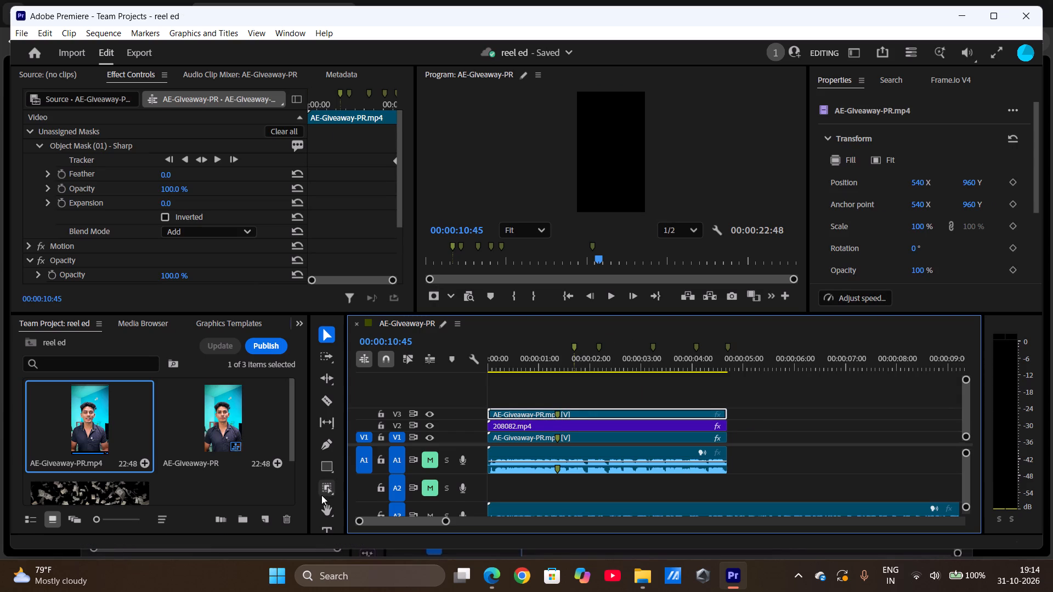
left_click(321, 495)
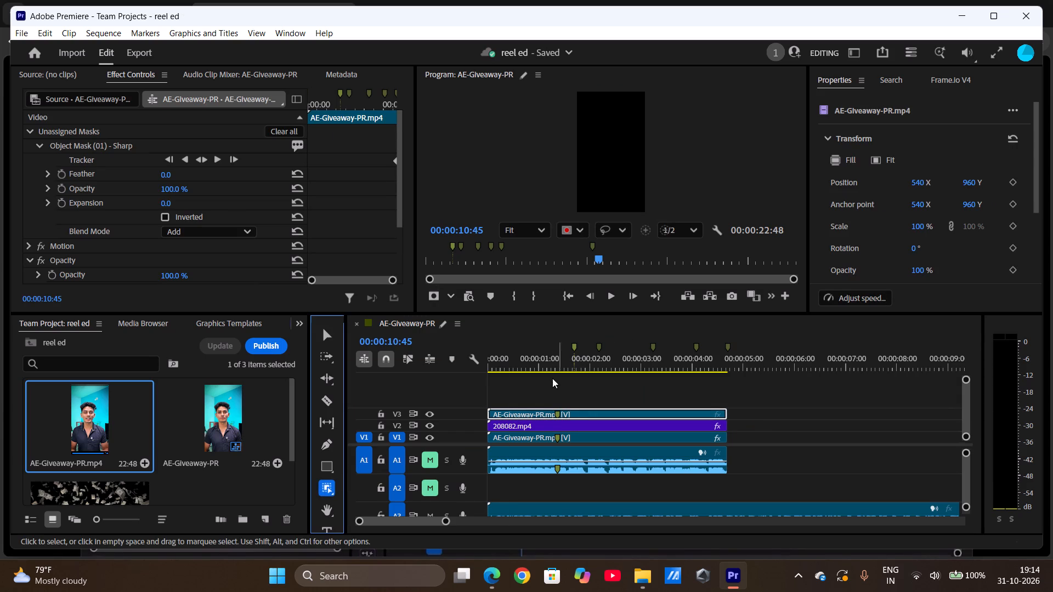
left_click(564, 292)
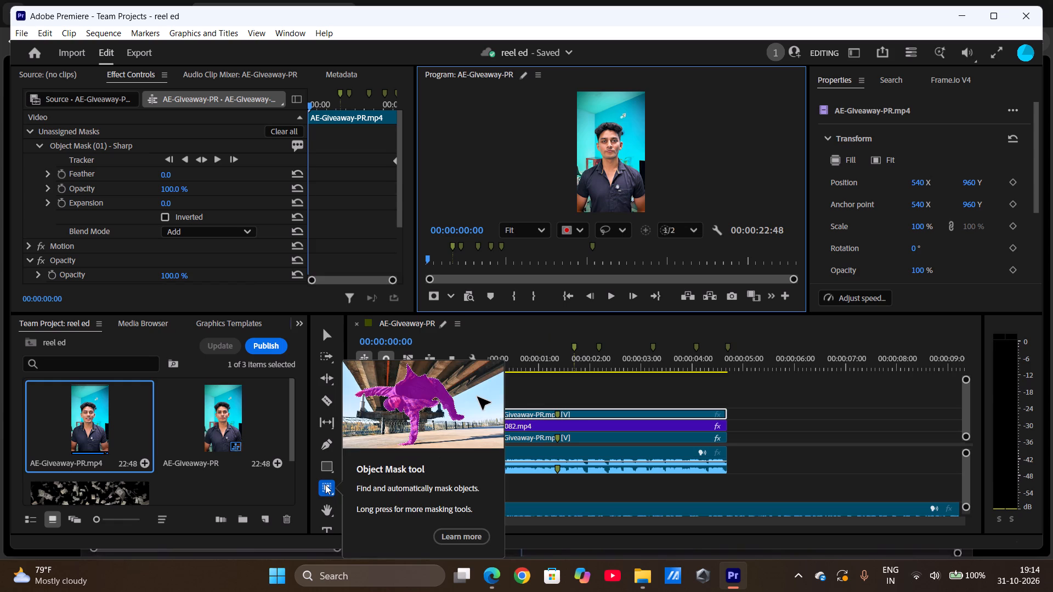
left_click_drag(325, 485, 588, 174)
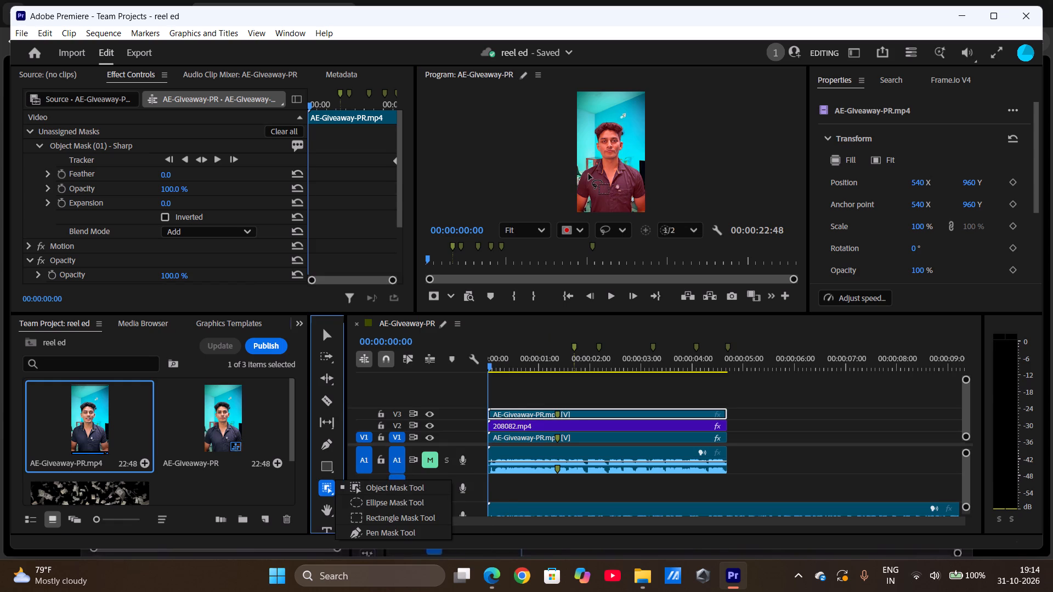
left_click_drag(588, 174, 590, 174)
left_click(596, 173)
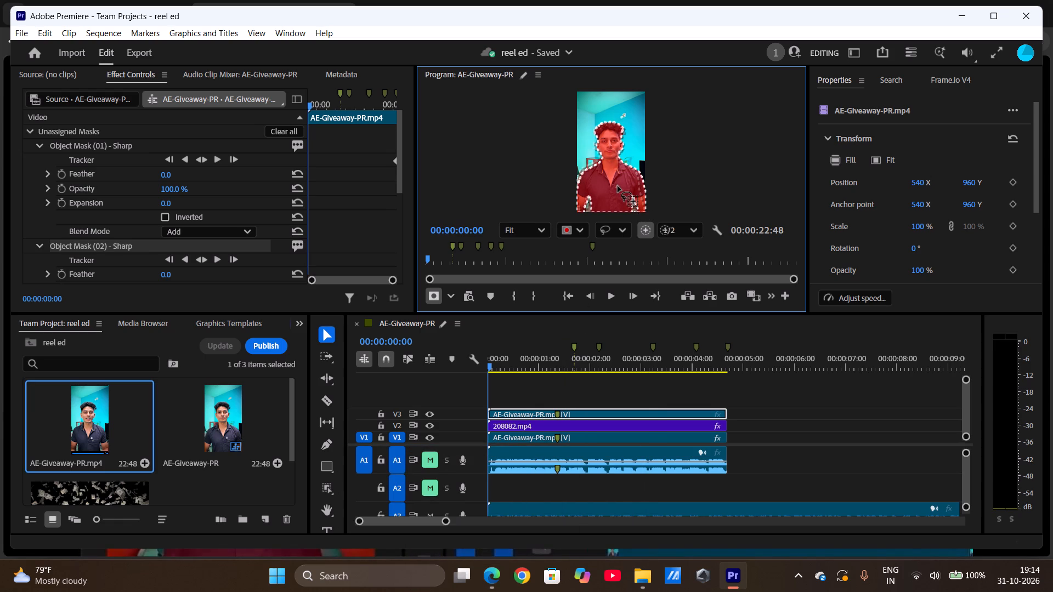
Track the first object mask, Object Mask (01), forward and backward on the shortened V3 clip.
left_click(202, 157)
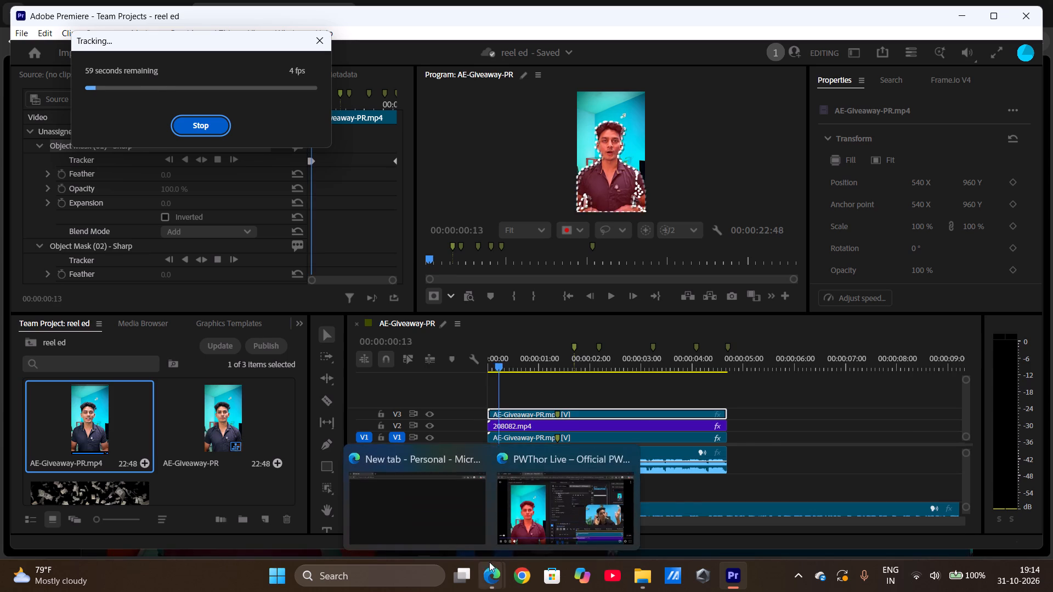
Skip ahead in the Edge tutorial to its mask assignment section, pause it at 28:39 and return to Premiere to check the tracking.
left_click(523, 525)
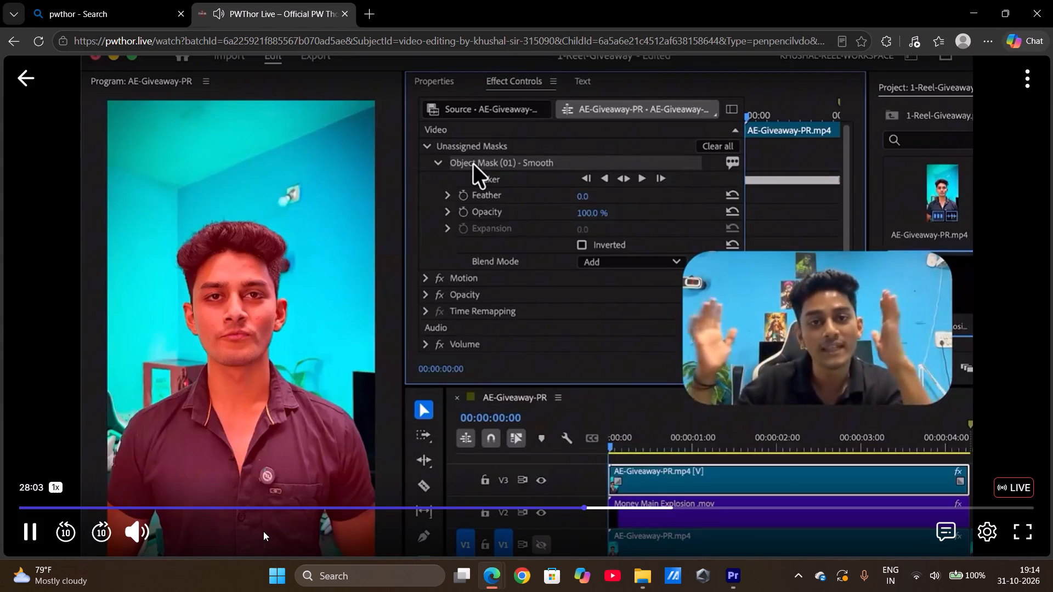
left_click(106, 531)
left_click(106, 531)
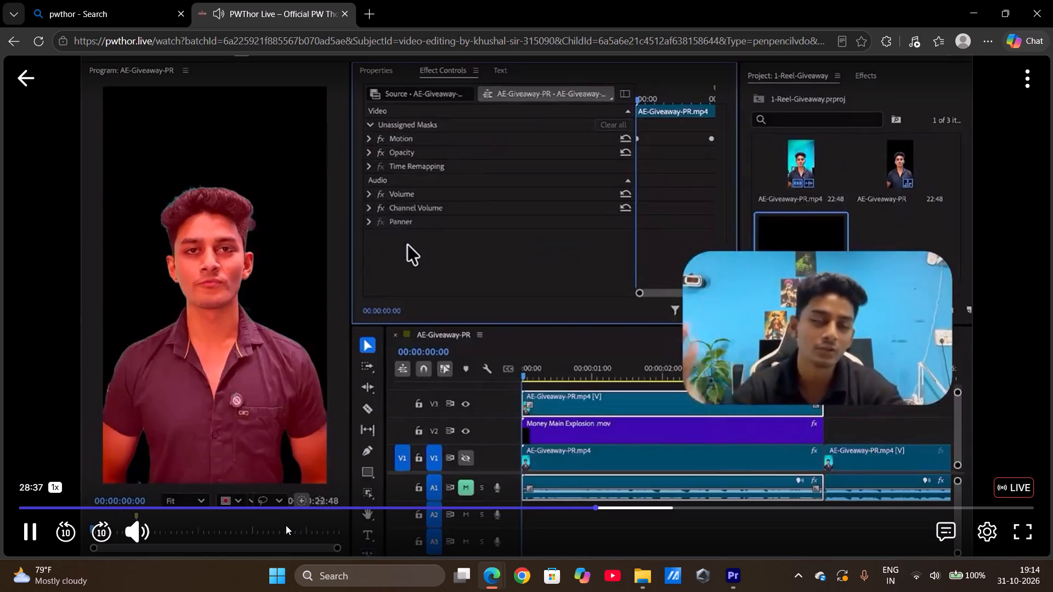
left_click(30, 537)
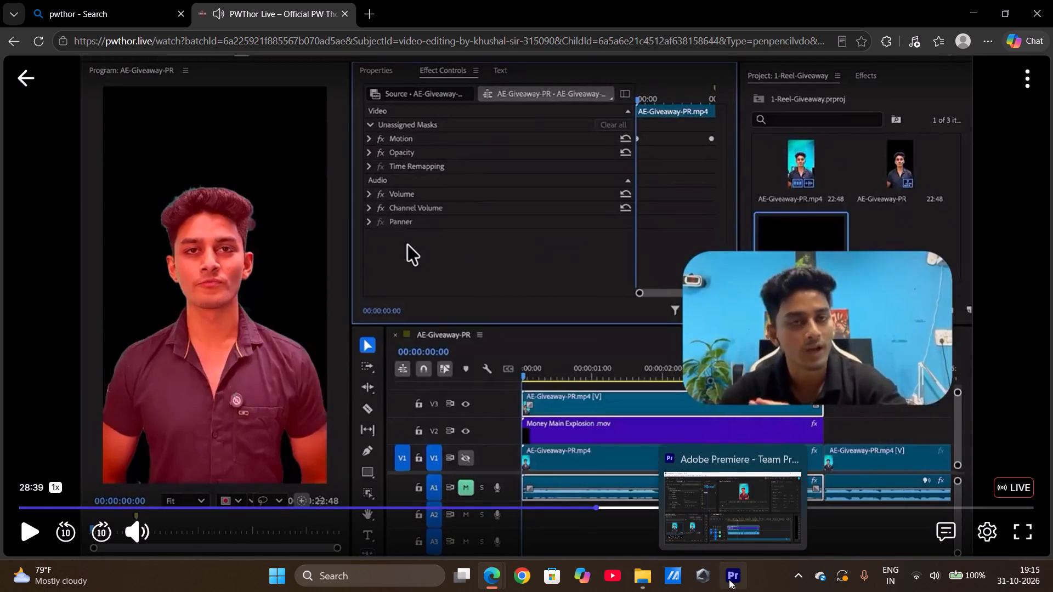
left_click(725, 521)
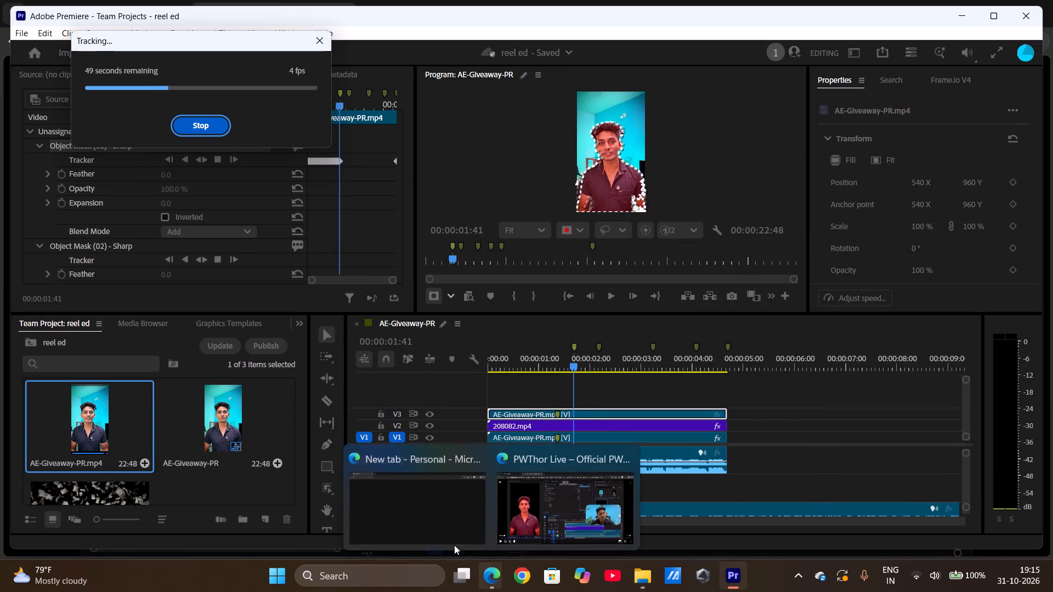
Switch to the Edge tutorial and skim from 28:39 through the Tint effect section, pausing at 29:38.
left_click(548, 515)
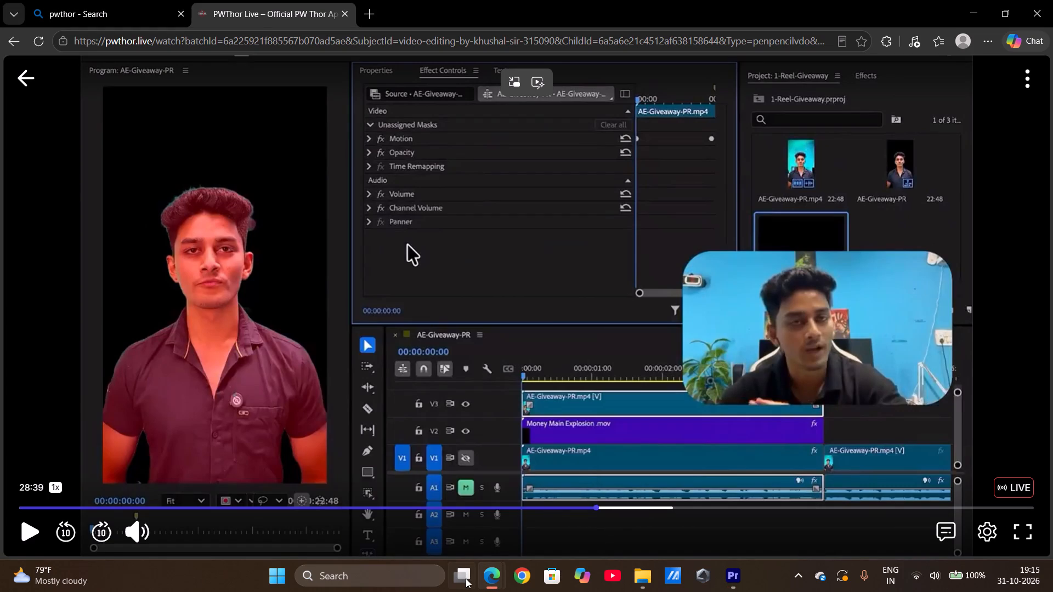
scroll(552, 487, "up", 1)
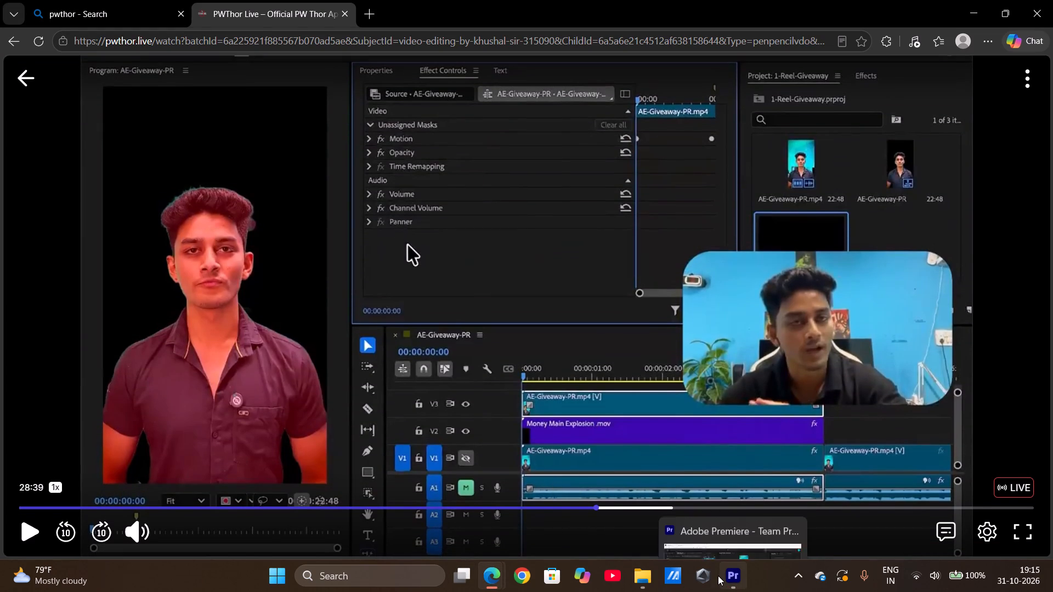
left_click(718, 499)
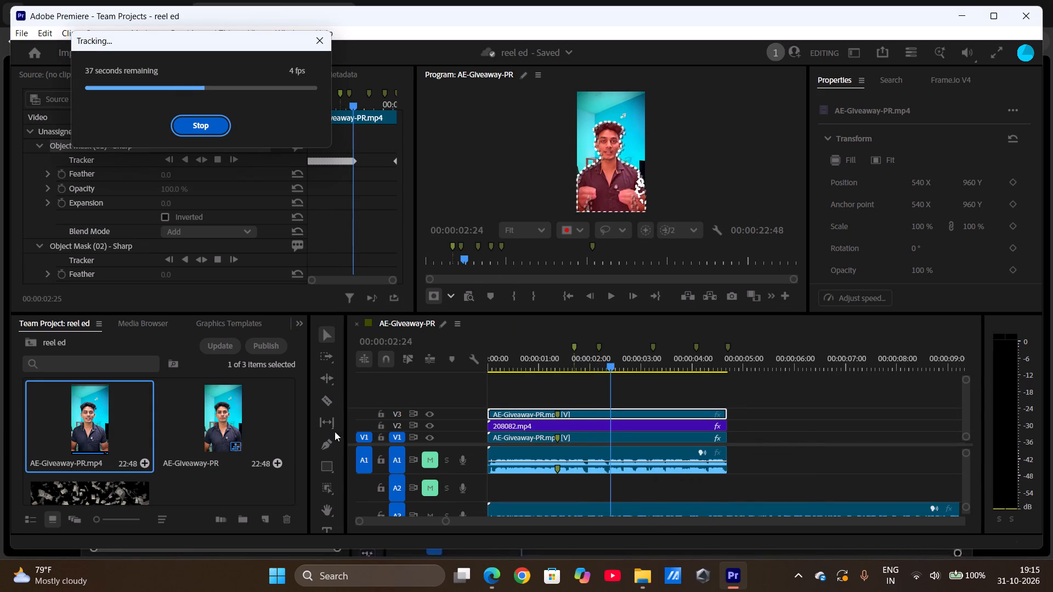
scroll(329, 479, "down", 1)
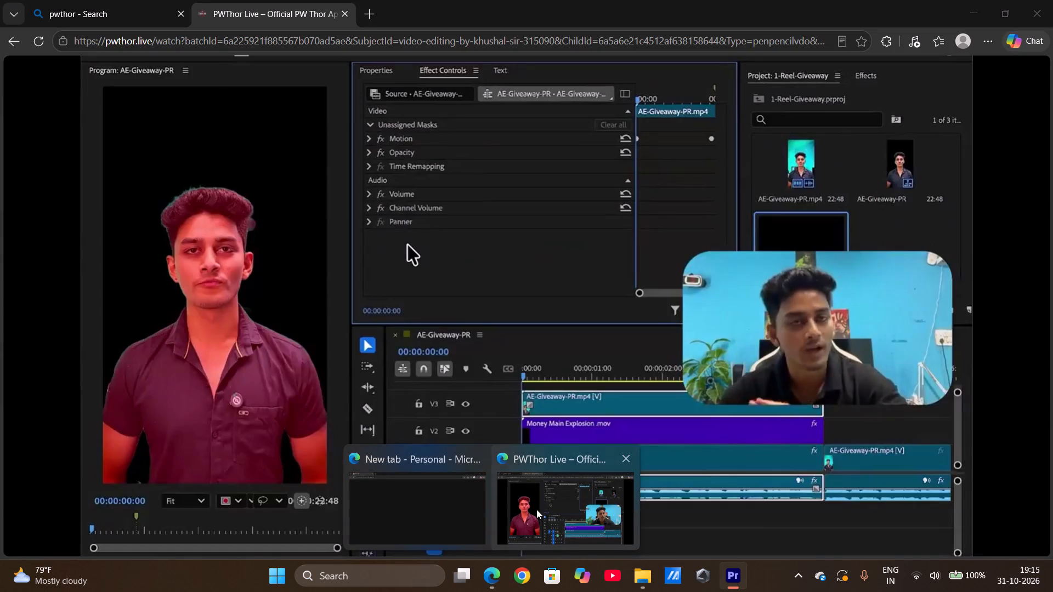
left_click(536, 509)
left_click(27, 531)
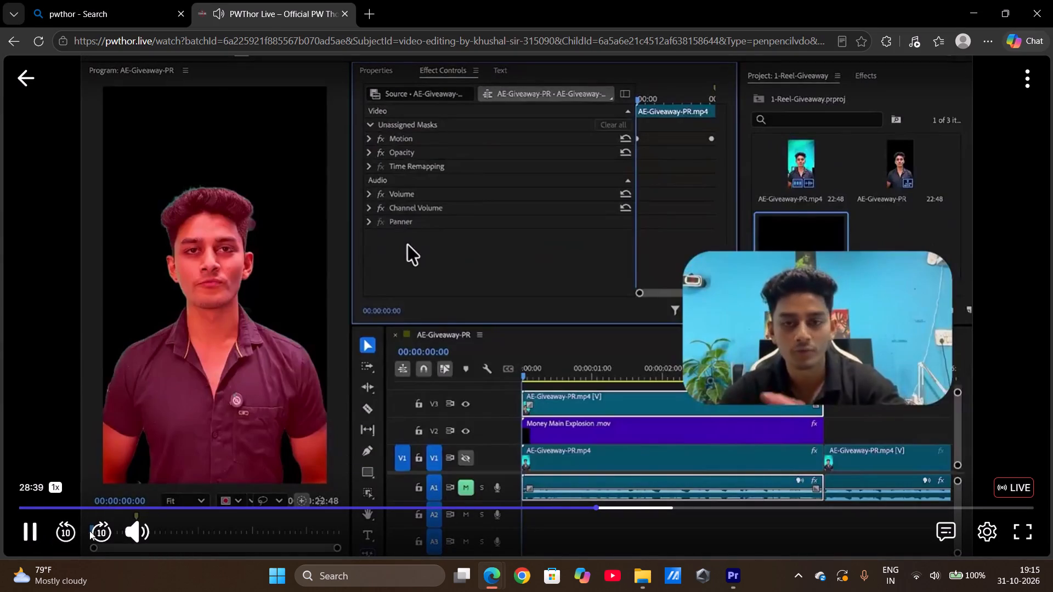
left_click(97, 534)
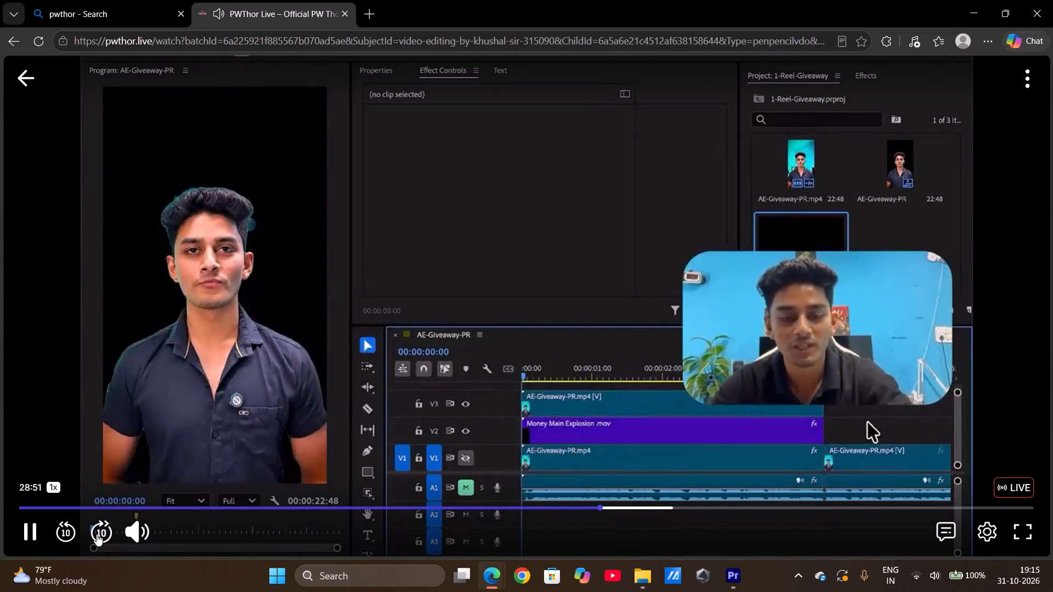
left_click(97, 534)
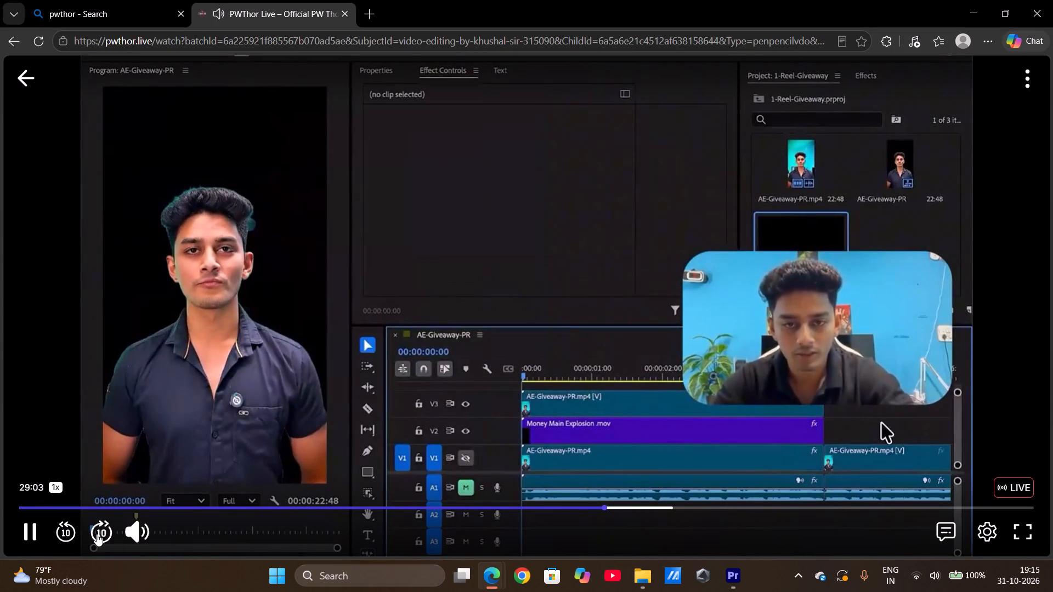
left_click(97, 534)
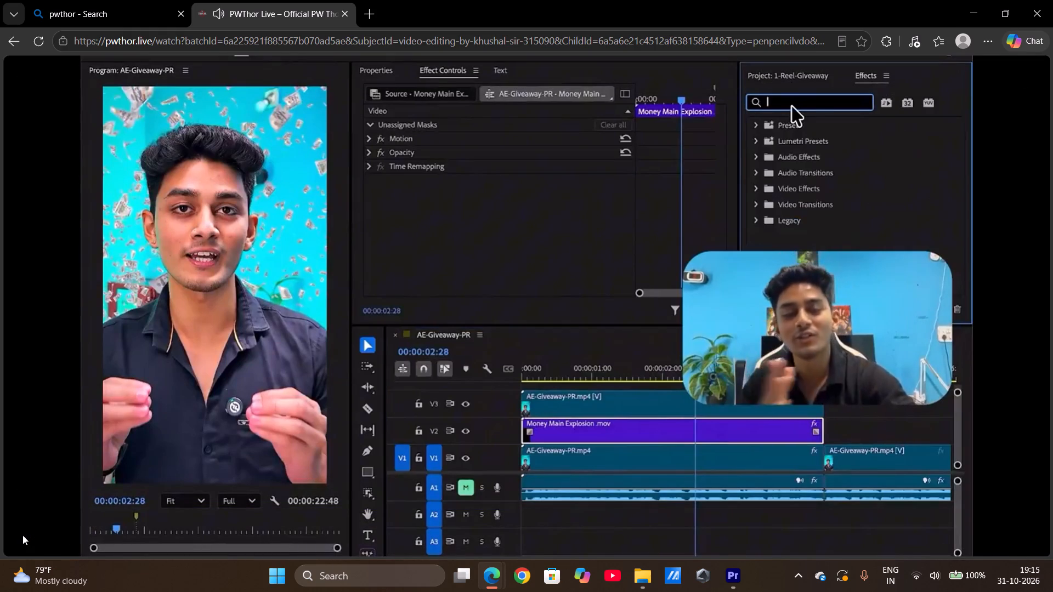
left_click(95, 533)
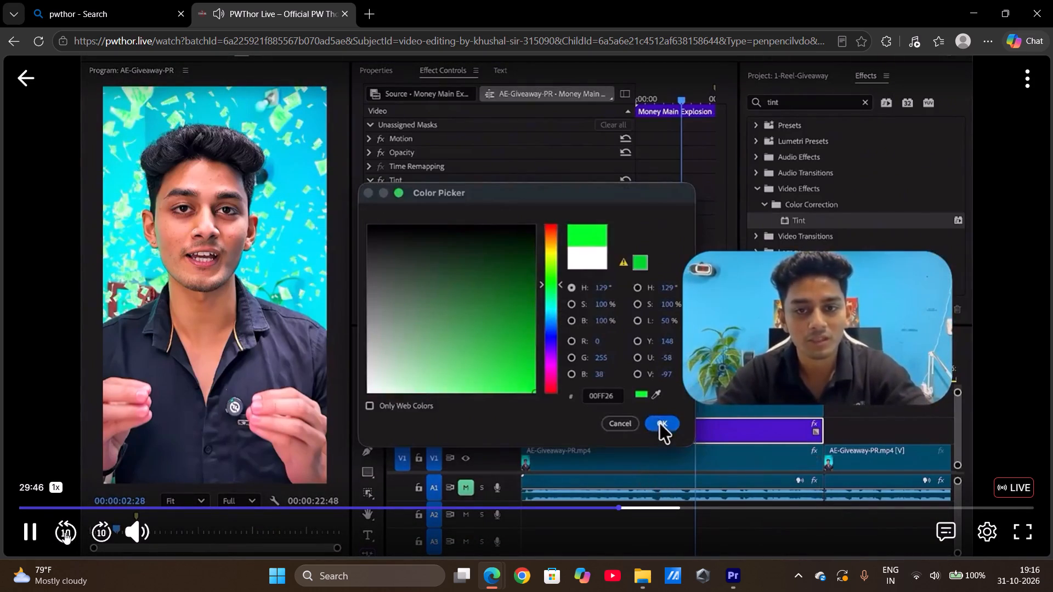
left_click(63, 532)
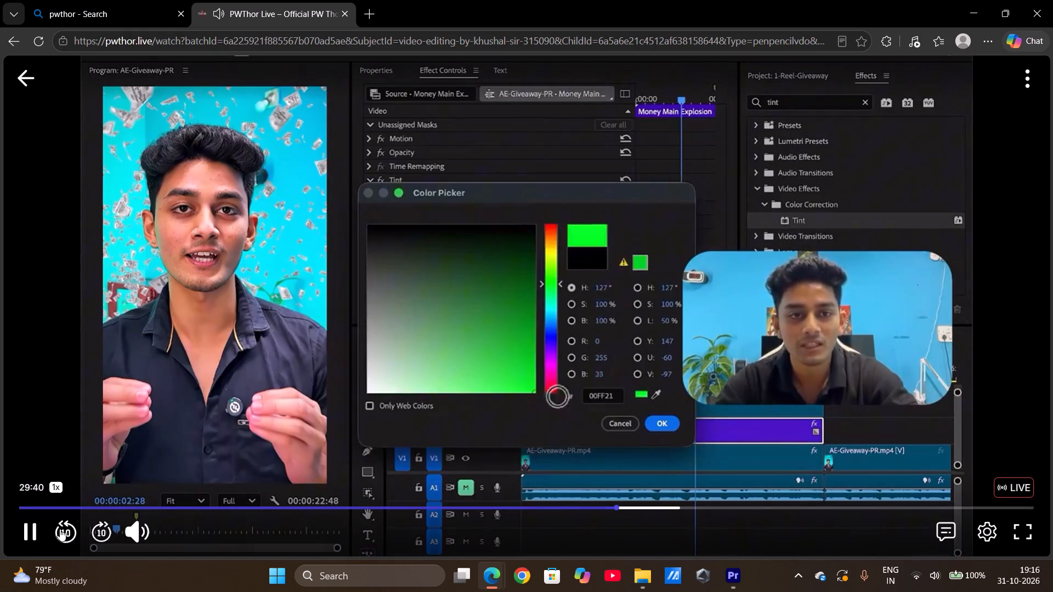
left_click(67, 527)
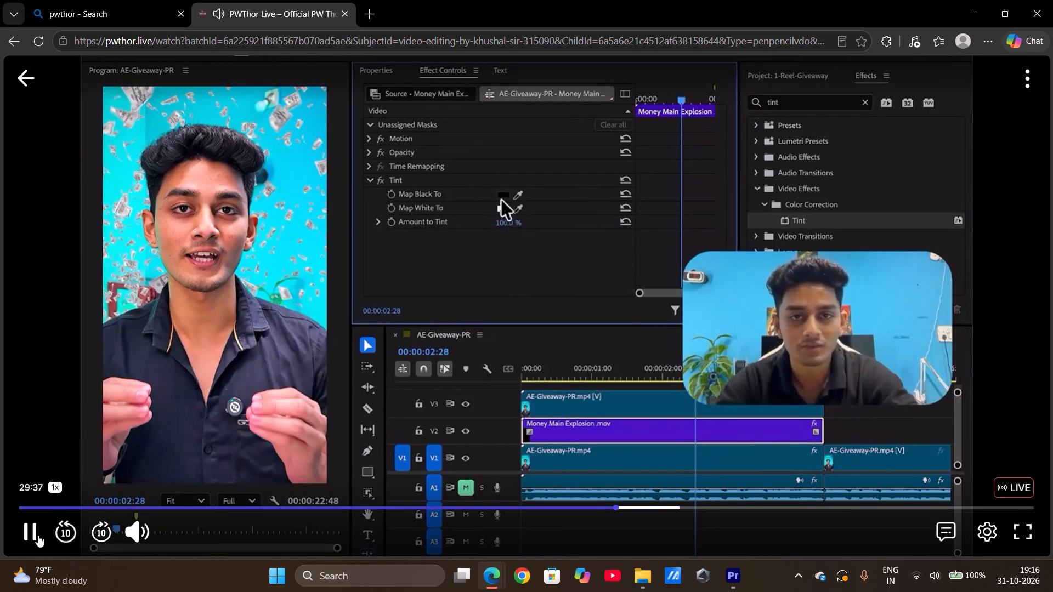
left_click(31, 532)
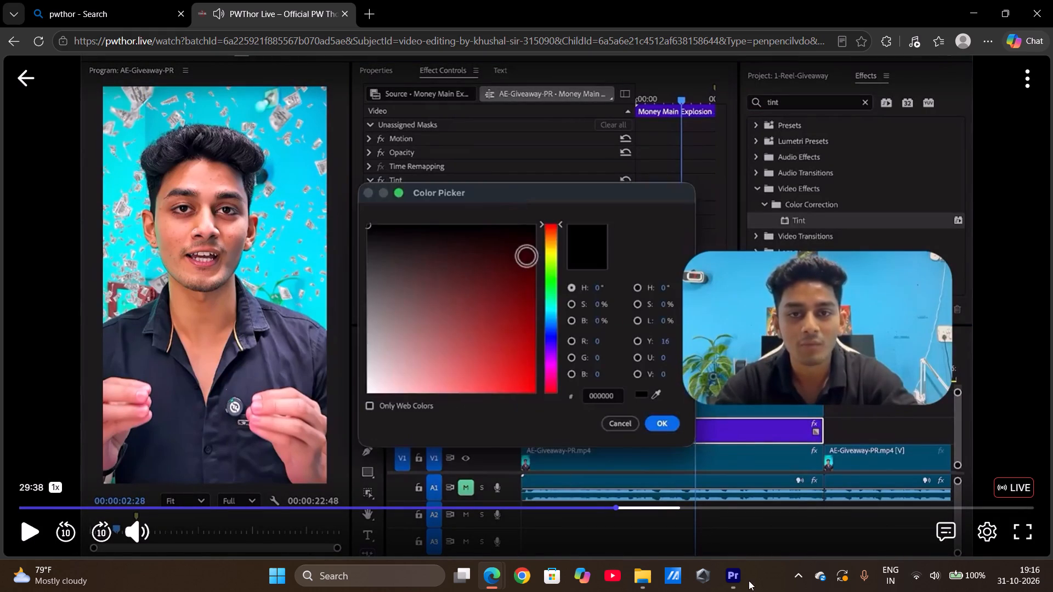
Return to Premiere and assign the tracked Object Mask (01) to the Opacity effect of the V3 AE-Giveaway-PR.mp4 clip.
left_click(735, 504)
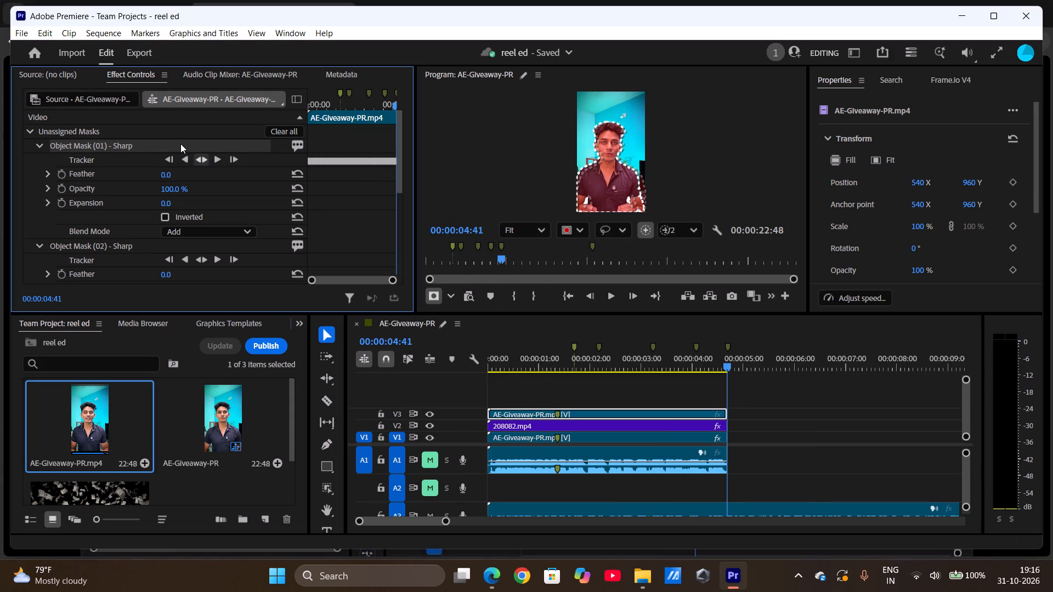
left_click_drag(181, 144, 162, 213)
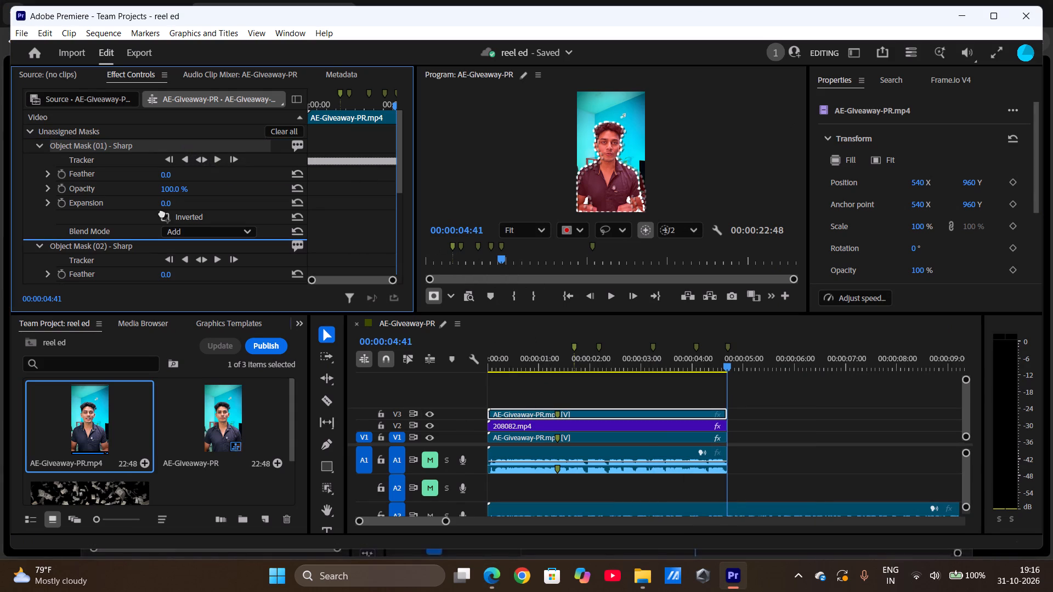
left_click_drag(162, 213, 136, 230)
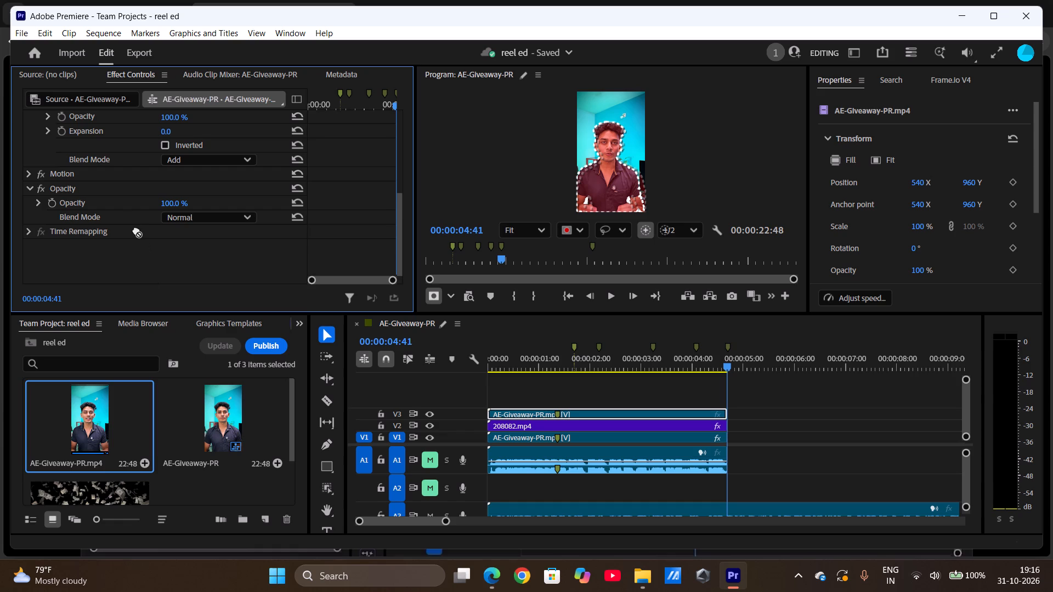
left_click_drag(136, 230, 124, 192)
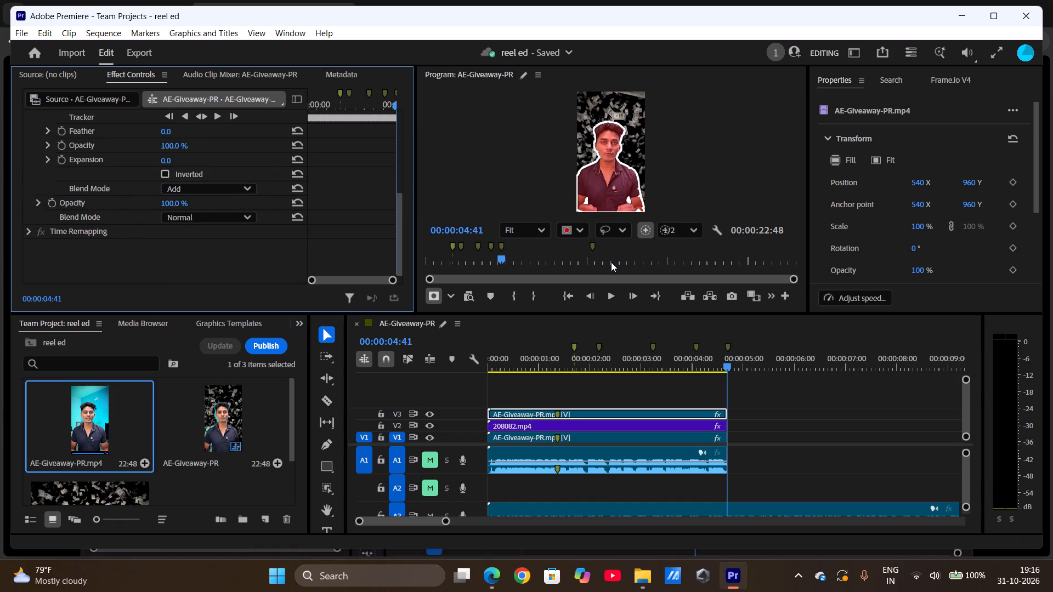
Play the AE-Giveaway-PR sequence from the start to check the masked presenter over the money clip, and return to 00:00:00:00.
left_click(609, 294)
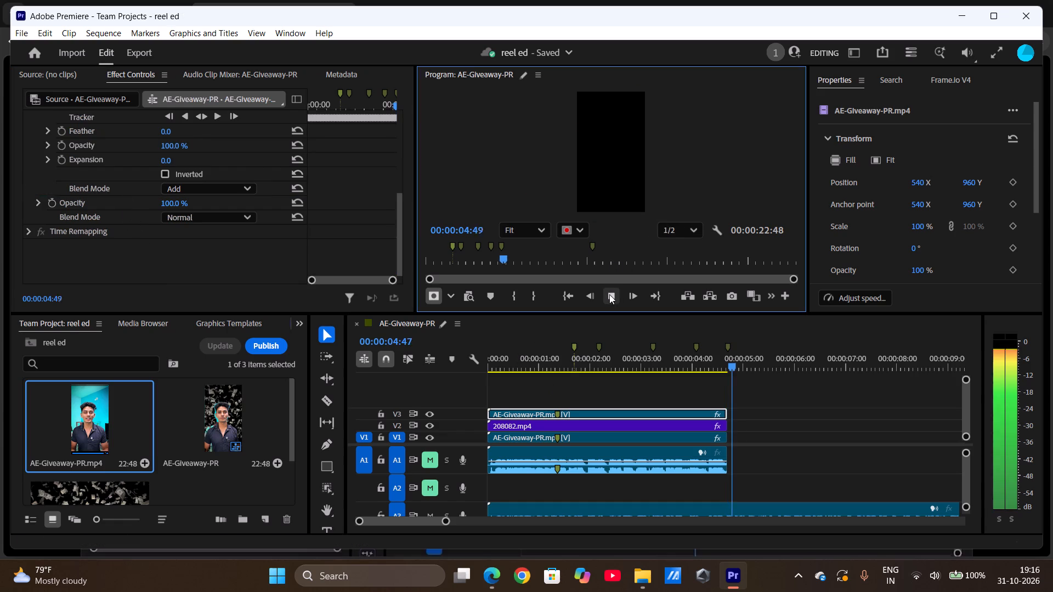
left_click(570, 299)
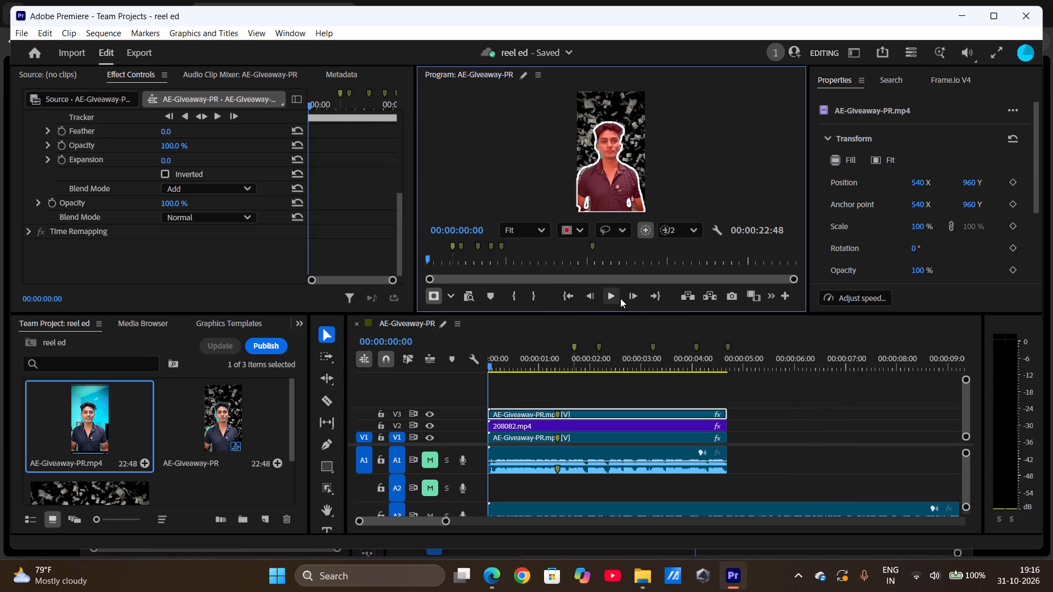
left_click(606, 298)
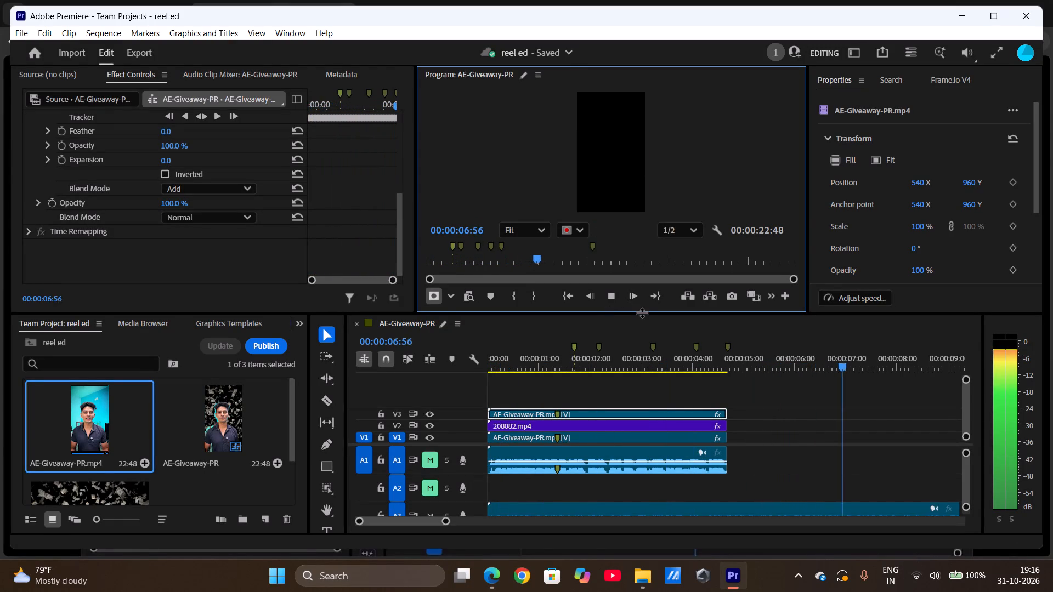
left_click(562, 294)
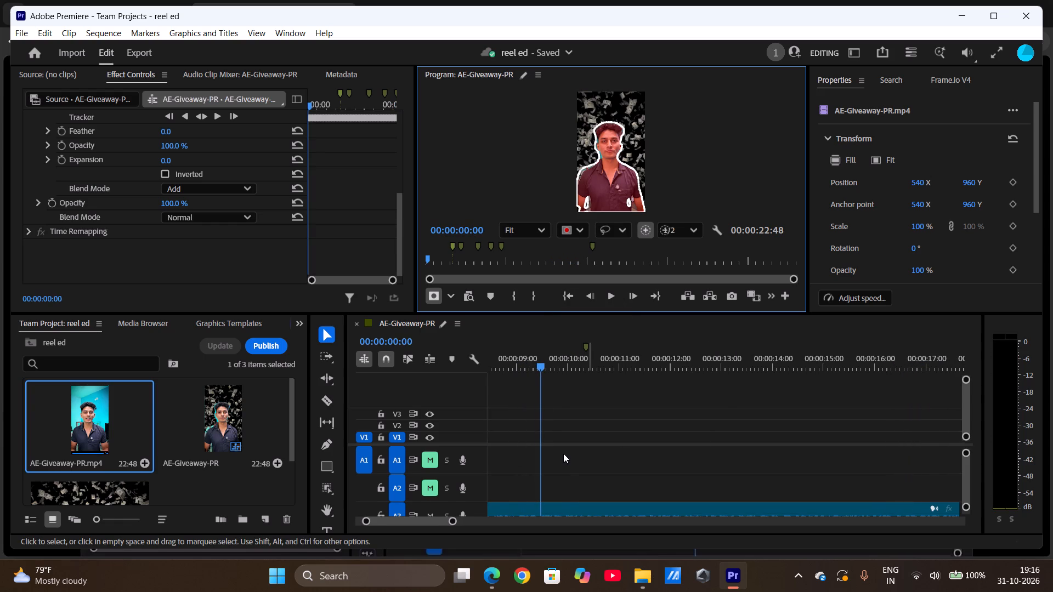
Delete the leftover long audio clip on the track below A2.
scroll(563, 453, "right", 11)
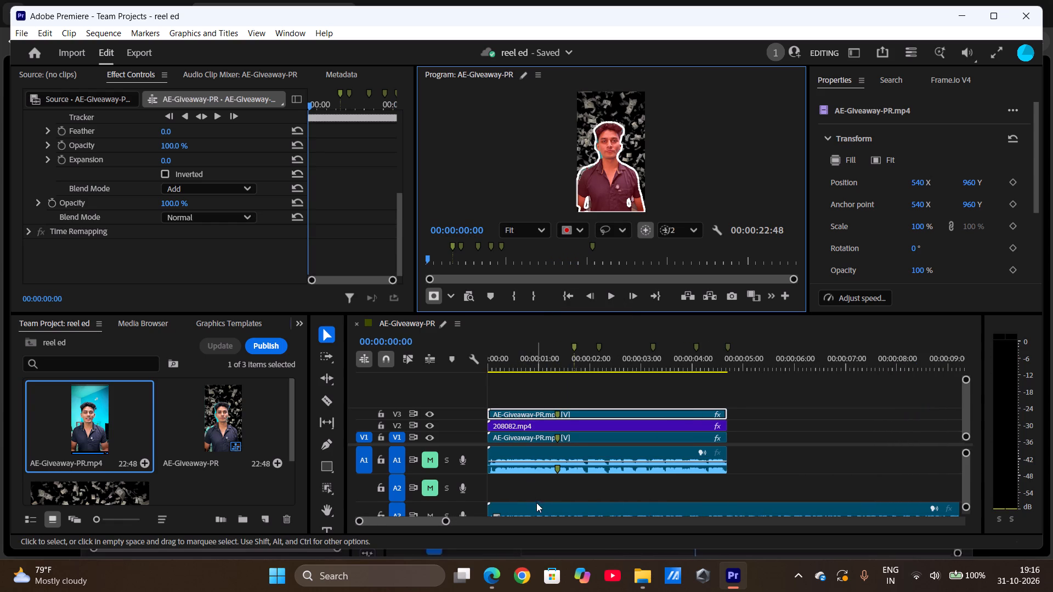
left_click(538, 506)
key("BackSpace")
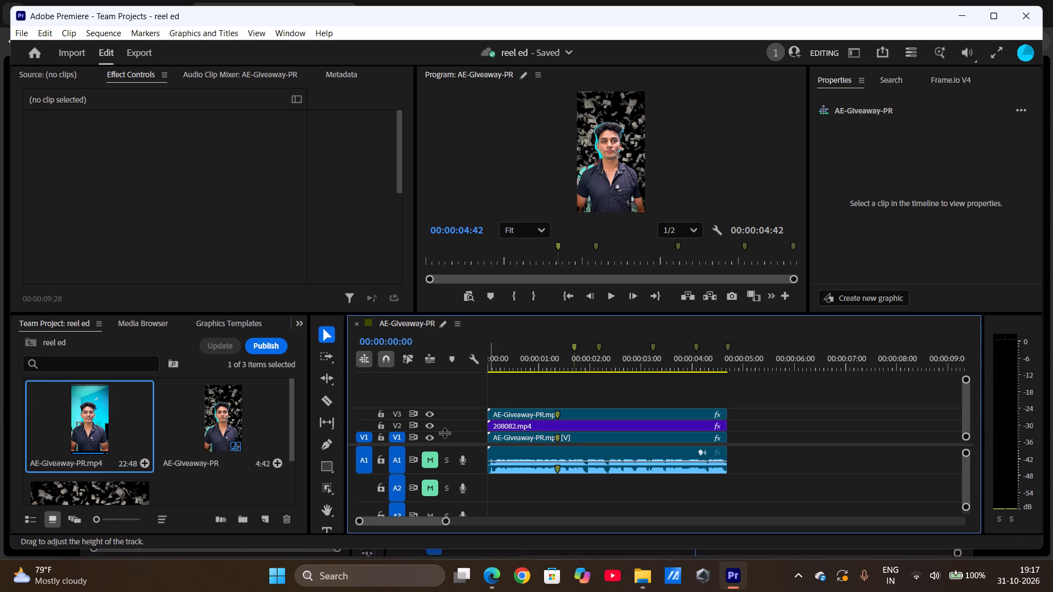
Unmute audio tracks A1 and A2.
left_click(429, 459)
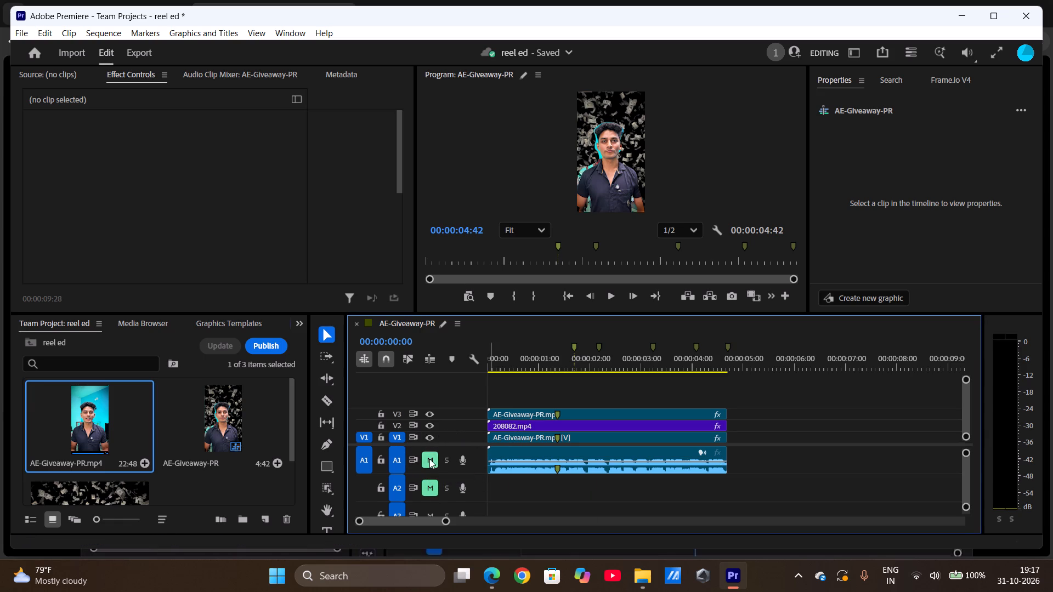
left_click(429, 490)
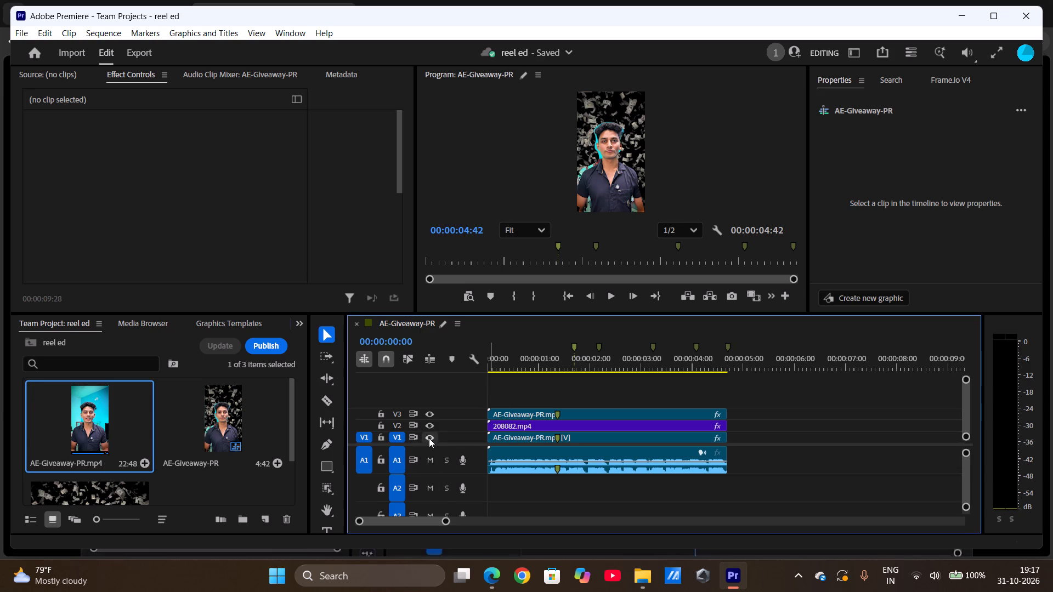
Toggle the V1 track's visibility off and on, and play the sequence to check the composite with sound.
left_click(429, 438)
left_click(429, 438)
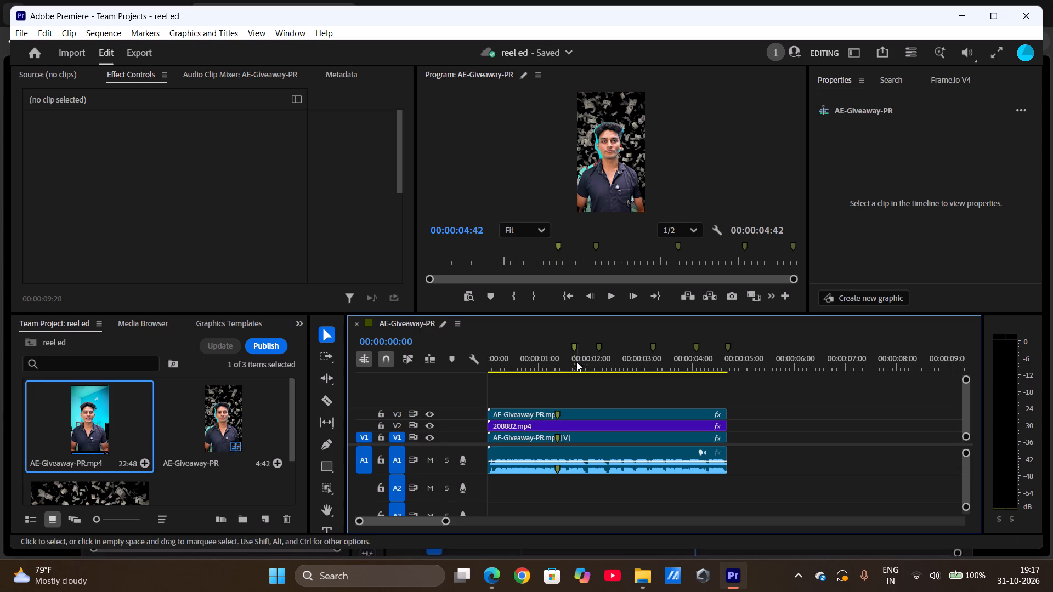
left_click(608, 298)
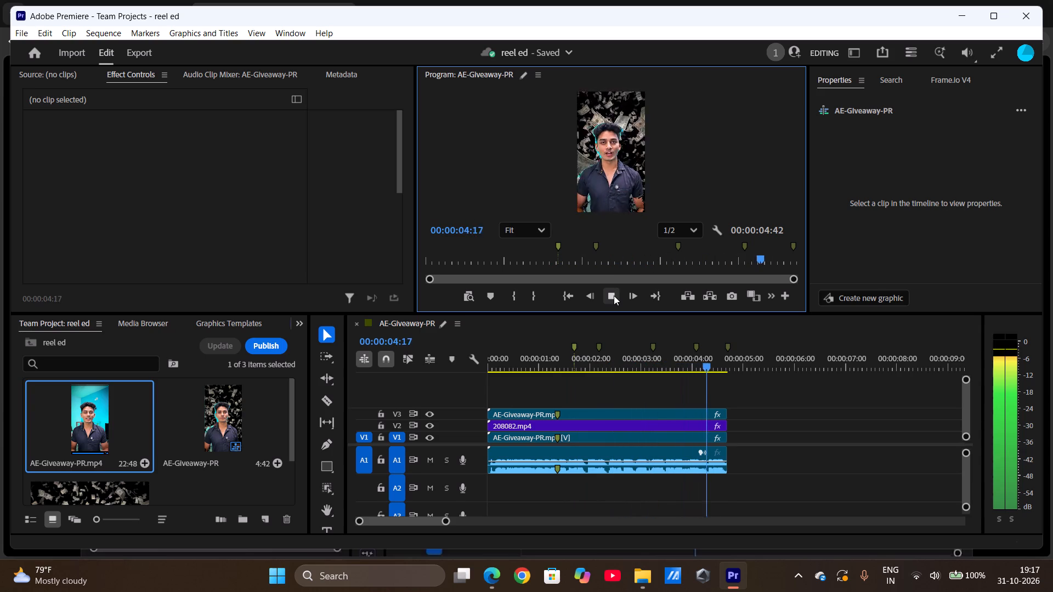
left_click(614, 295)
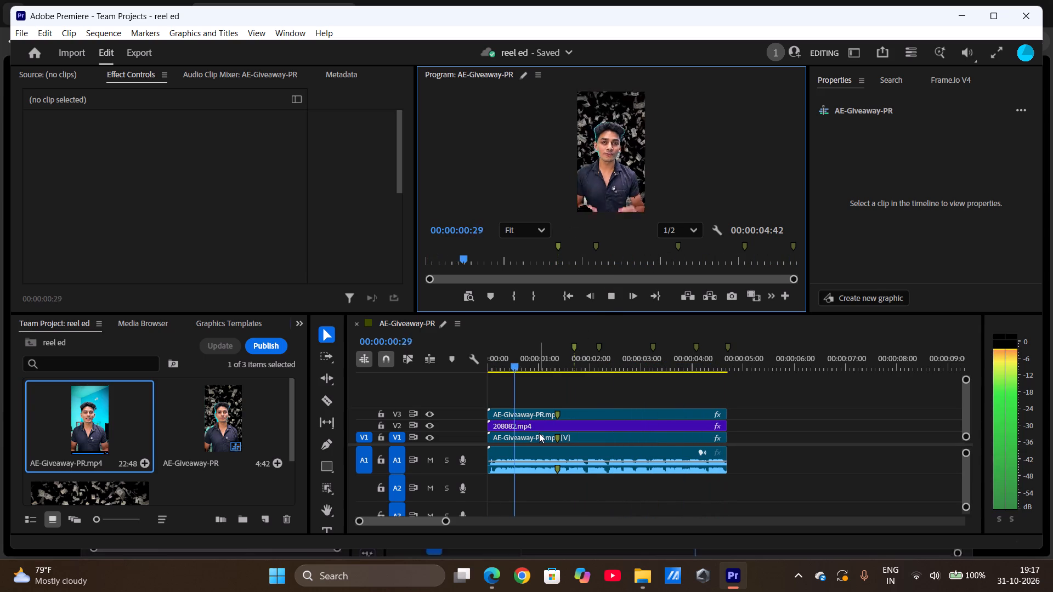
Set the Opacity blend mode of the V1 AE-Giveaway-PR.mp4 clip to Normal.
left_click(539, 433)
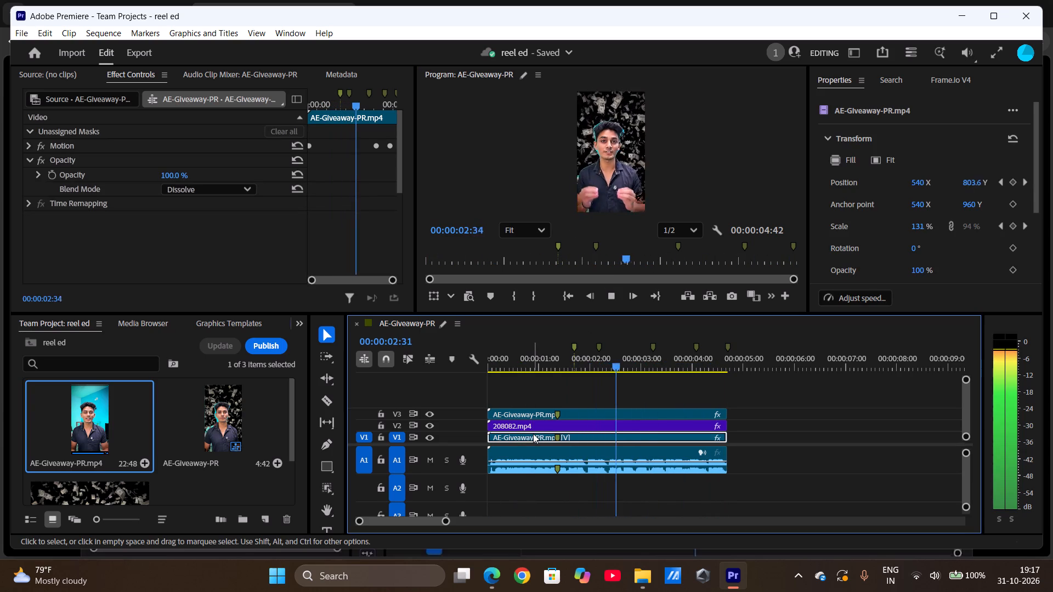
left_click(230, 183)
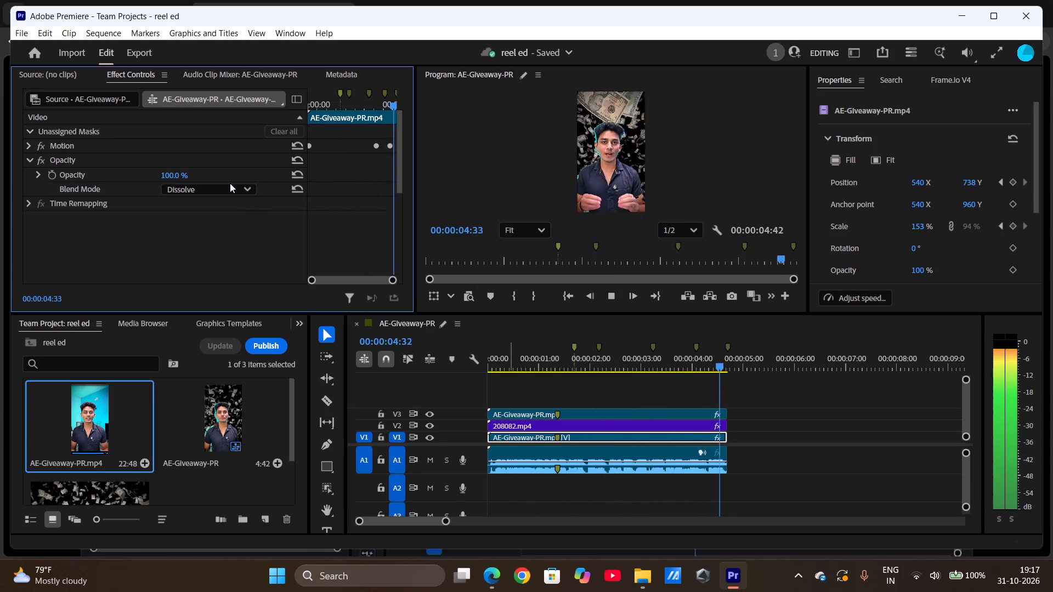
left_click(225, 189)
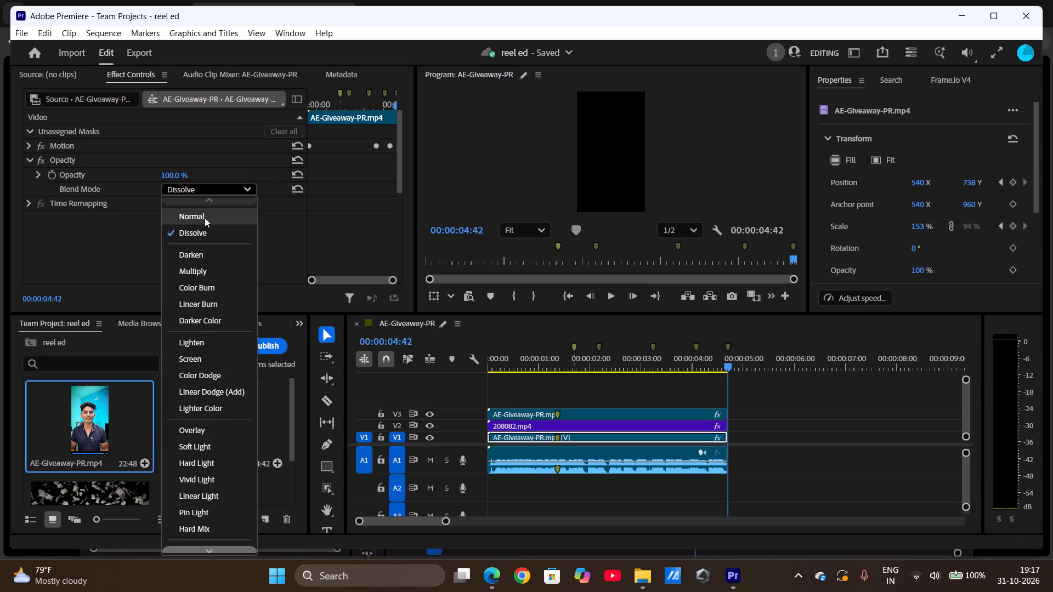
left_click(205, 217)
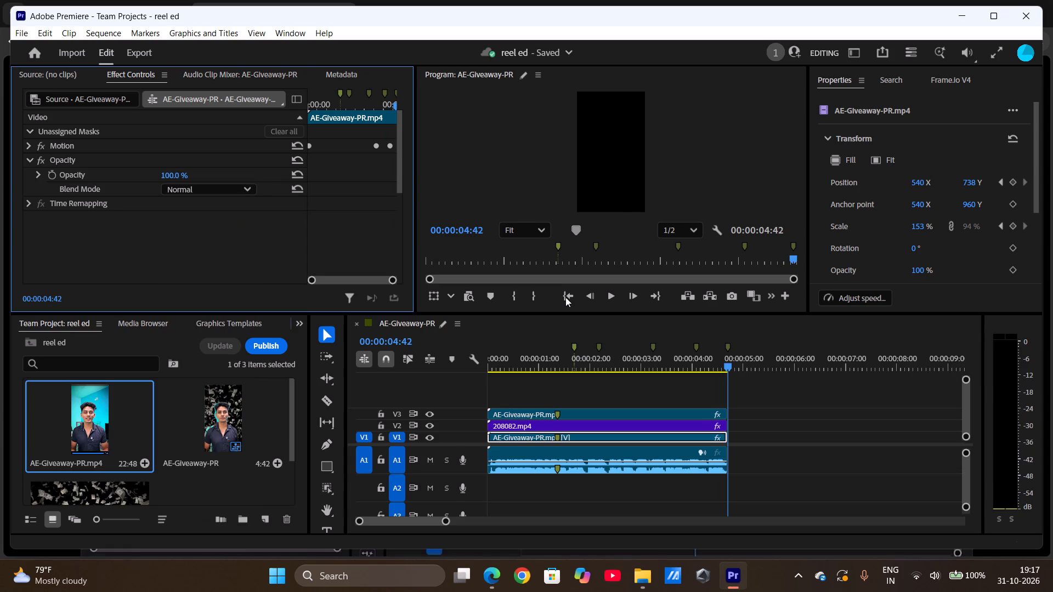
Replay the sequence from the start to check the background behind the presenter, with the V1 clip selected.
left_click(565, 297)
left_click(608, 297)
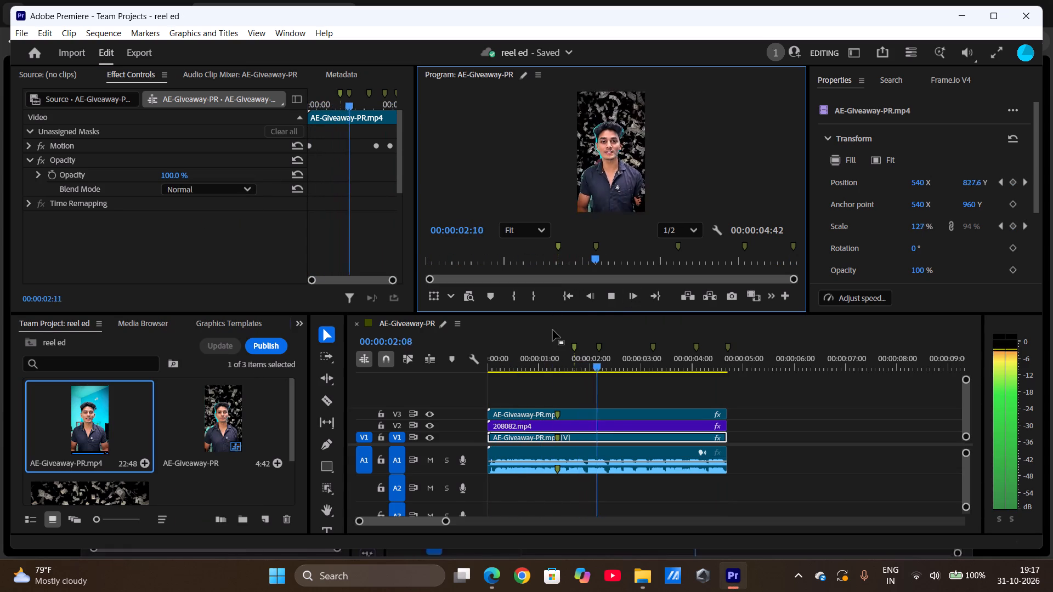
left_click(526, 435)
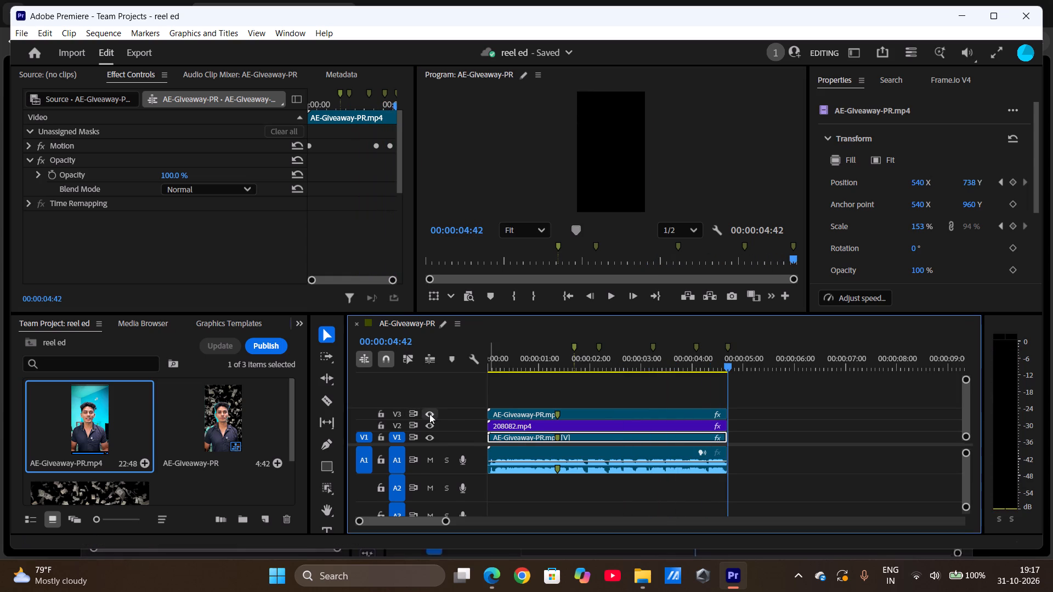
Hide tracks V3 and V2 in turn, playing the sequence after each to check the money clip and the V1 footage.
left_click(431, 415)
left_click(614, 302)
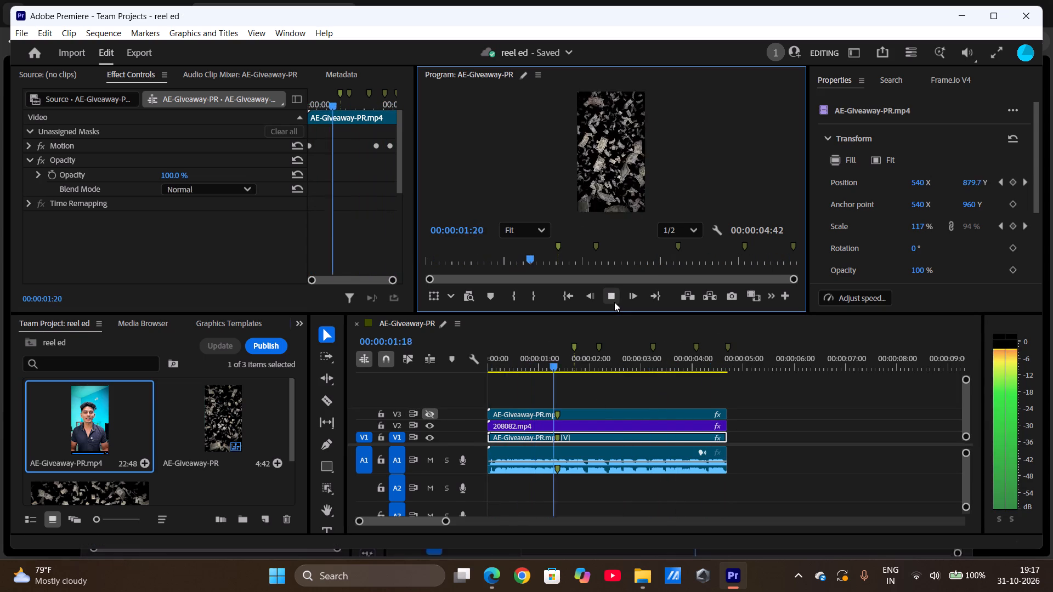
left_click(563, 424)
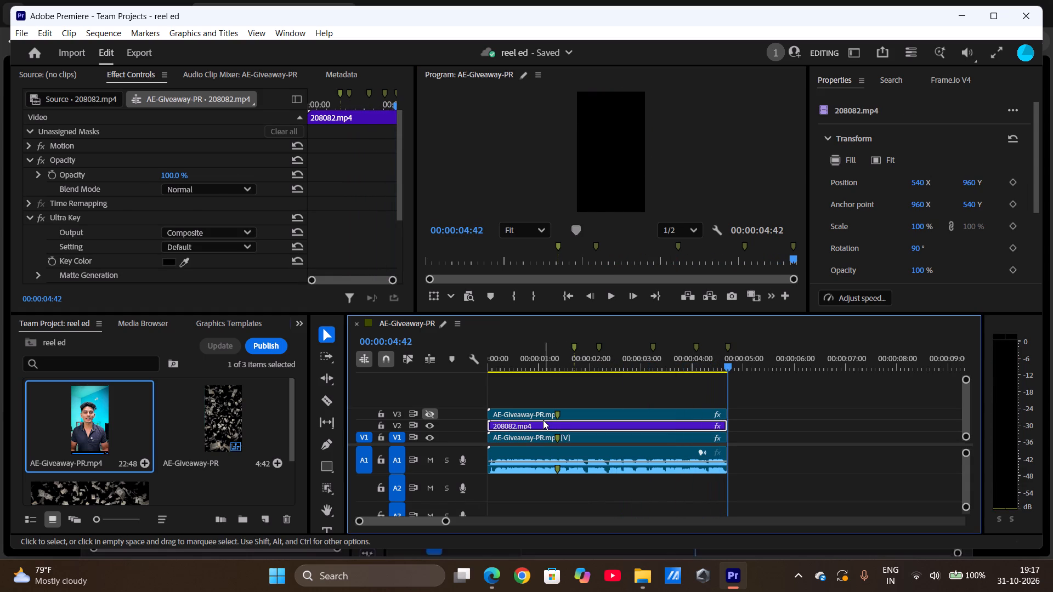
left_click(540, 419)
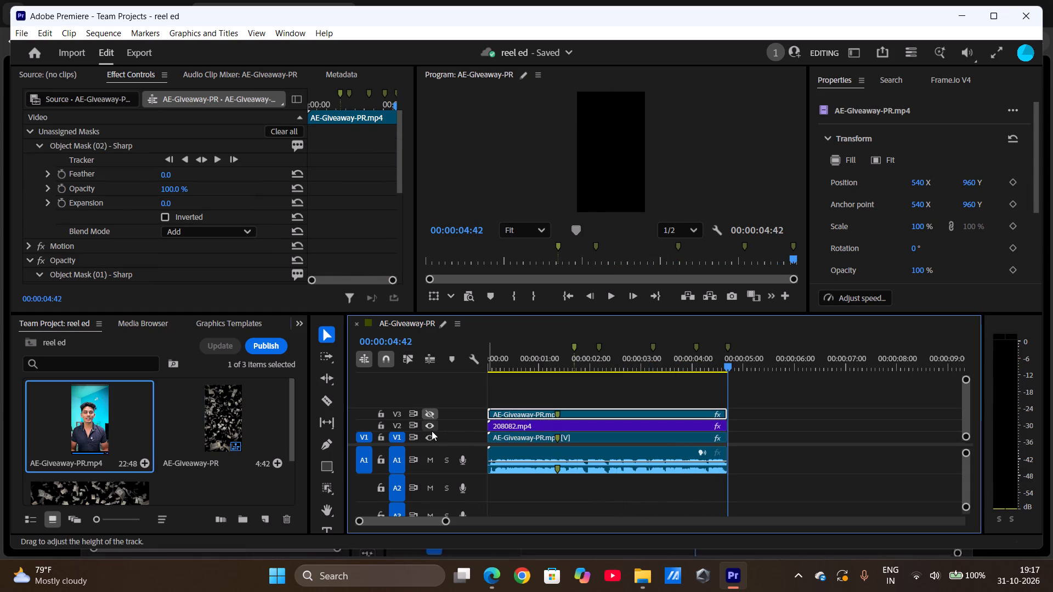
left_click(431, 430)
left_click(613, 294)
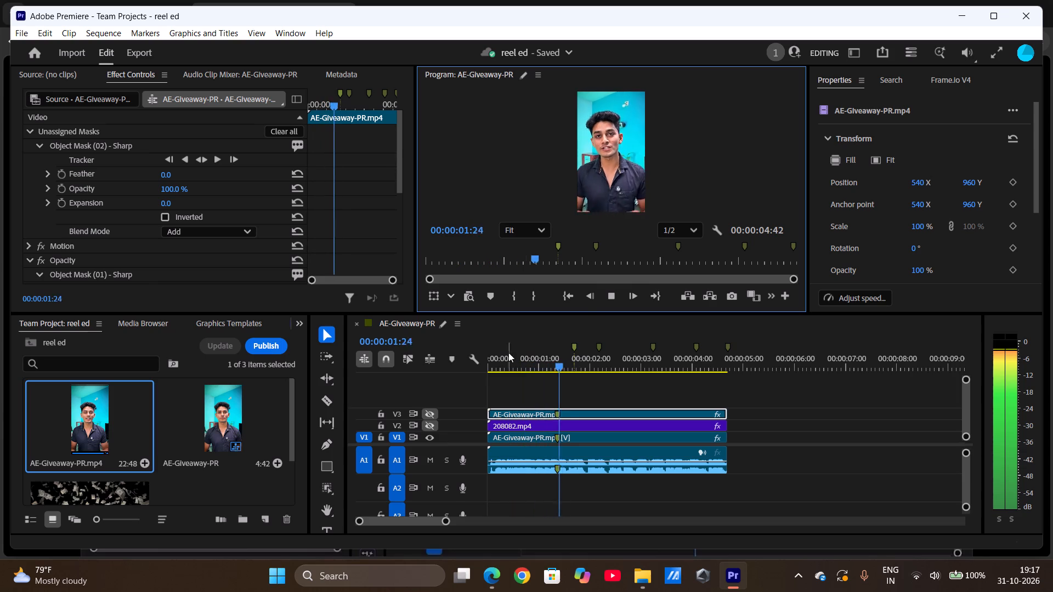
left_click(613, 294)
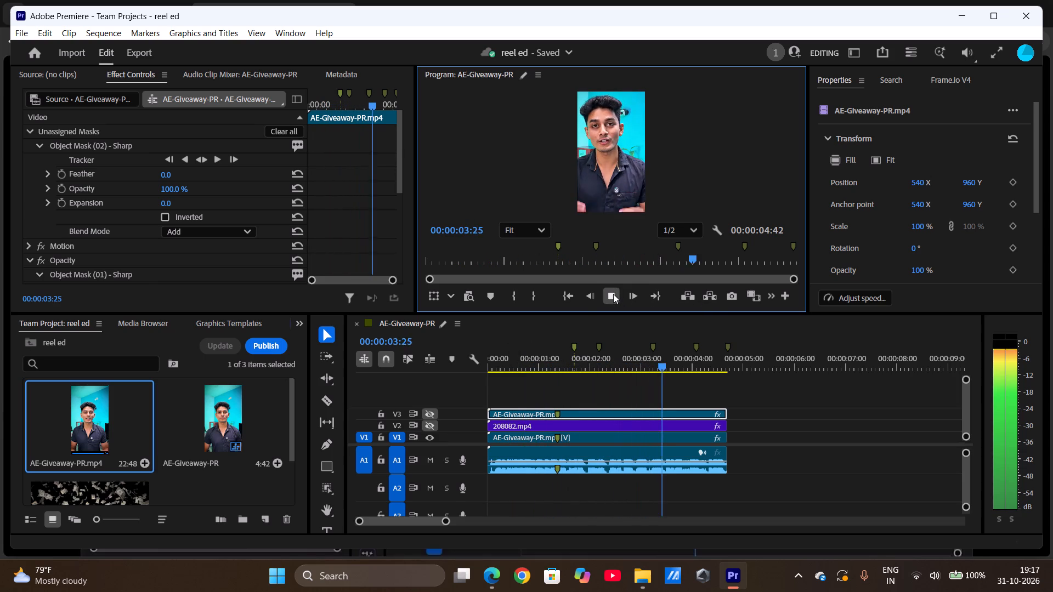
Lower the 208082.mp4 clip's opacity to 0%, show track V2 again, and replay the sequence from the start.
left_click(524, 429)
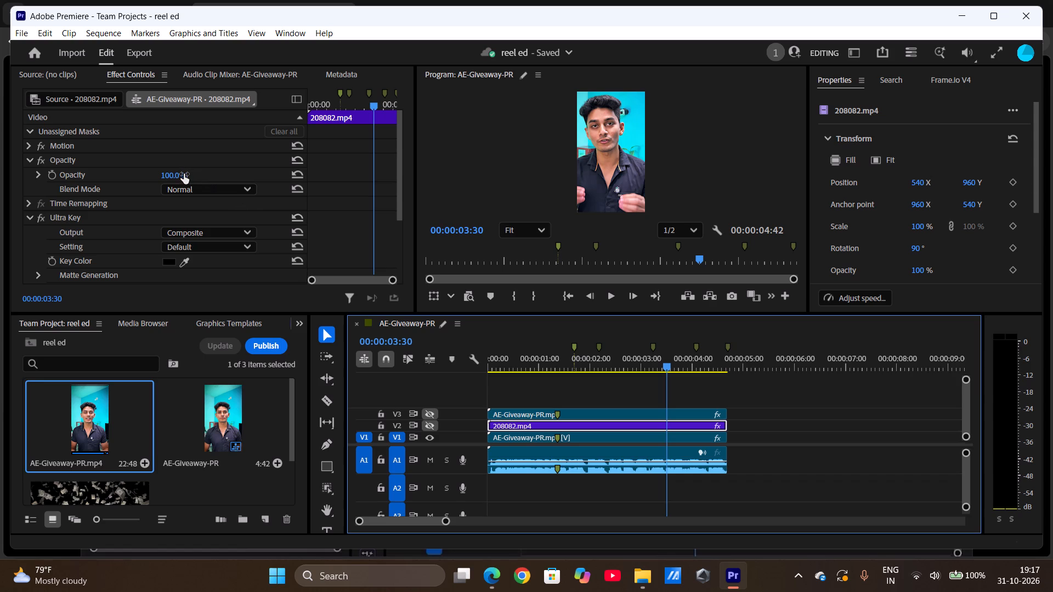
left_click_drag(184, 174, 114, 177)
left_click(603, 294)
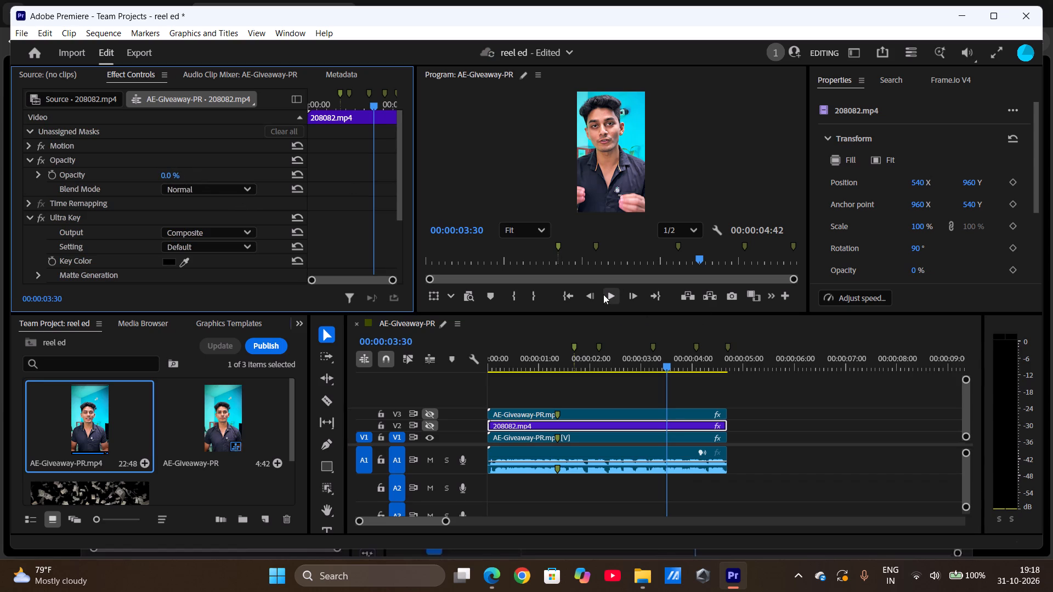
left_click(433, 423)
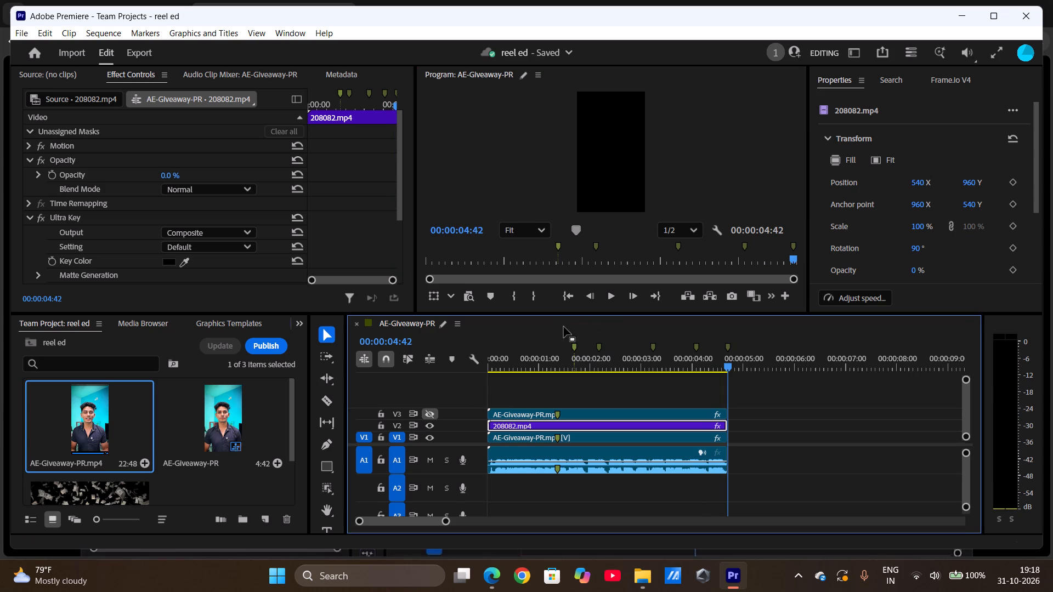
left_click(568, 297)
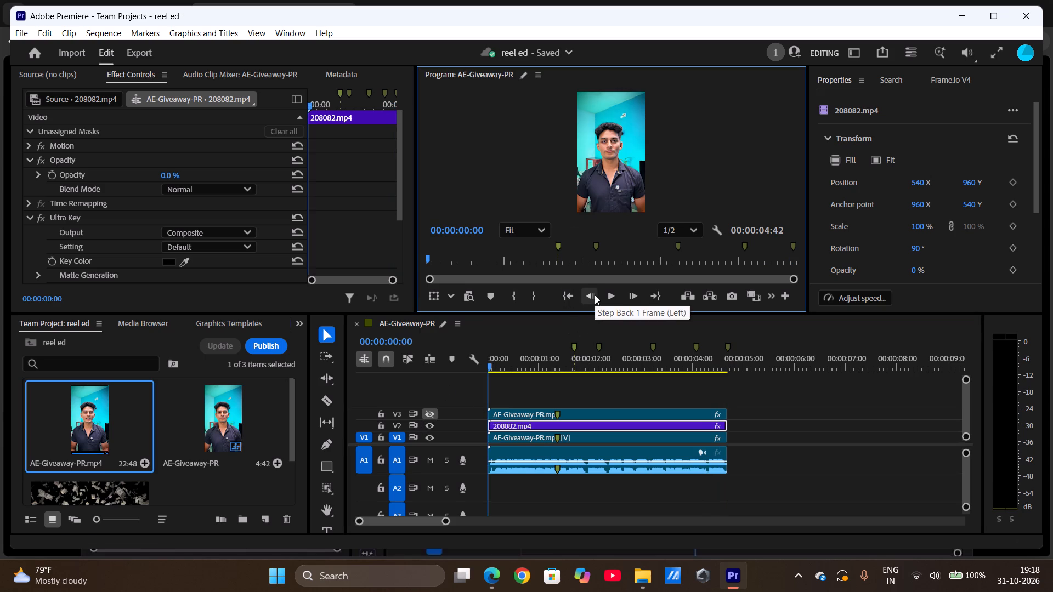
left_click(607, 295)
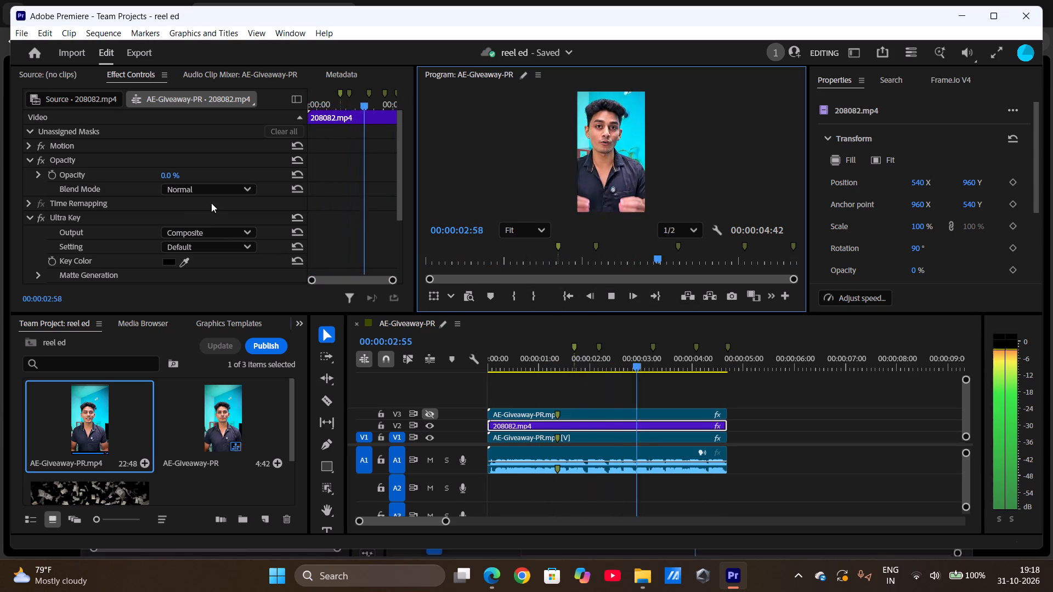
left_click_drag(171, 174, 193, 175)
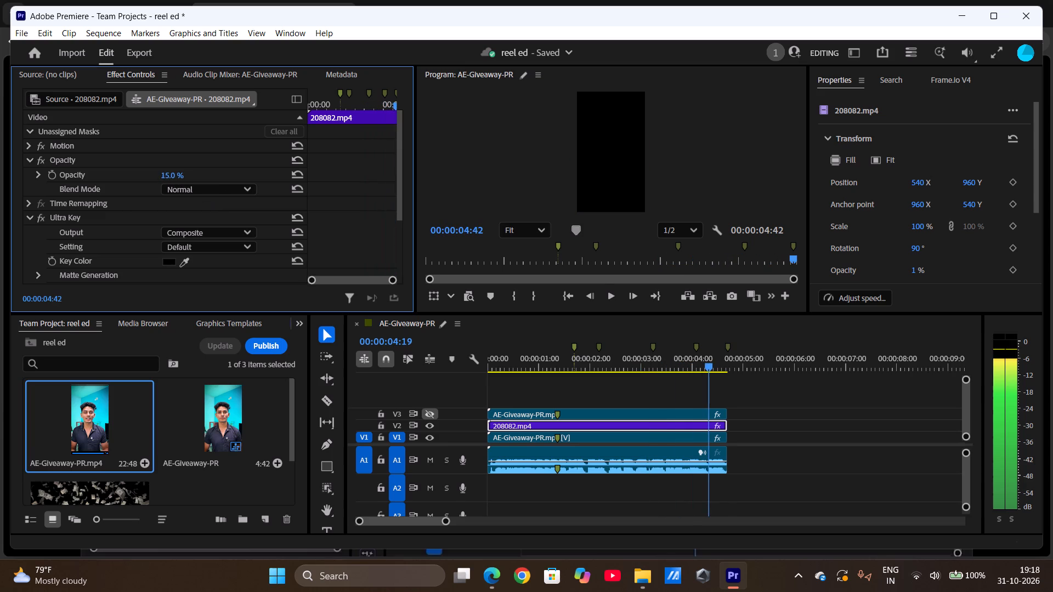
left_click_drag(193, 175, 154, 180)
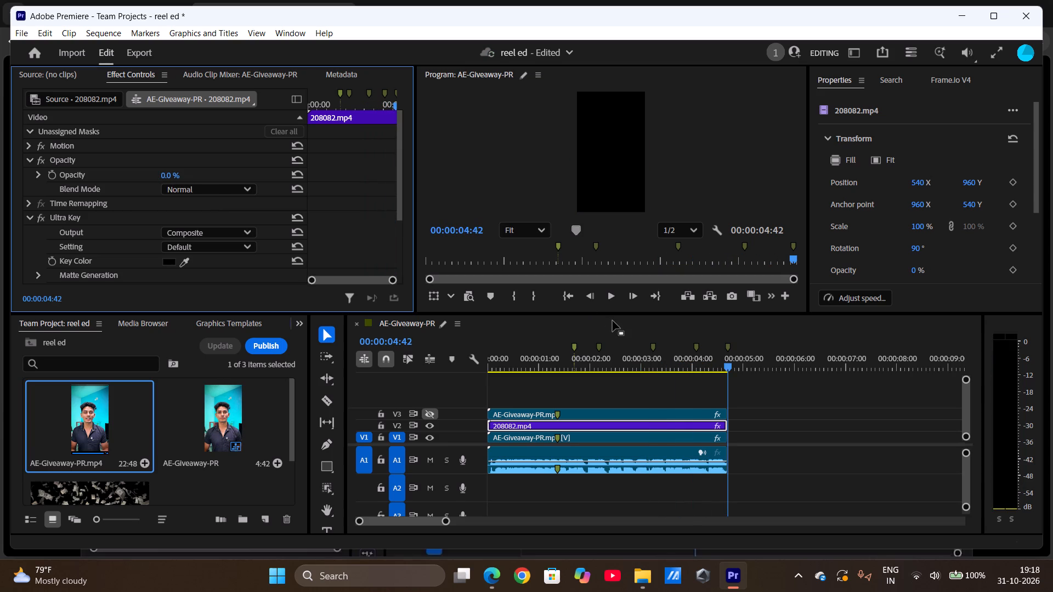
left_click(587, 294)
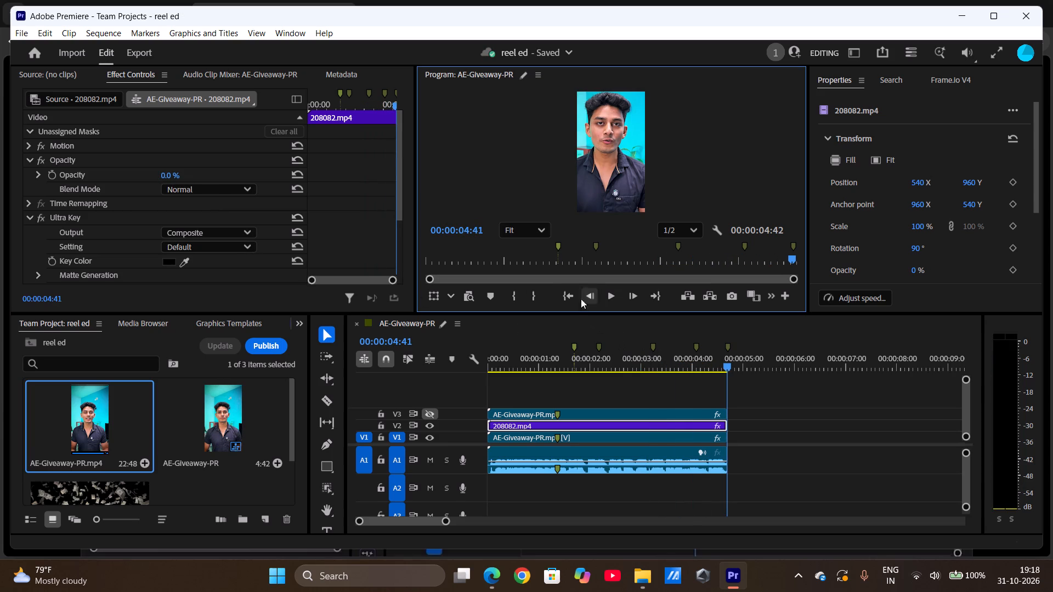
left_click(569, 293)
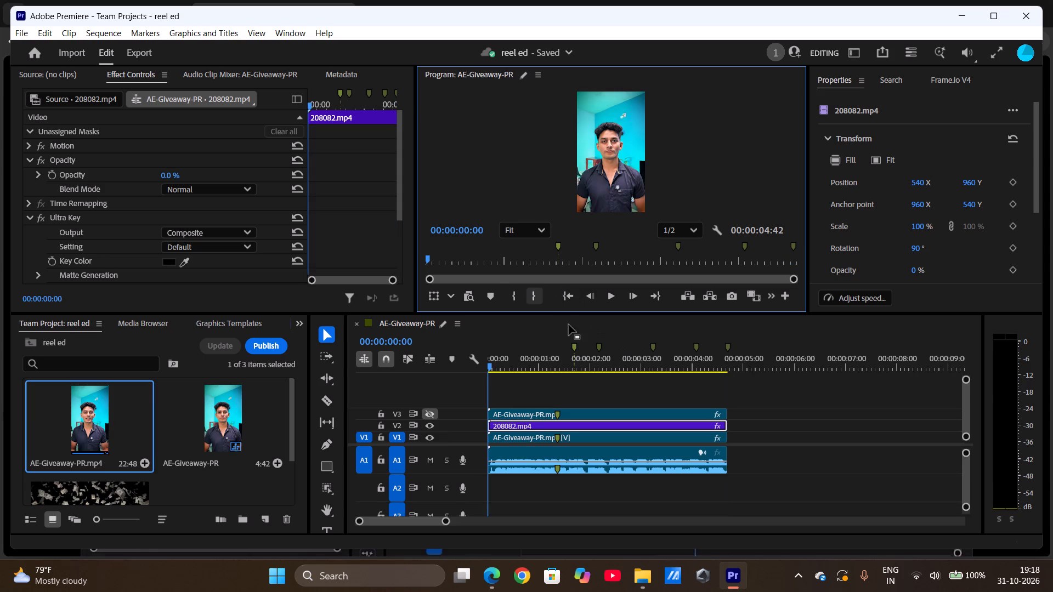
Toggle V2's visibility off and on, show track V3, and play the sequence to check the presenter layers together.
left_click(430, 424)
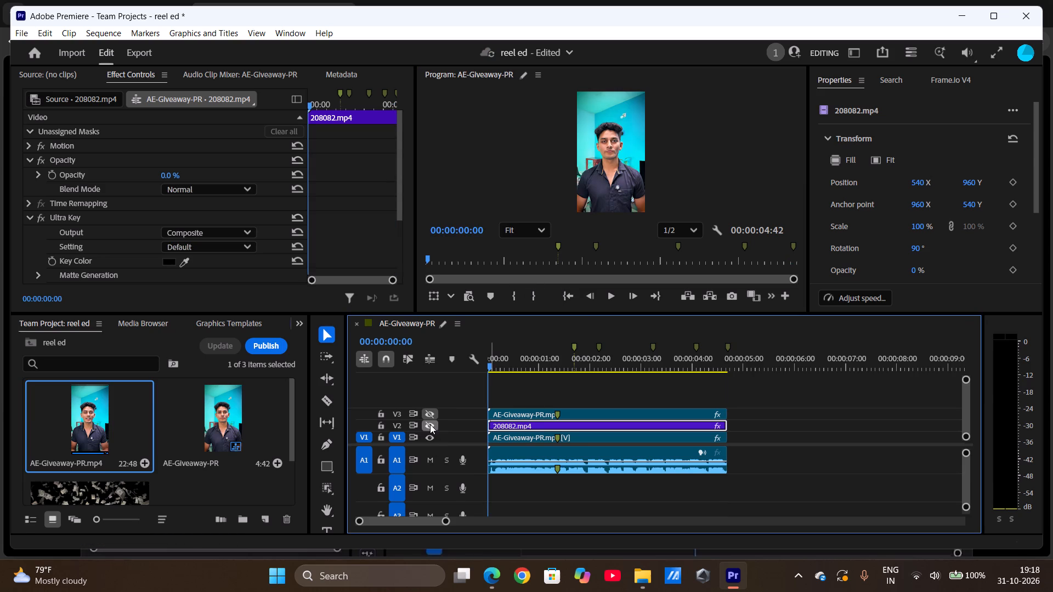
left_click(430, 424)
left_click(431, 416)
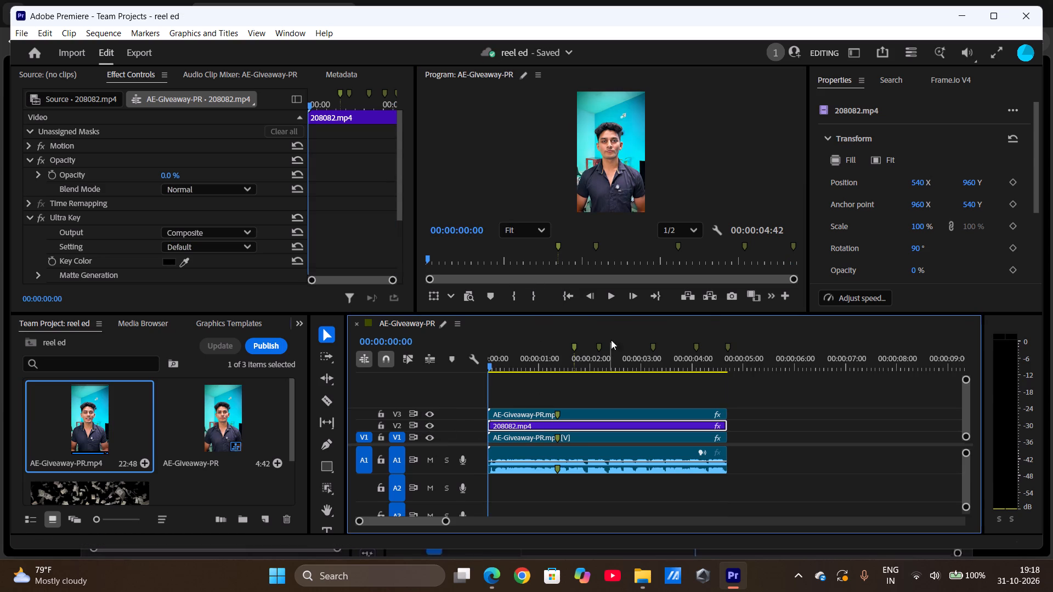
left_click(609, 297)
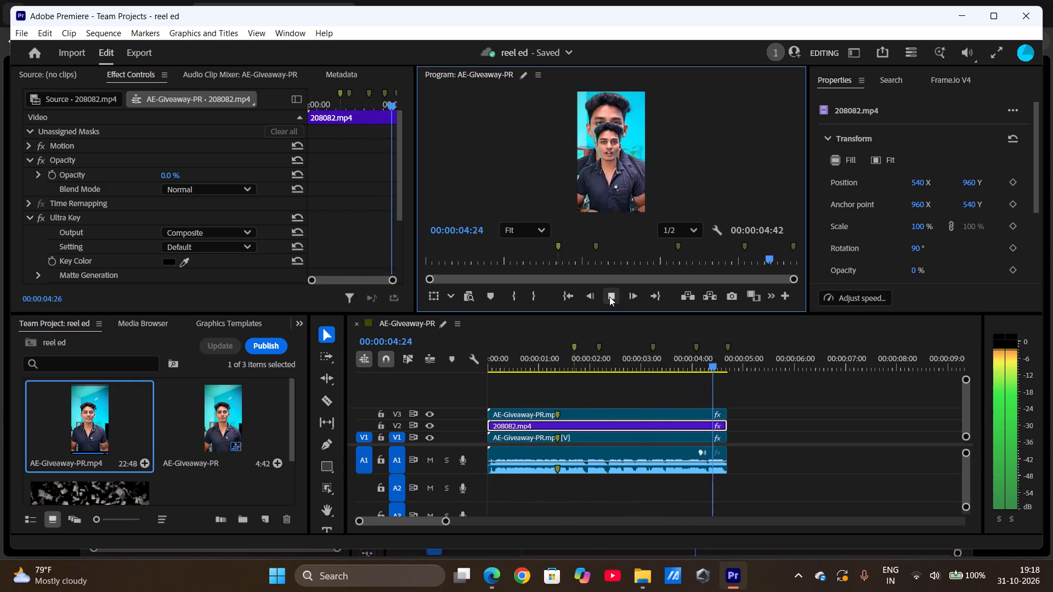
left_click(609, 297)
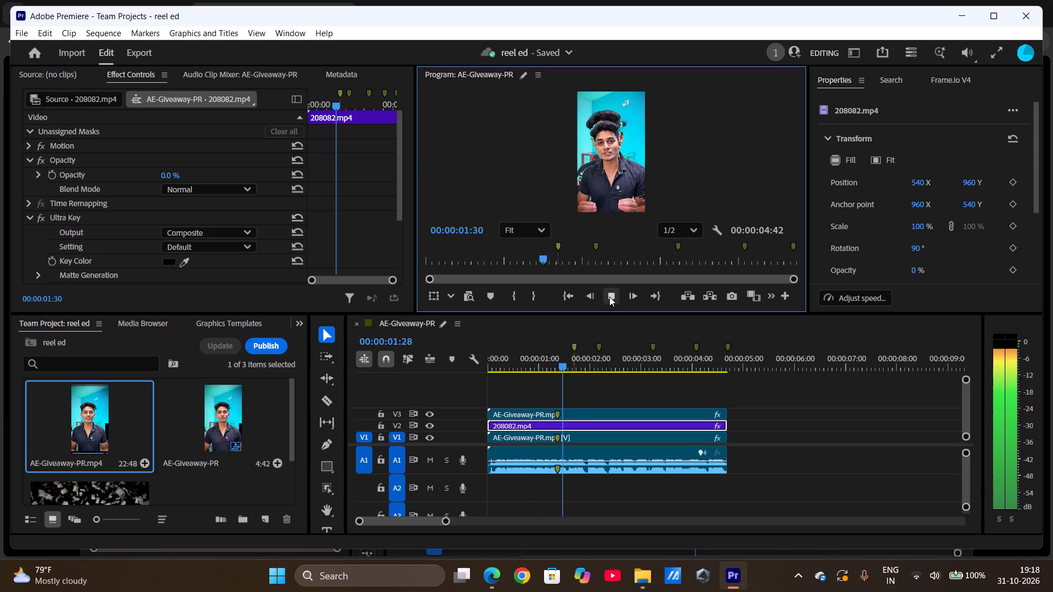
left_click(609, 297)
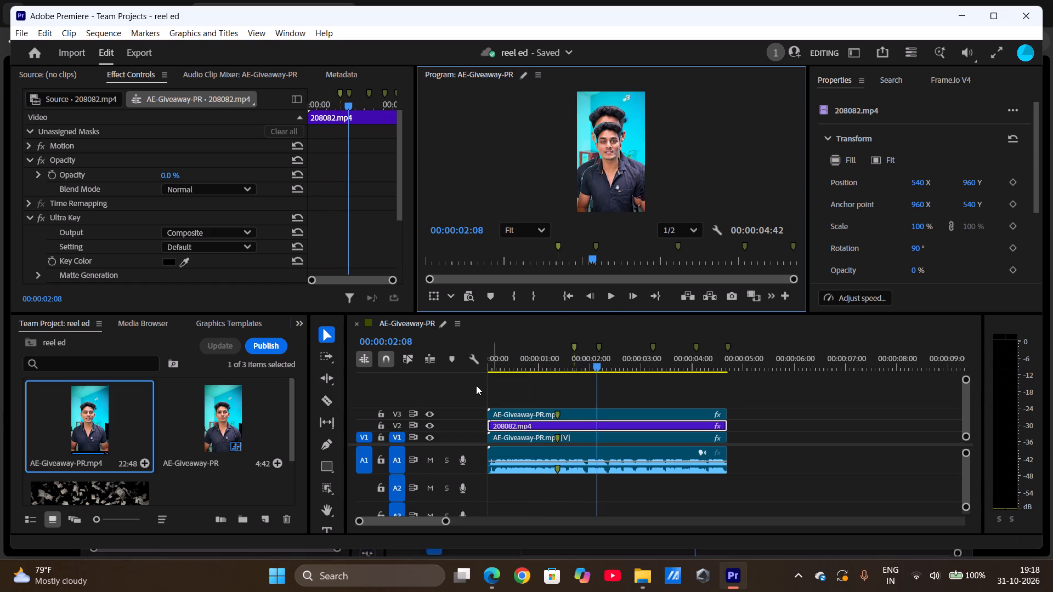
Set the opacity of the 208082.mp4 clip on V2 to 91%.
left_click(495, 429)
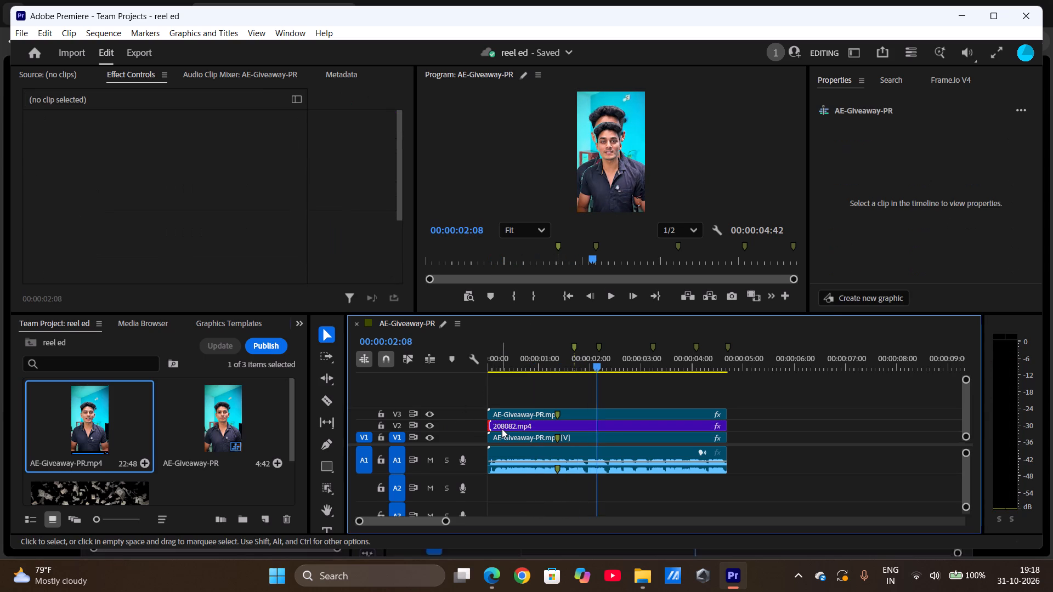
left_click(502, 429)
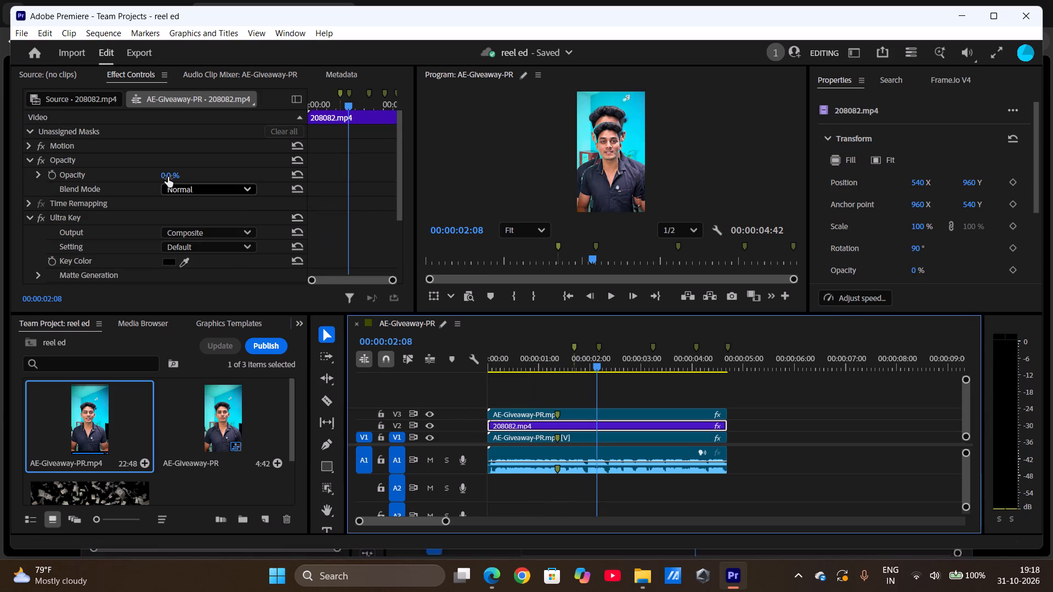
left_click_drag(167, 175, 169, 172)
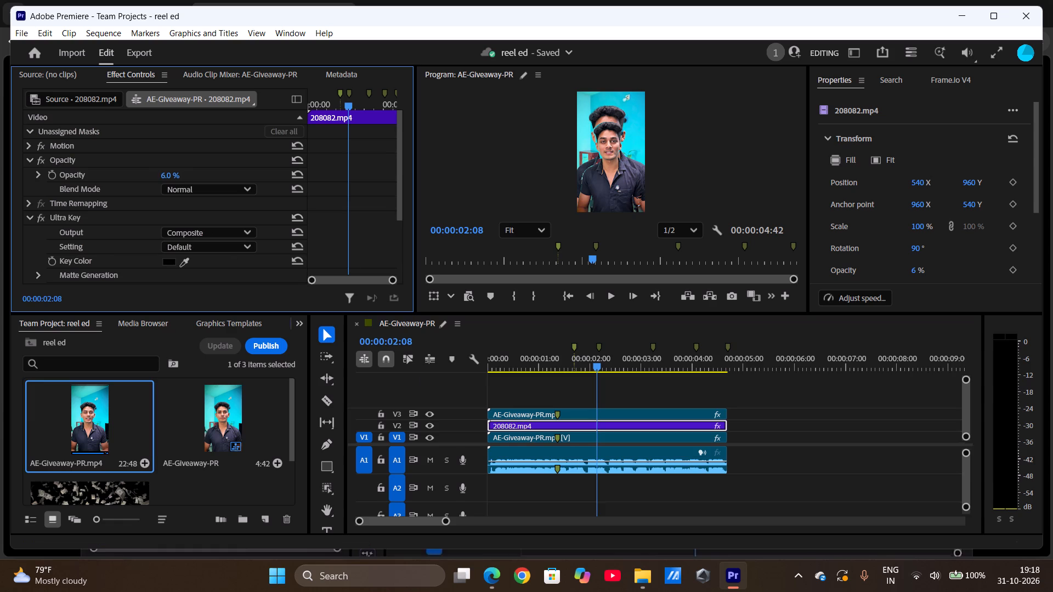
left_click_drag(169, 172, 190, 174)
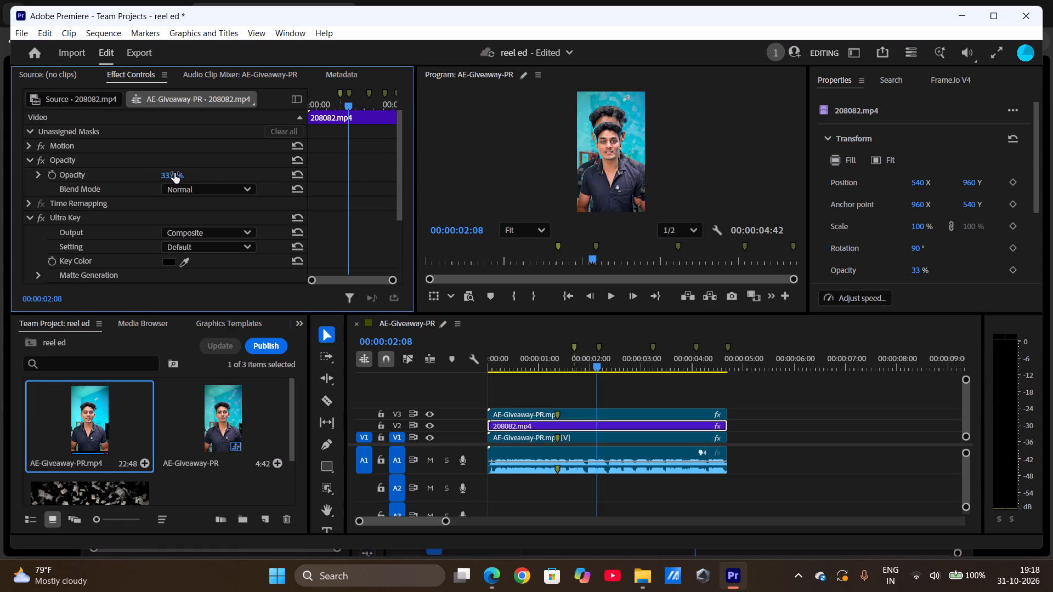
left_click_drag(174, 173, 219, 175)
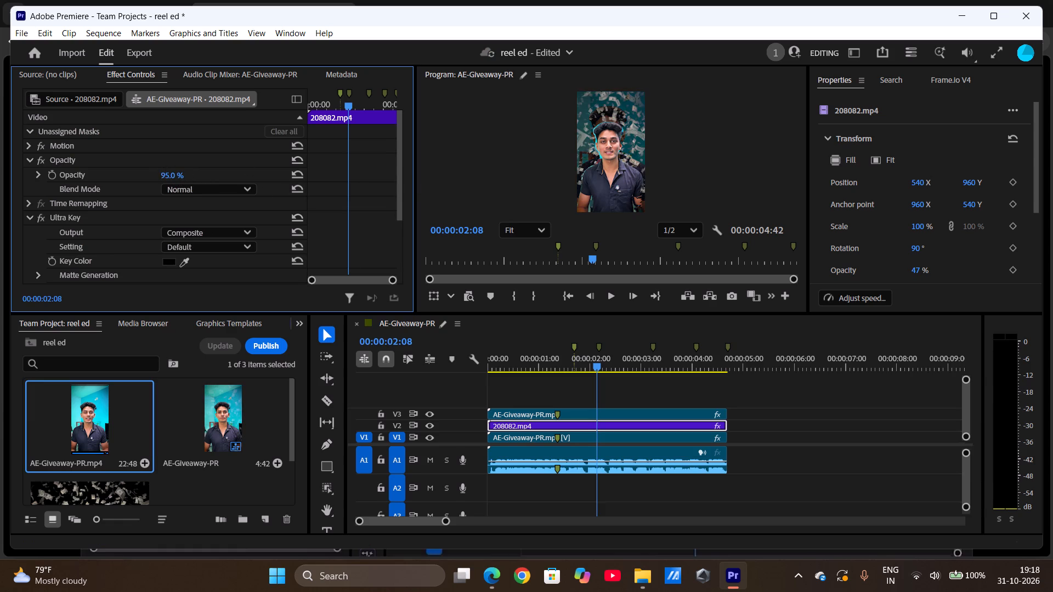
left_click_drag(219, 175, 181, 178)
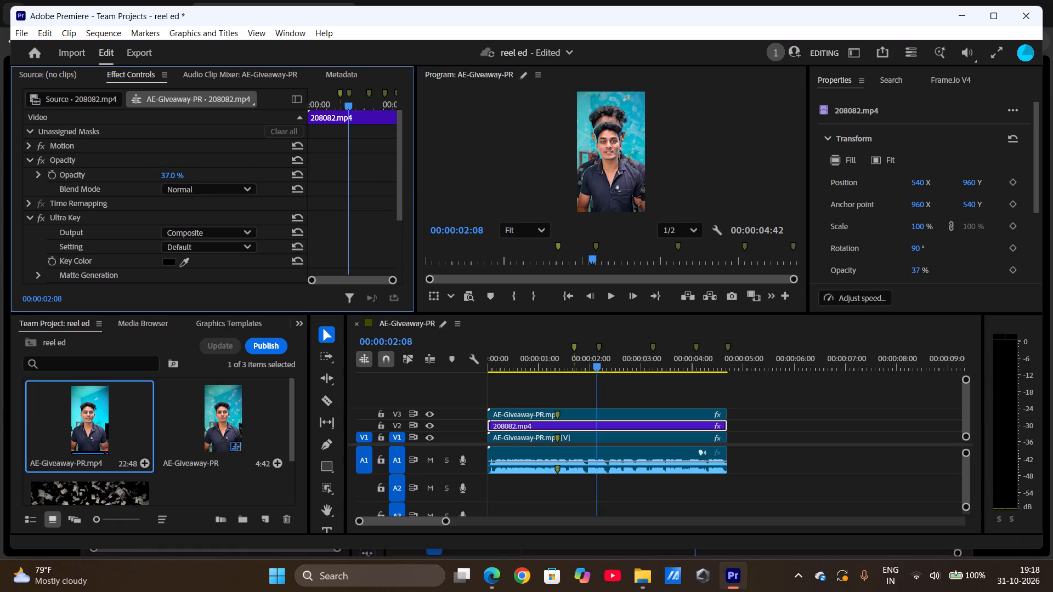
left_click_drag(181, 178, 206, 178)
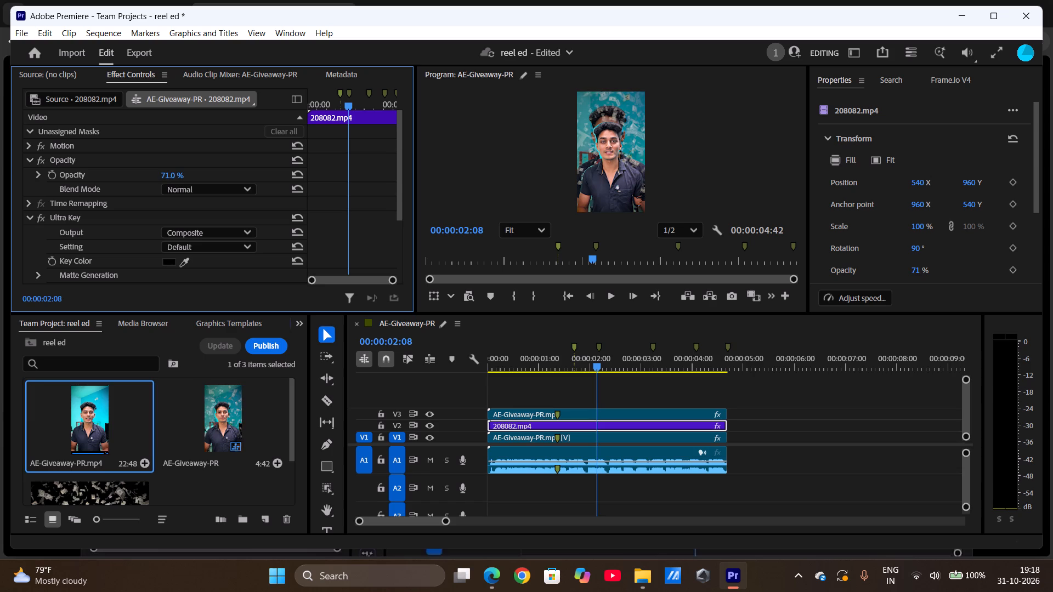
left_click_drag(206, 178, 220, 180)
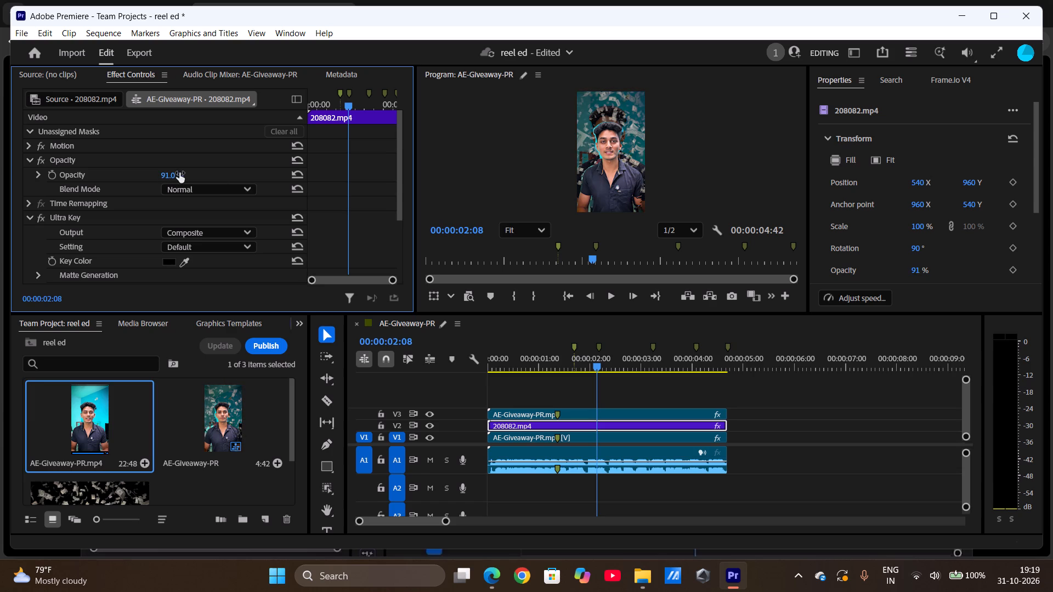
Hide track V3 and try to move the V1 AE-Giveaway-PR.mp4 clip up above the other video tracks.
left_click(428, 412)
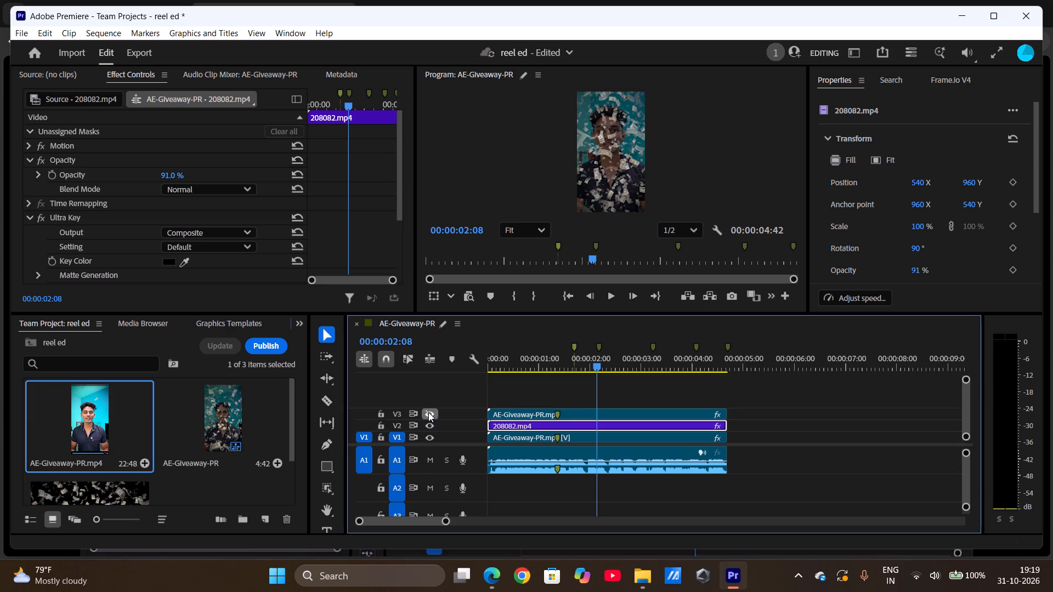
left_click(542, 436)
left_click_drag(542, 436, 542, 401)
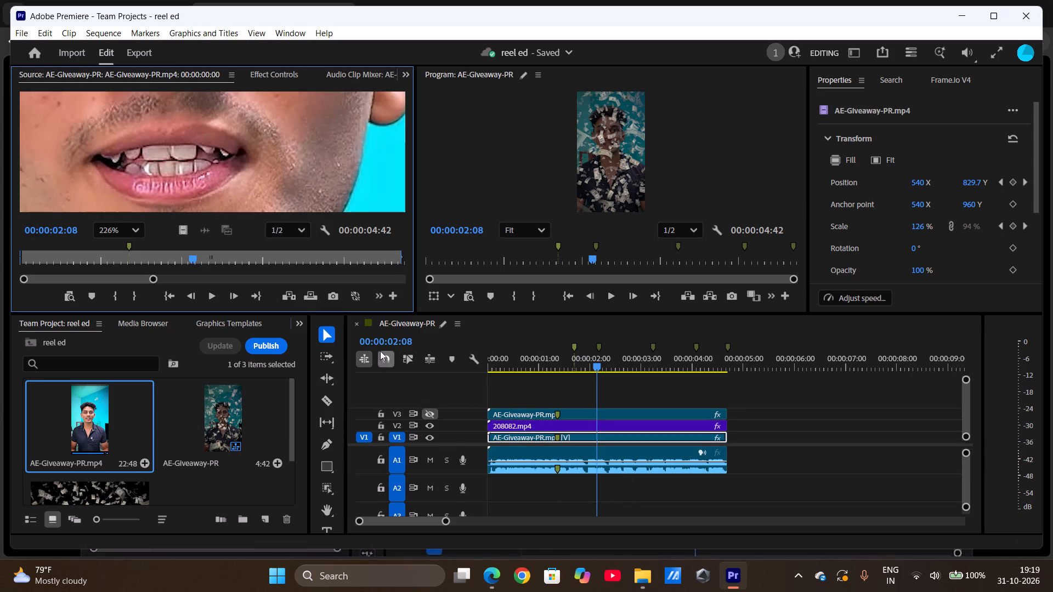
Add one video track after Video 3 and one standard audio track after Audio 3.
right_click(455, 396)
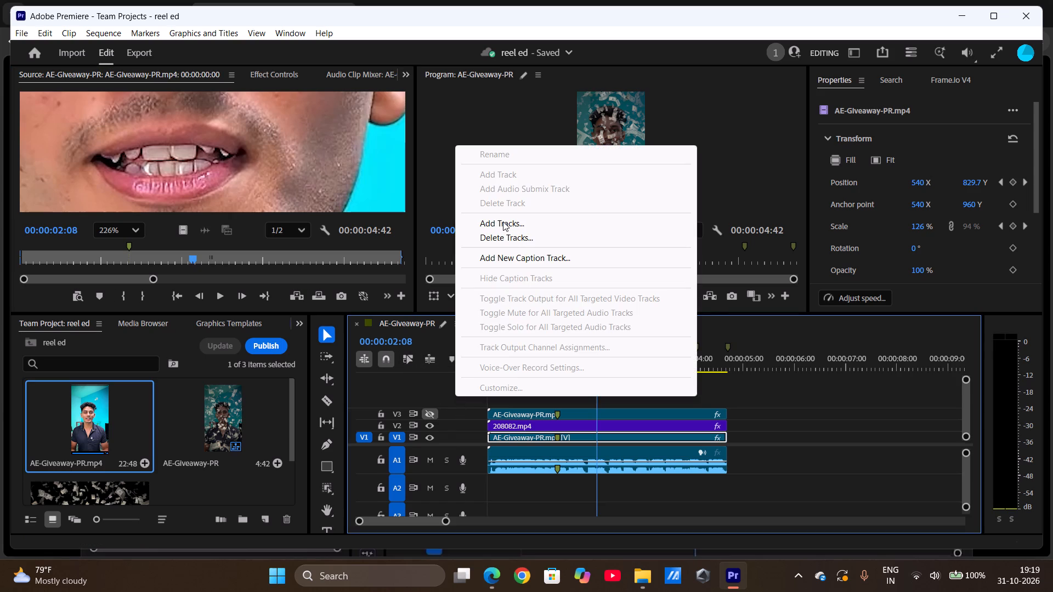
left_click(503, 221)
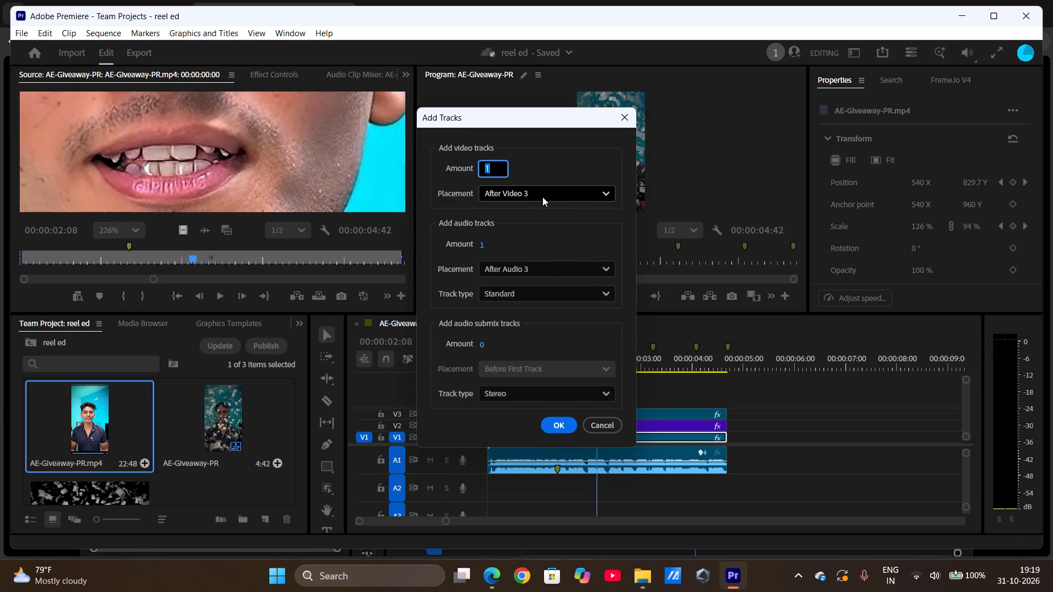
left_click(542, 197)
left_click(525, 266)
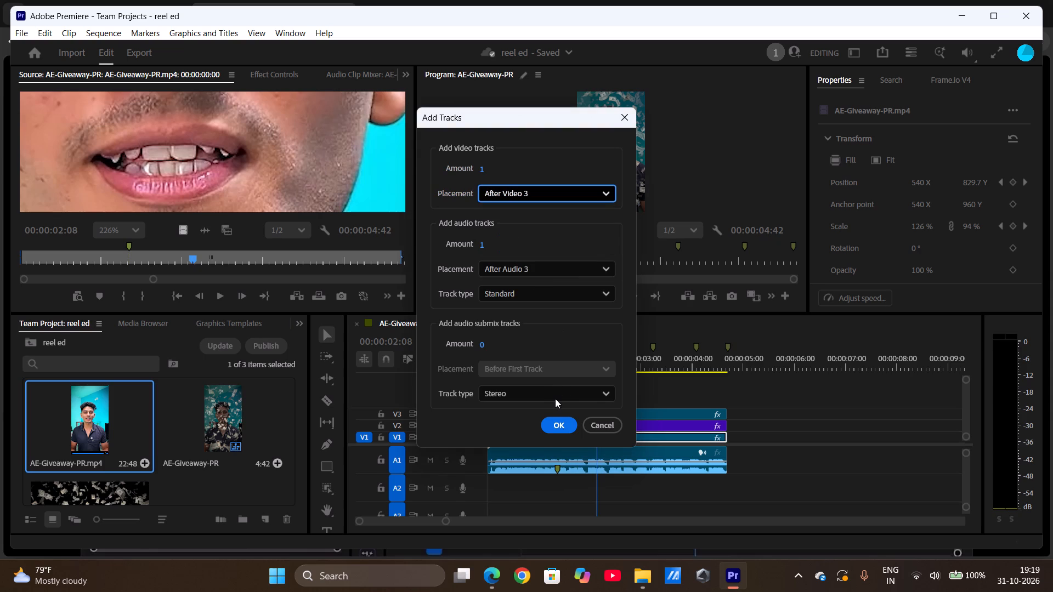
left_click(555, 430)
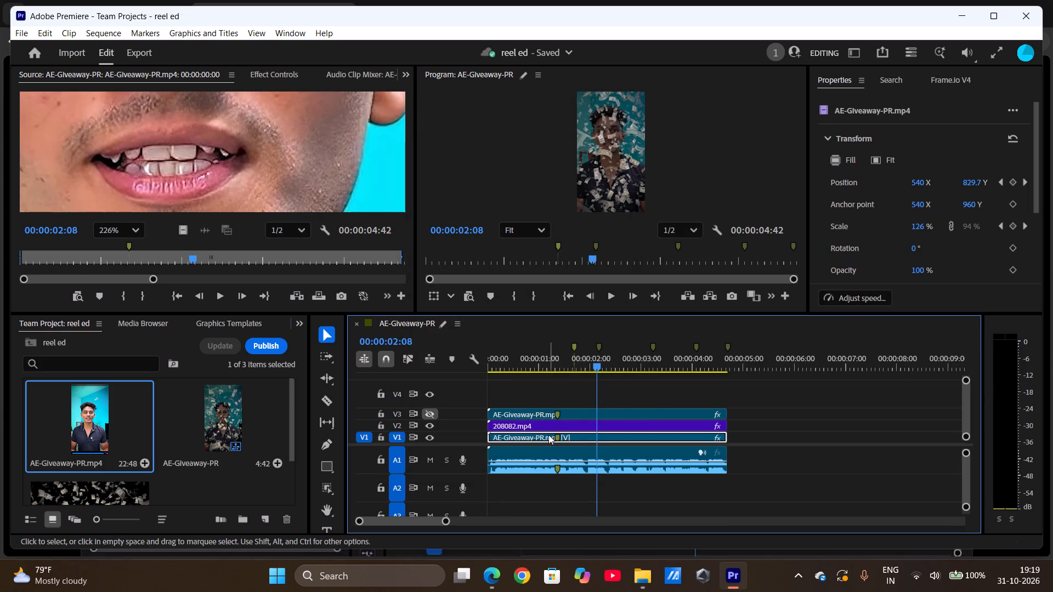
Move the masked AE-Giveaway-PR.mp4 clip from V3 to V4, and the V1 AE-Giveaway-PR.mp4 video up to V3.
left_click_drag(535, 411, 528, 397)
left_click_drag(529, 439, 529, 417)
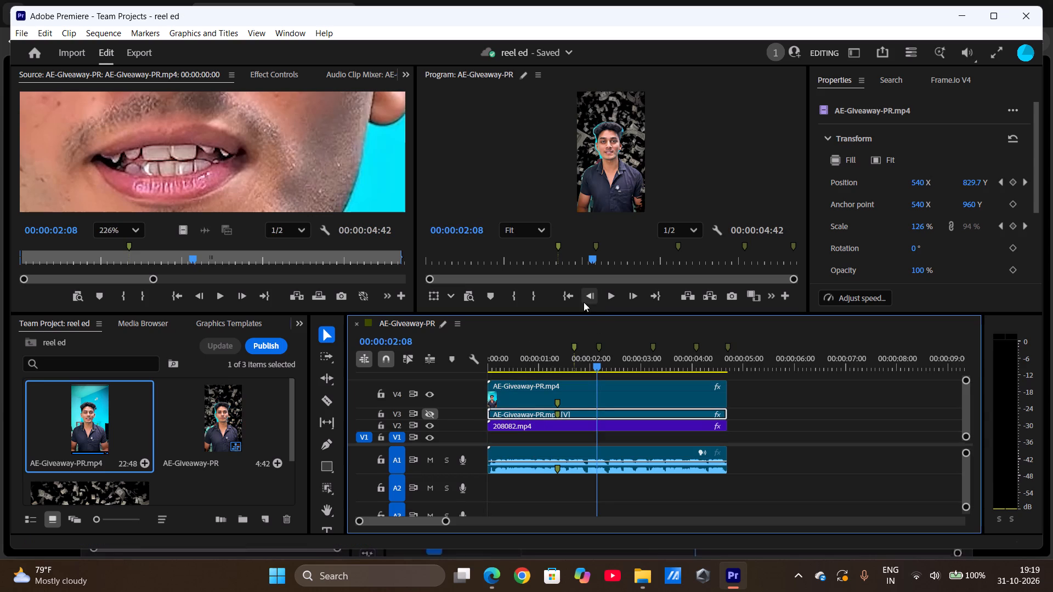
Play the sequence to check the composite with the new clip order.
left_click(615, 297)
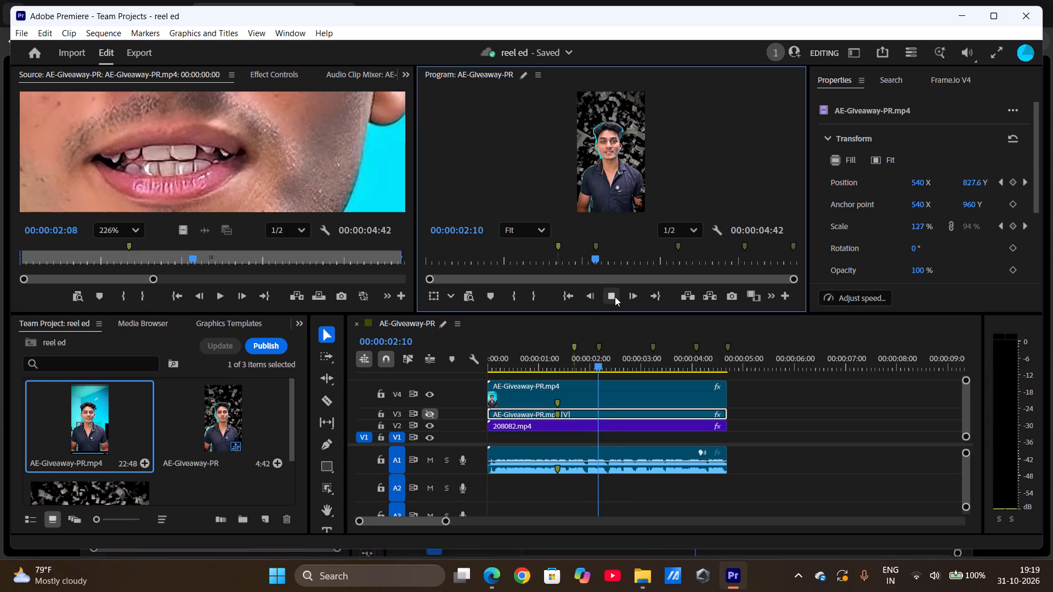
Hide track V4, show track V3, and play the sequence from the start.
left_click(429, 392)
left_click(429, 414)
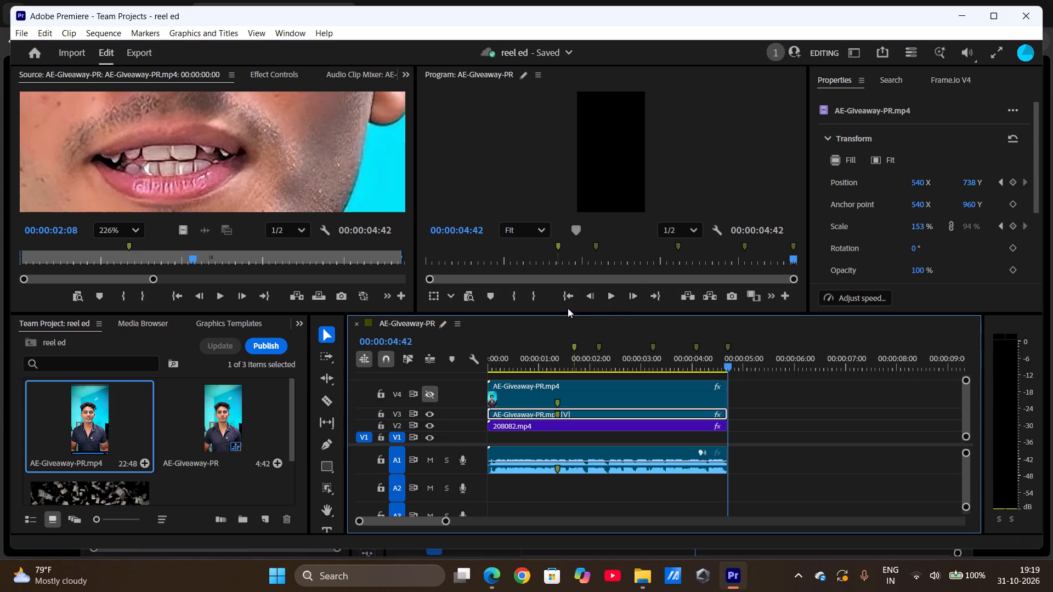
left_click(569, 294)
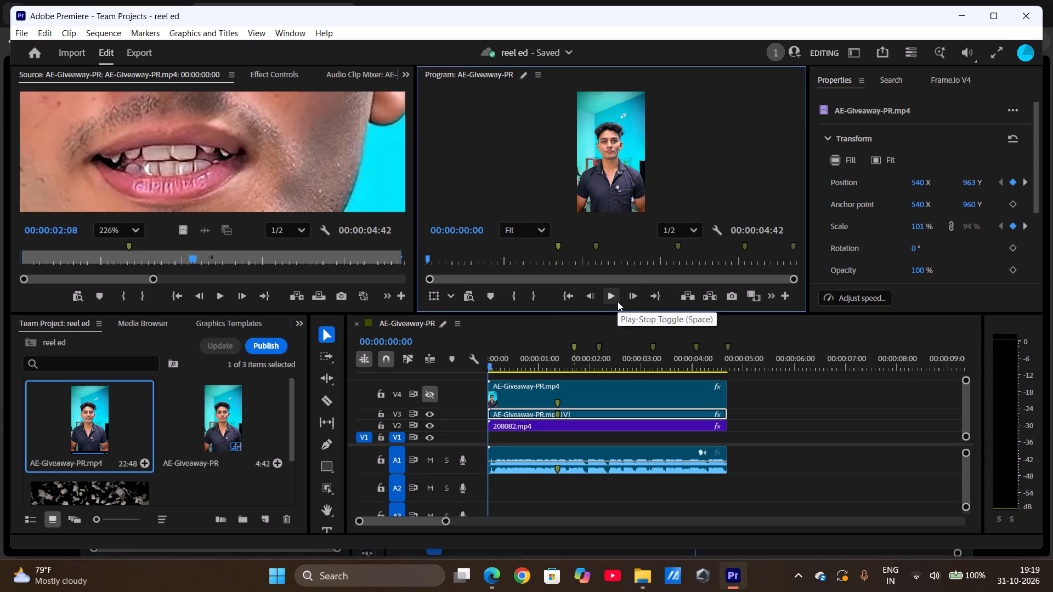
left_click(612, 301)
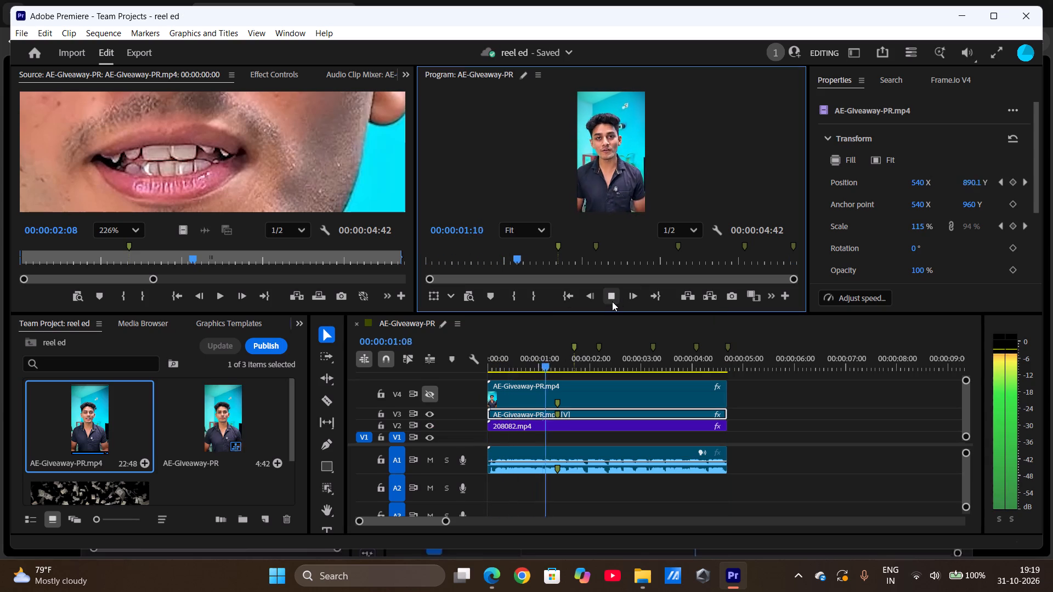
Inspect the opacity and effect settings of the V3 AE-Giveaway-PR.mp4 clip and the V2 208082.mp4 clip.
left_click(510, 415)
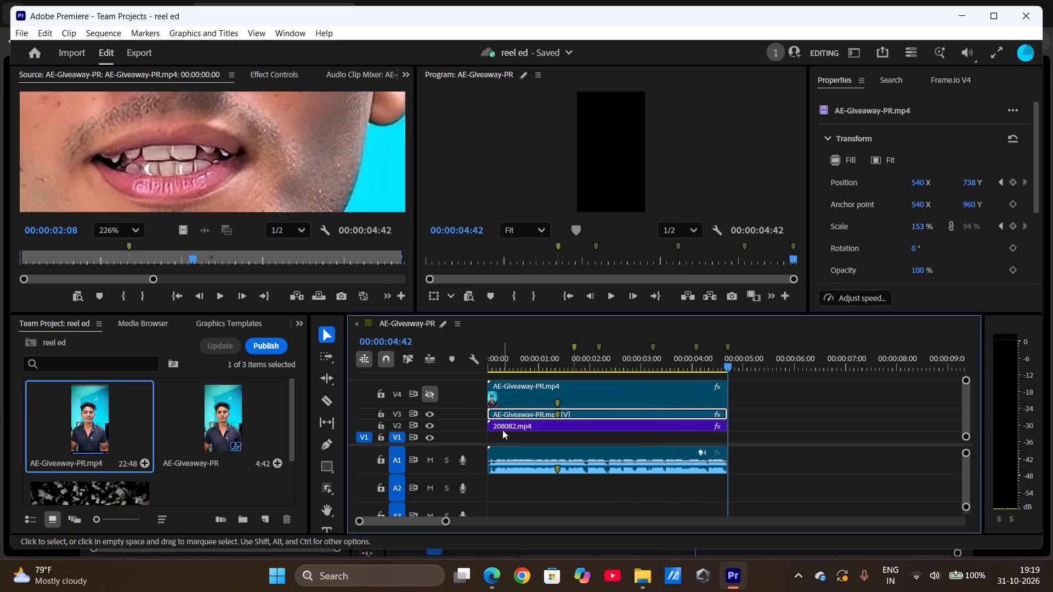
left_click(506, 426)
left_click(496, 424)
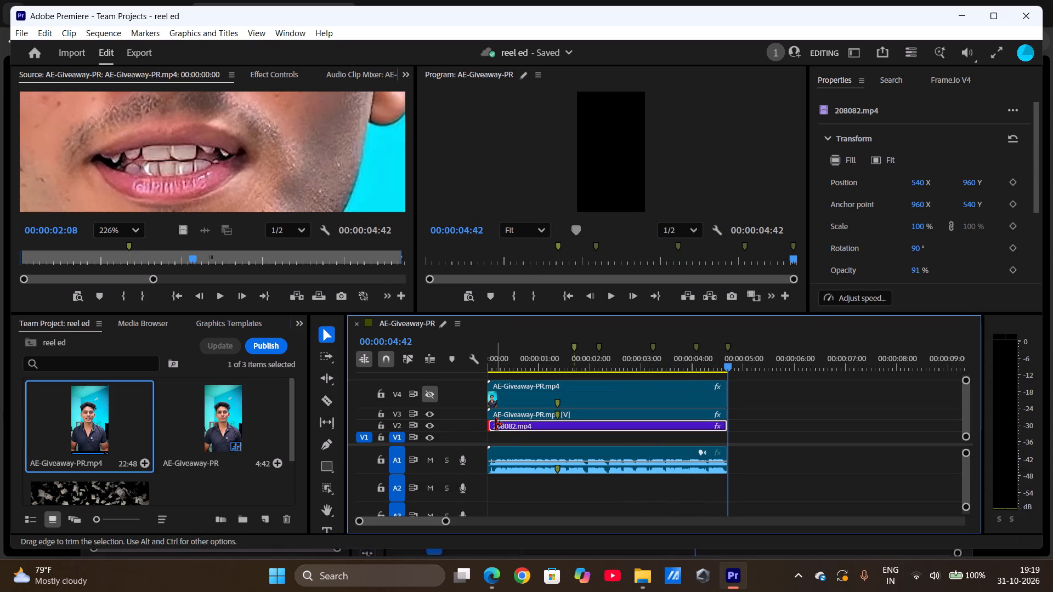
left_click(262, 73)
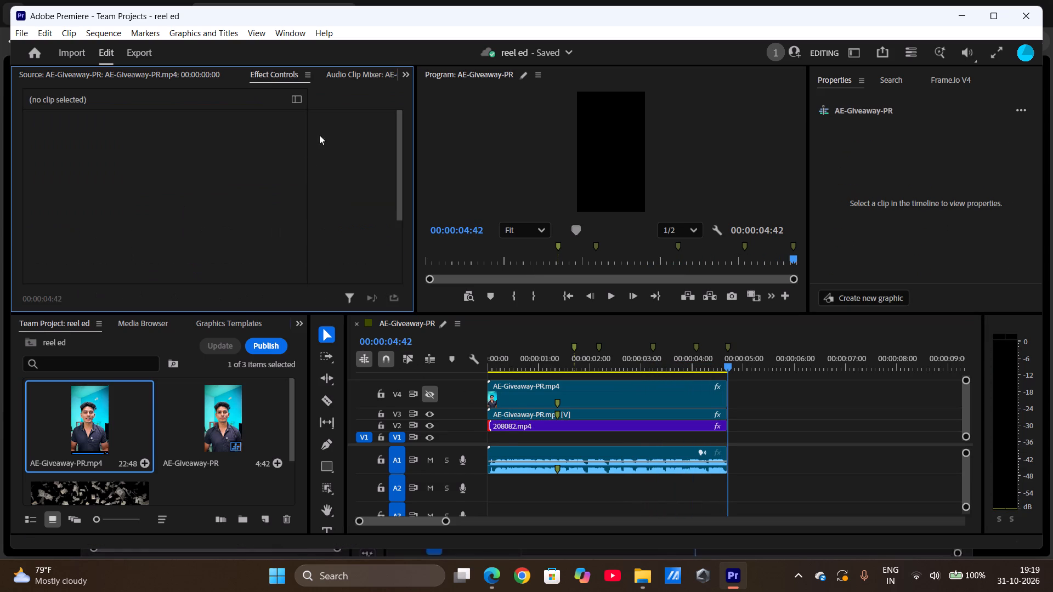
left_click(541, 412)
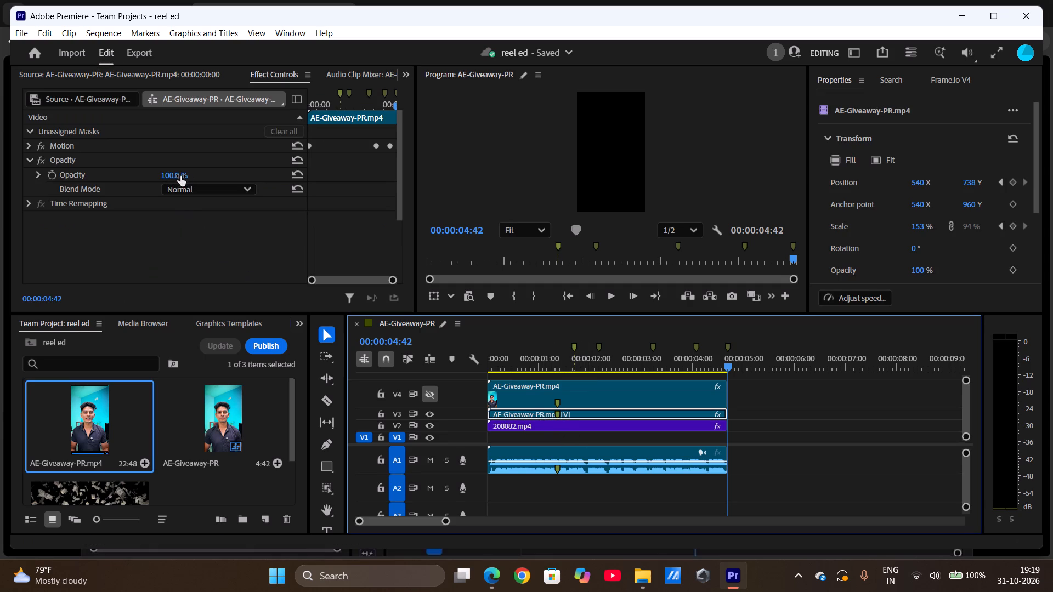
left_click_drag(180, 176, 196, 174)
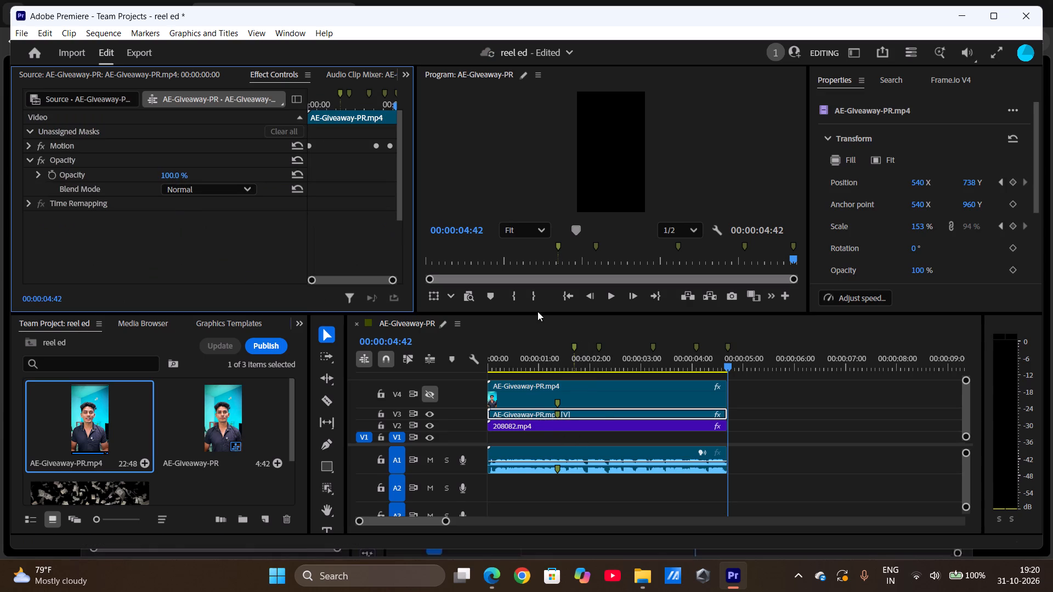
left_click(570, 422)
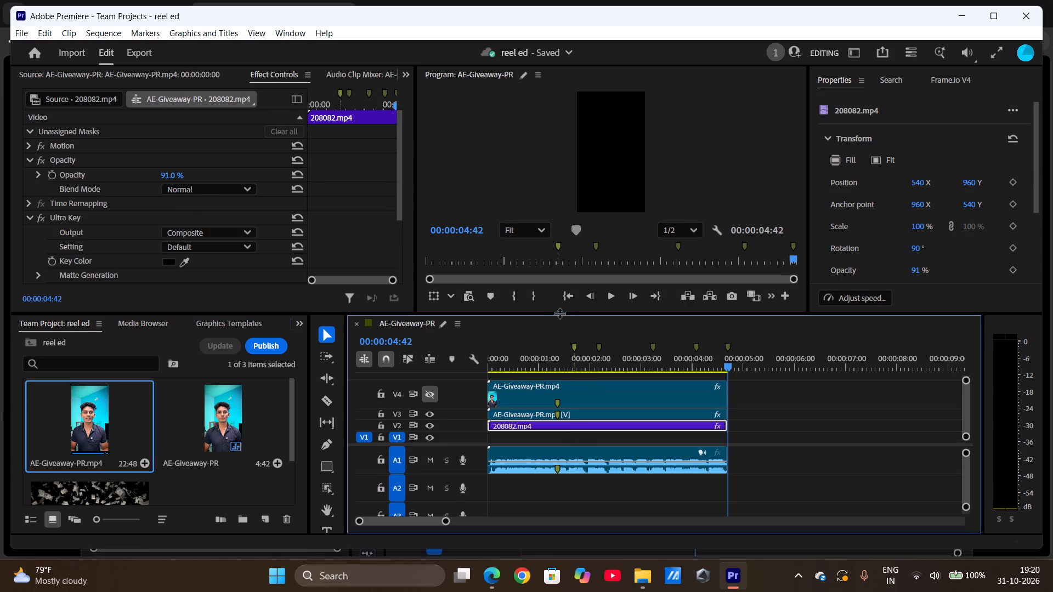
Show track V4, play the opening of the sequence to check the composite, and hide V4 again.
left_click(561, 296)
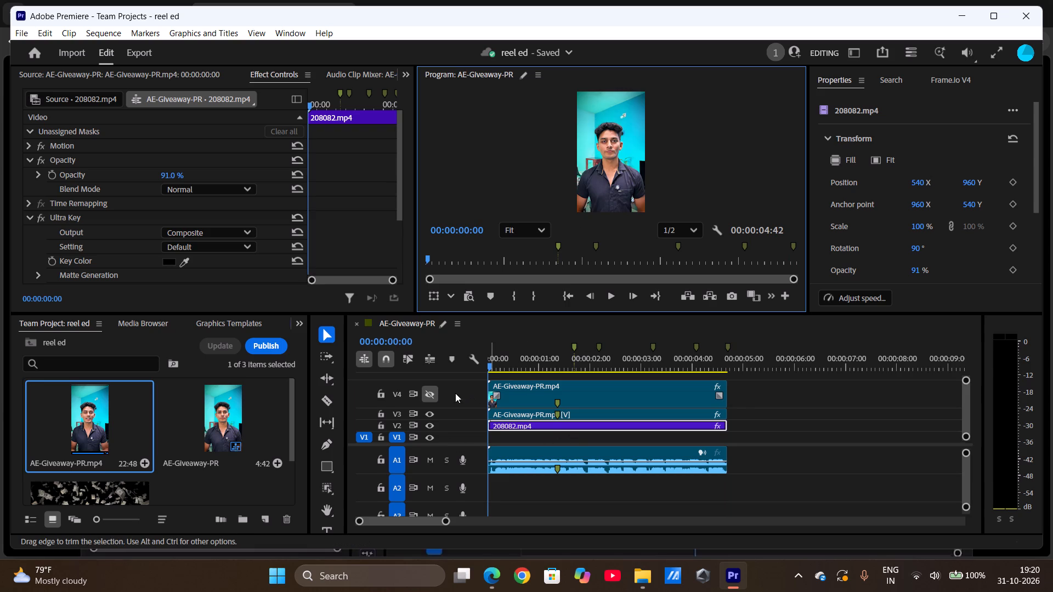
left_click(431, 391)
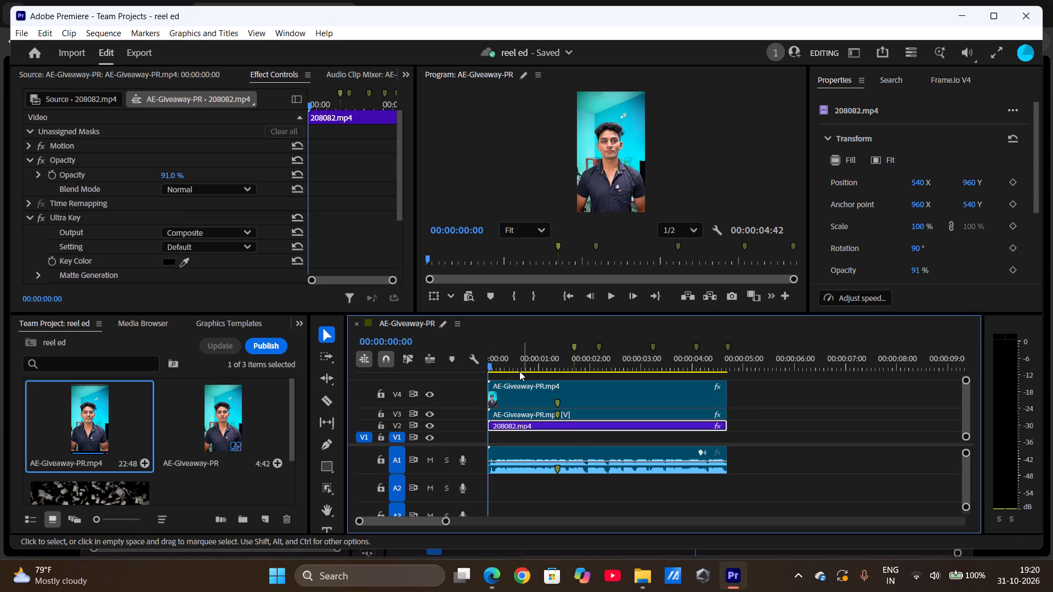
left_click(612, 301)
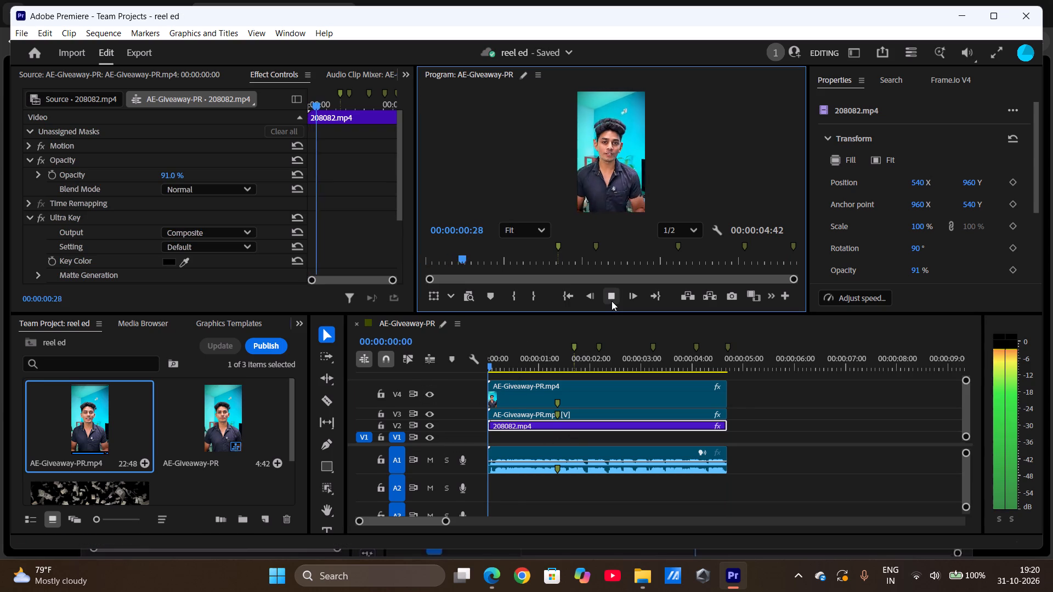
left_click(612, 301)
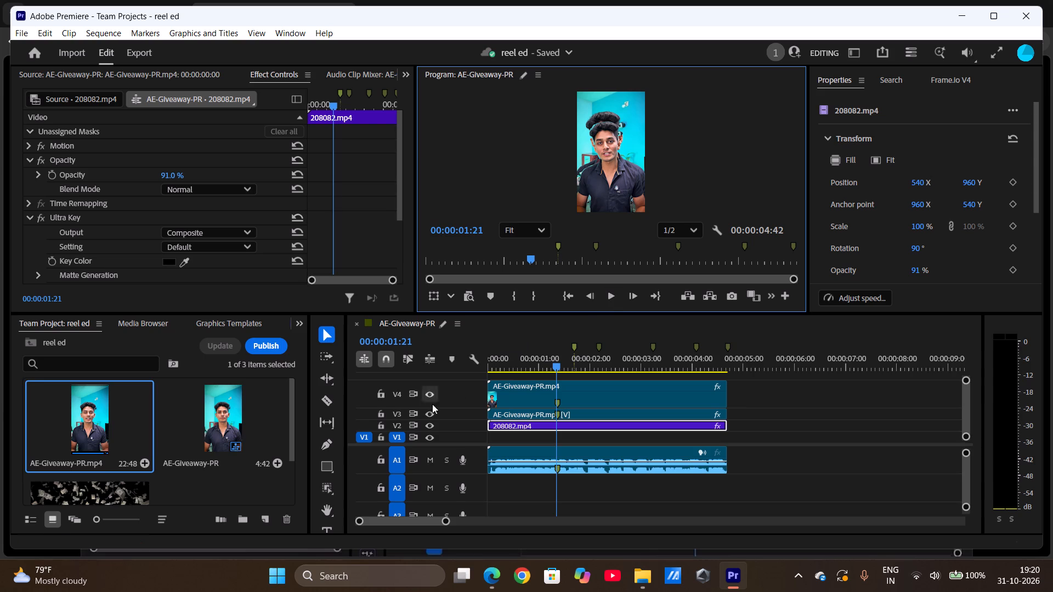
left_click(428, 400)
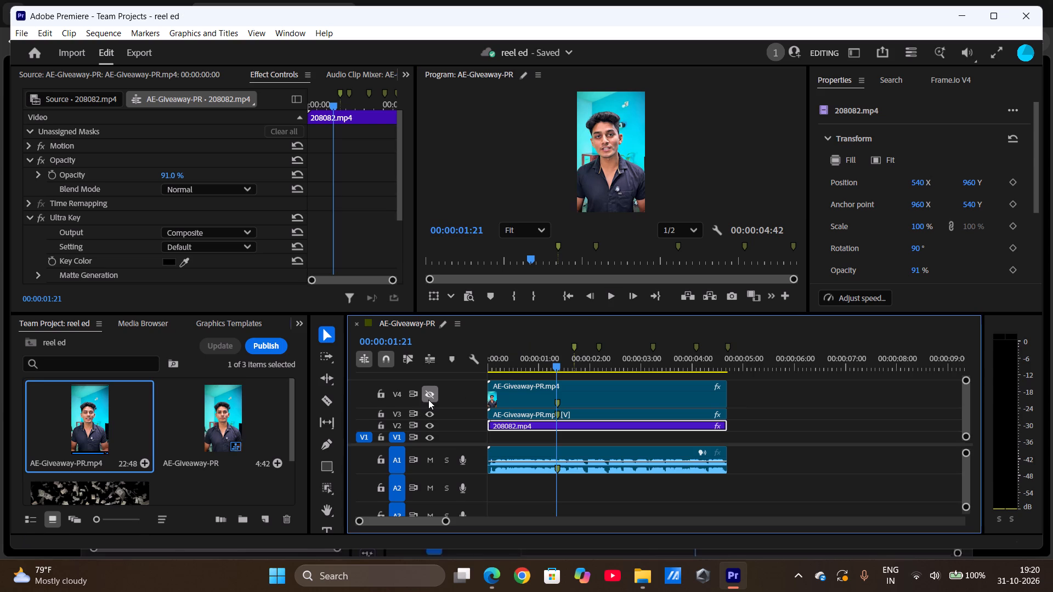
Place a fresh copy of 208082.mp4 from the project on V1 at the start of the sequence.
left_click(527, 426)
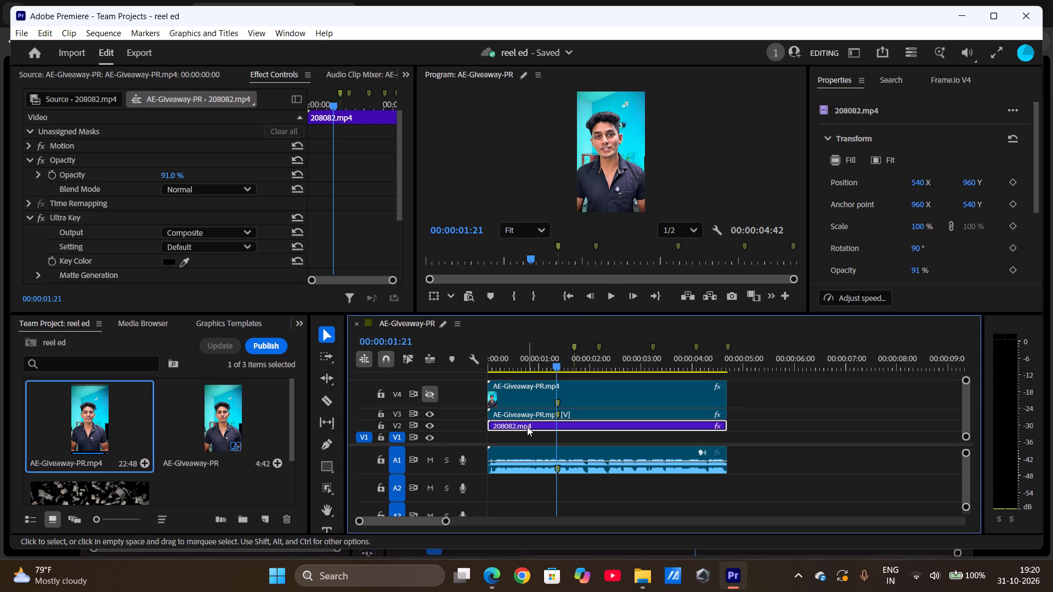
left_click(527, 426)
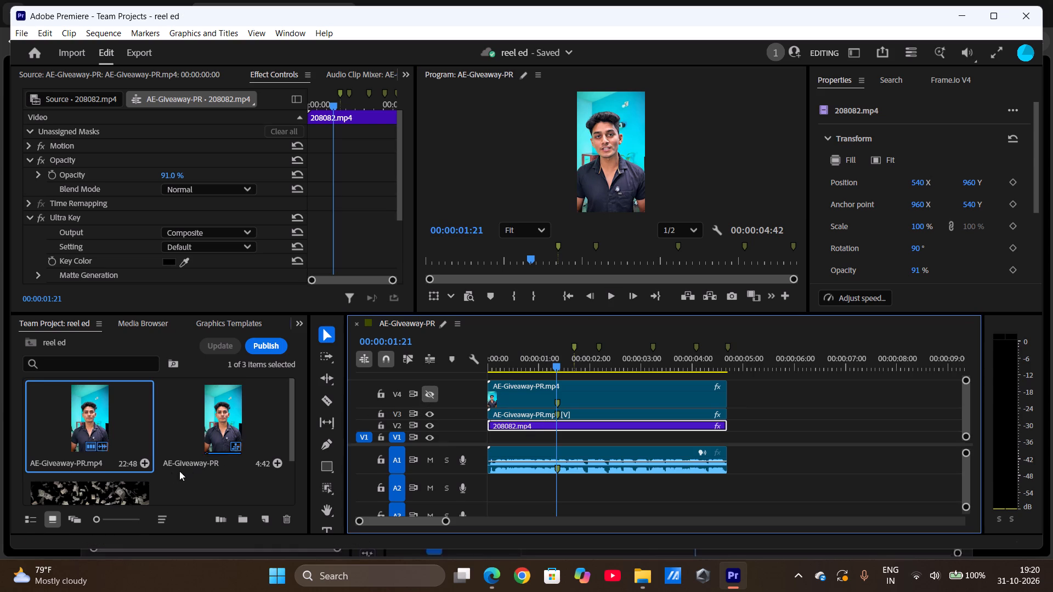
scroll(131, 489, "down", 1)
left_click_drag(104, 470, 488, 420)
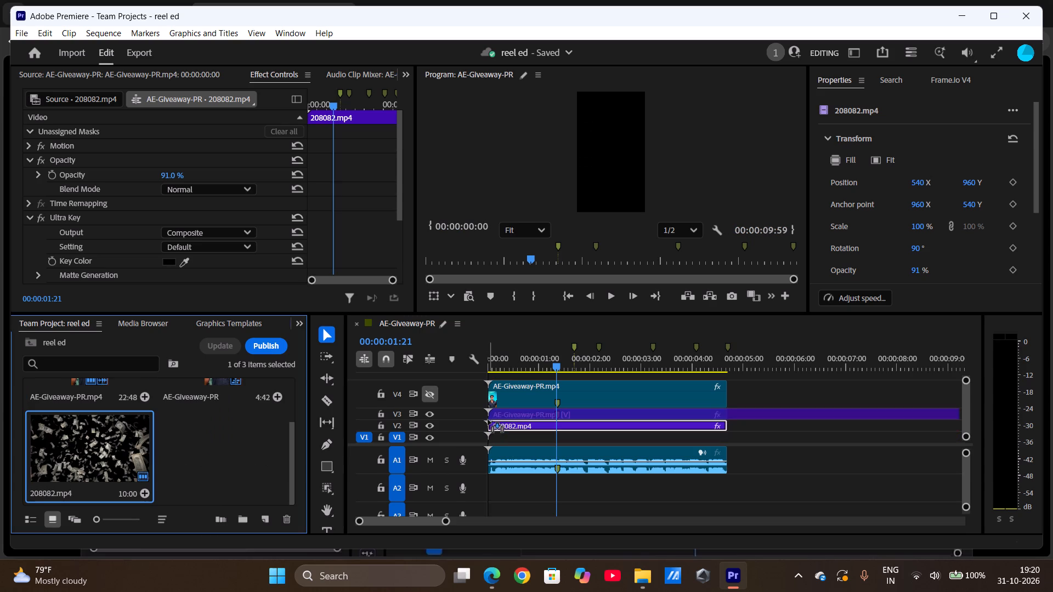
left_click_drag(488, 420, 495, 437)
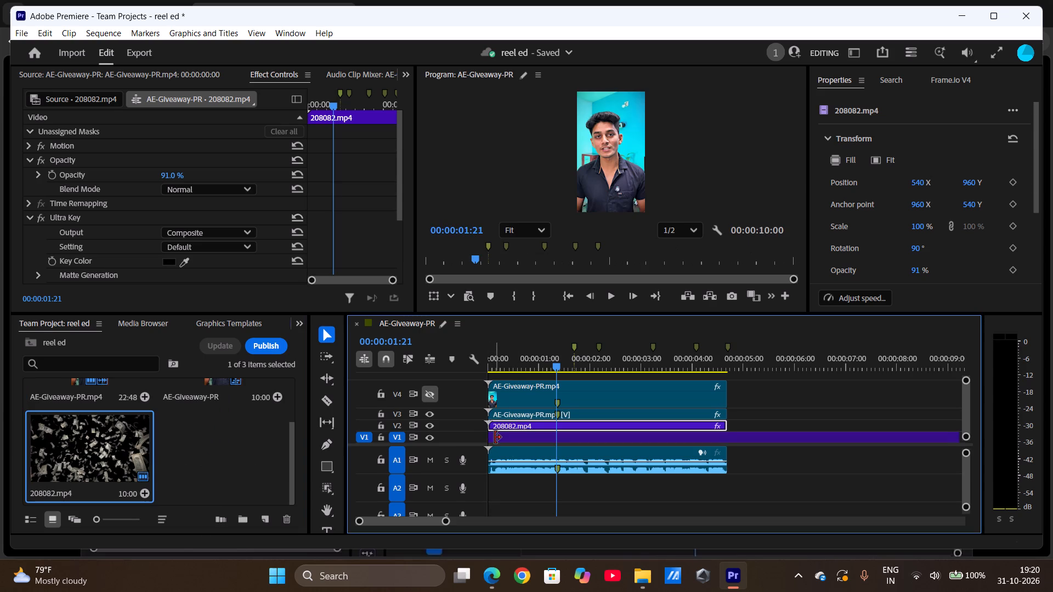
Delete the old Ultra-keyed 208082.mp4 clip from V2.
left_click(511, 424)
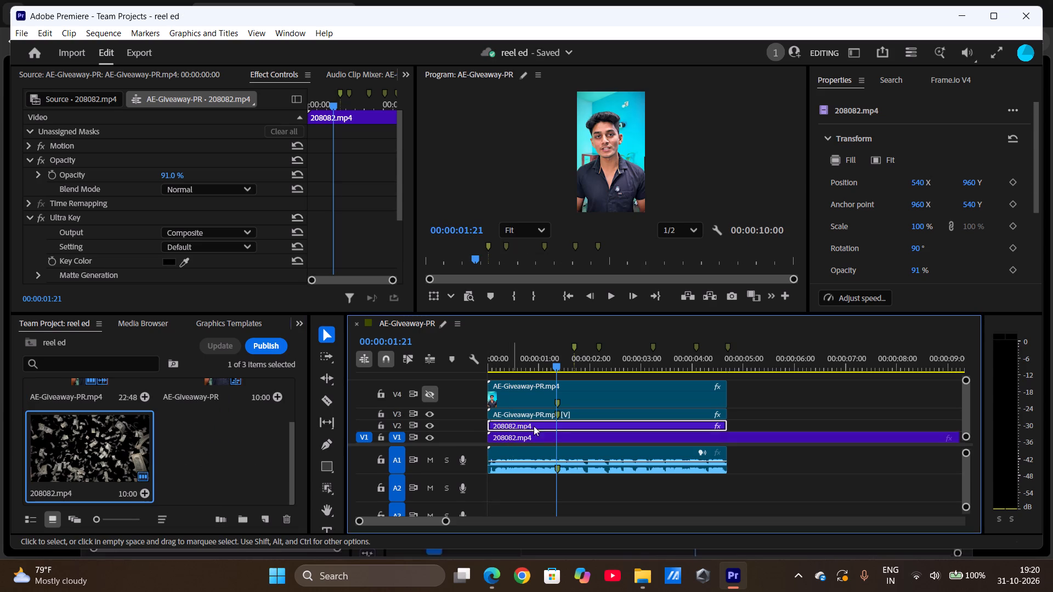
left_click(513, 439)
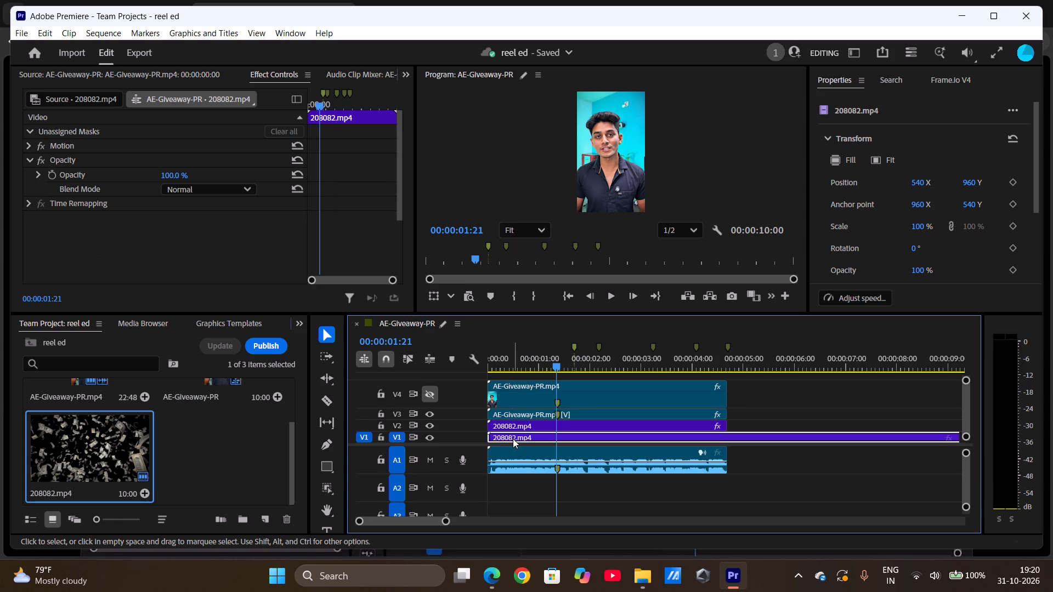
left_click(508, 435)
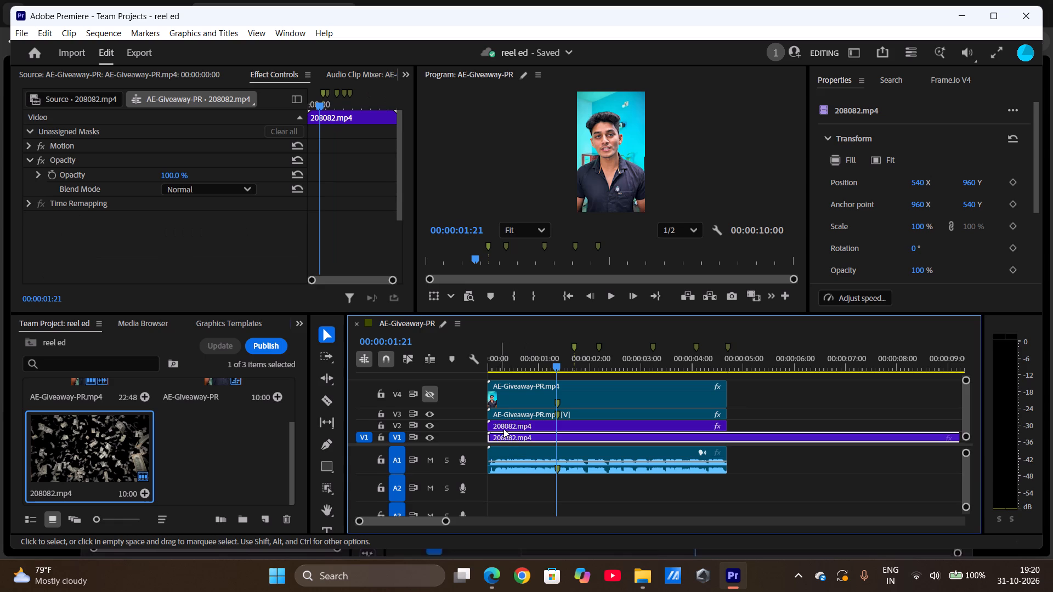
left_click(509, 424)
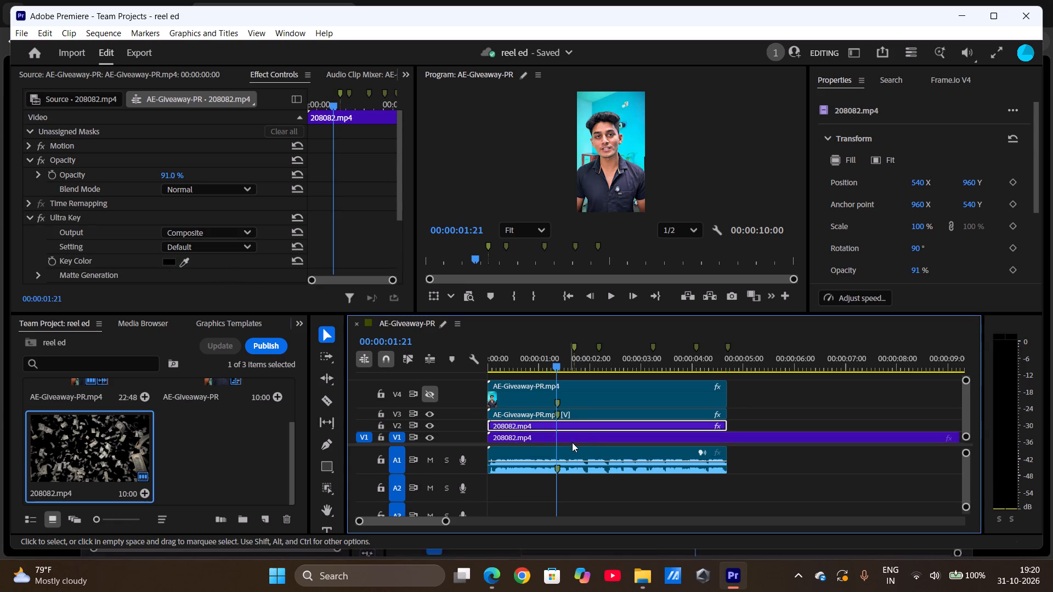
key("BackSpace")
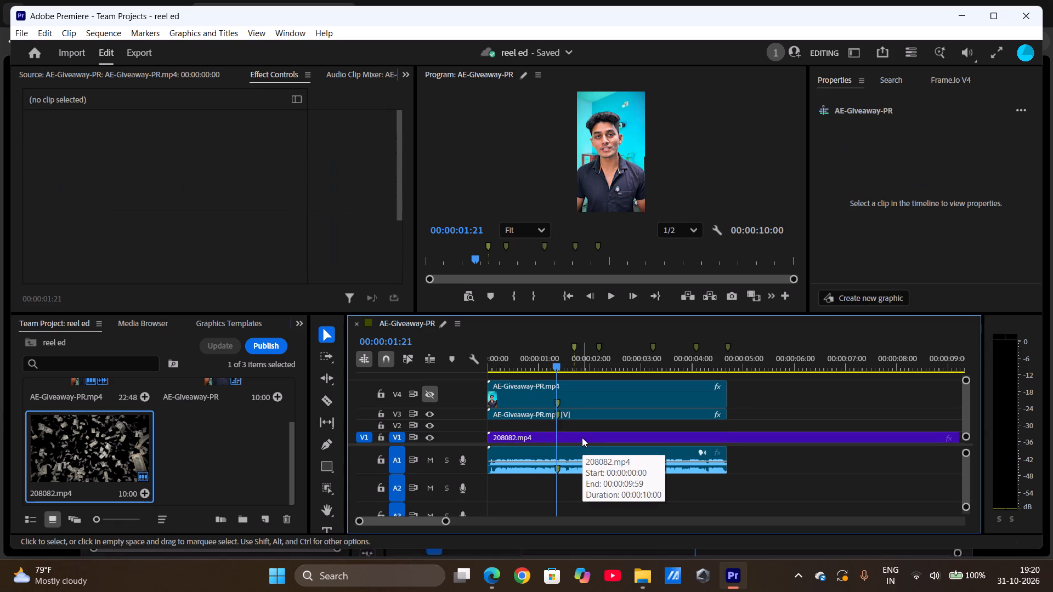
Play the sequence through to its end to check the new clip stack.
left_click(582, 437)
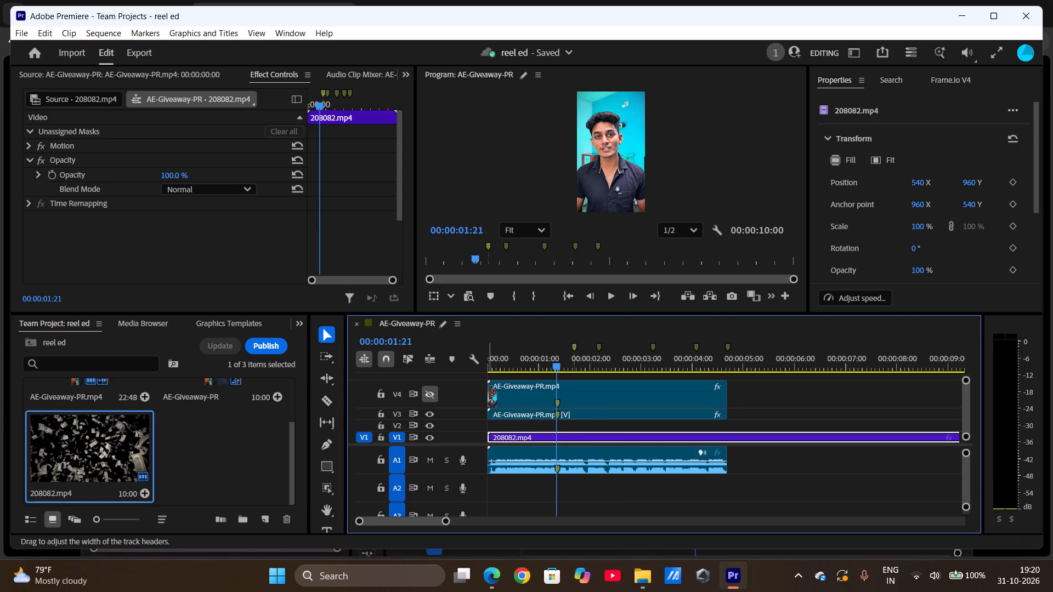
left_click(608, 299)
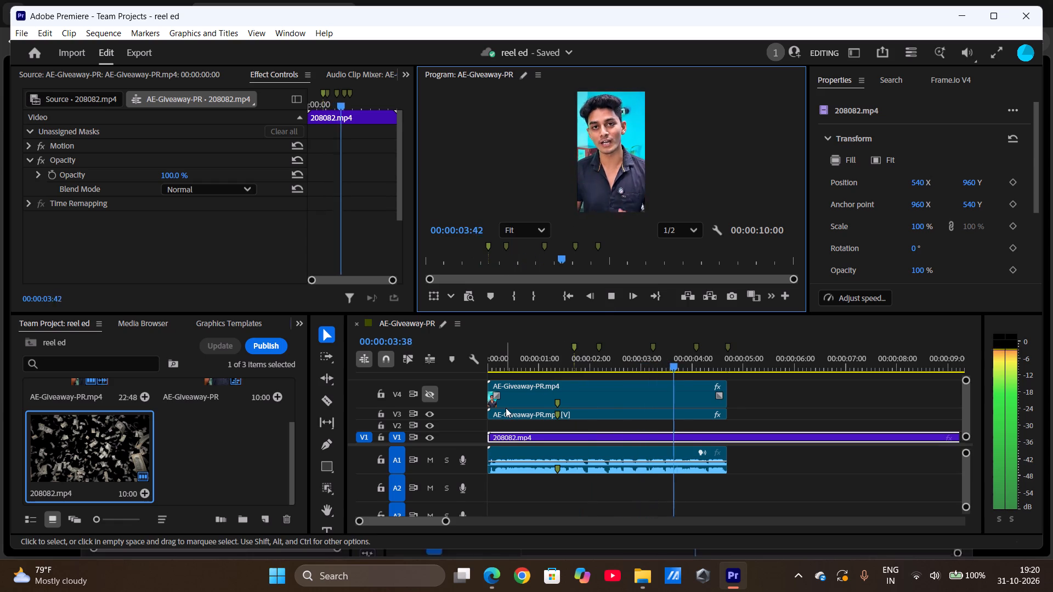
scroll(506, 408, "up", 1)
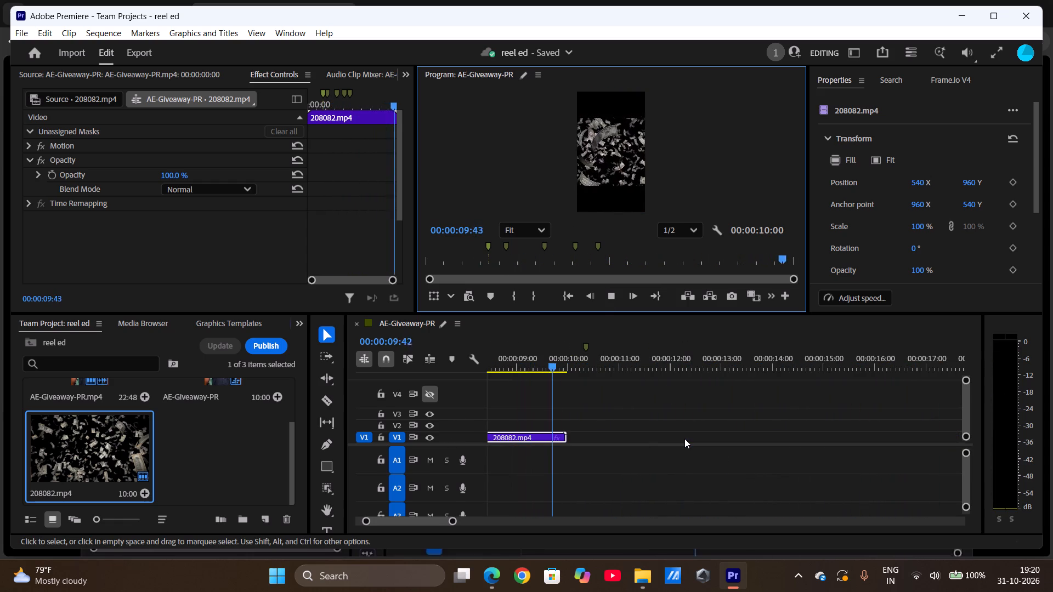
scroll(584, 445, "right", 4)
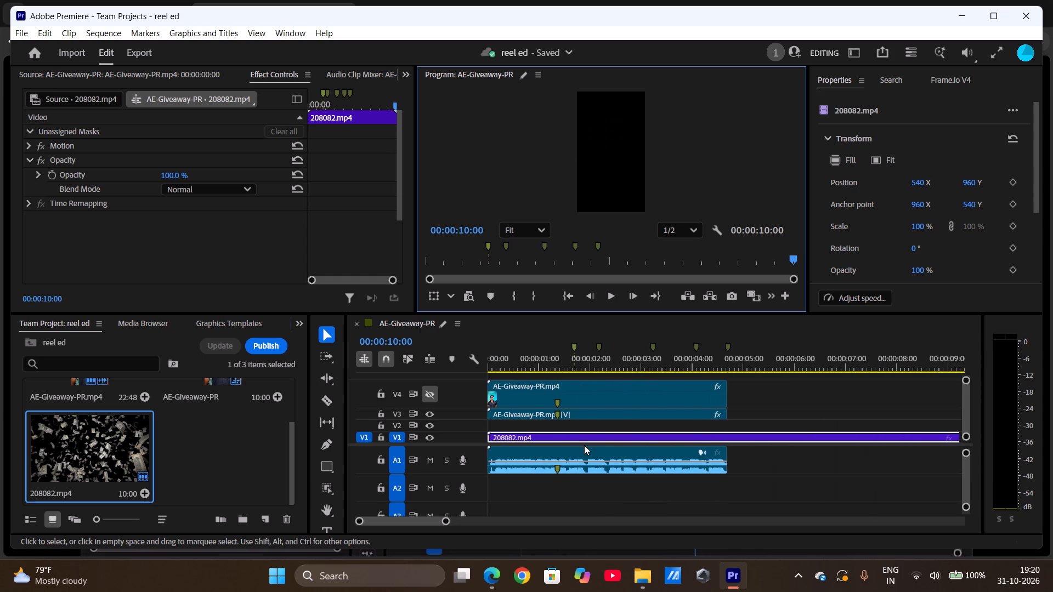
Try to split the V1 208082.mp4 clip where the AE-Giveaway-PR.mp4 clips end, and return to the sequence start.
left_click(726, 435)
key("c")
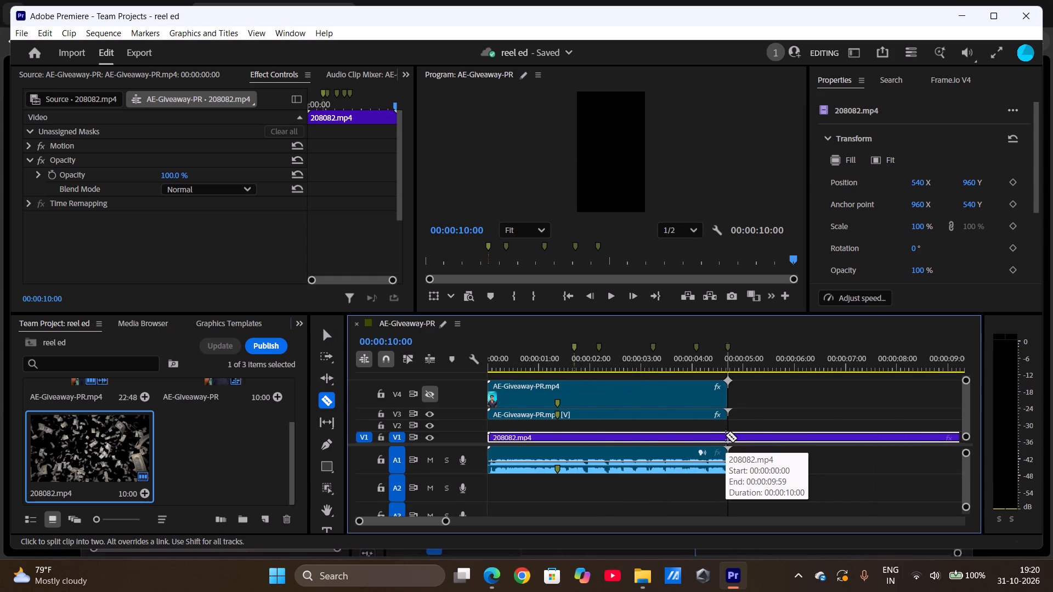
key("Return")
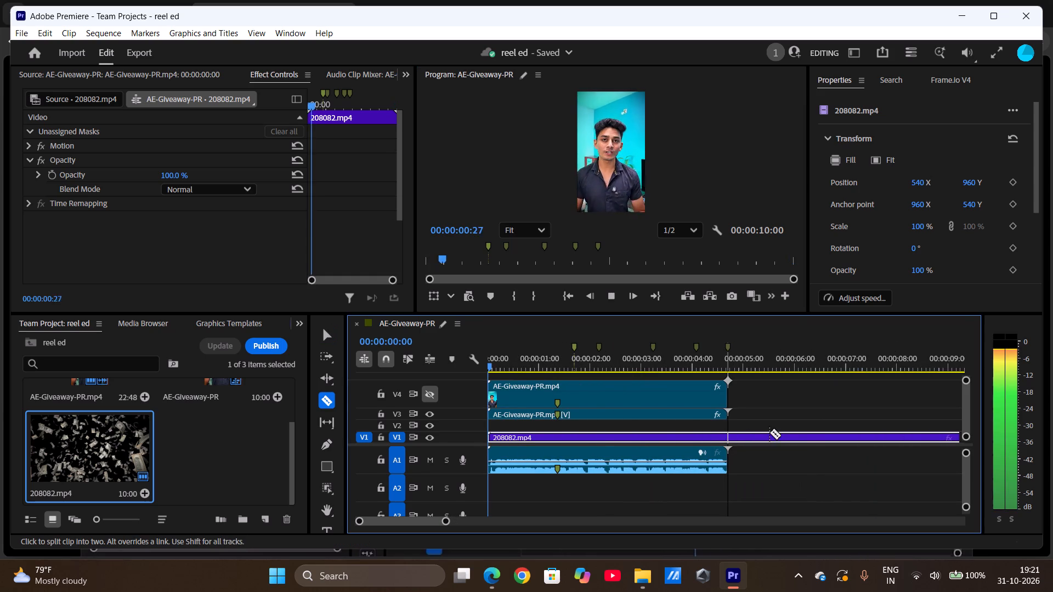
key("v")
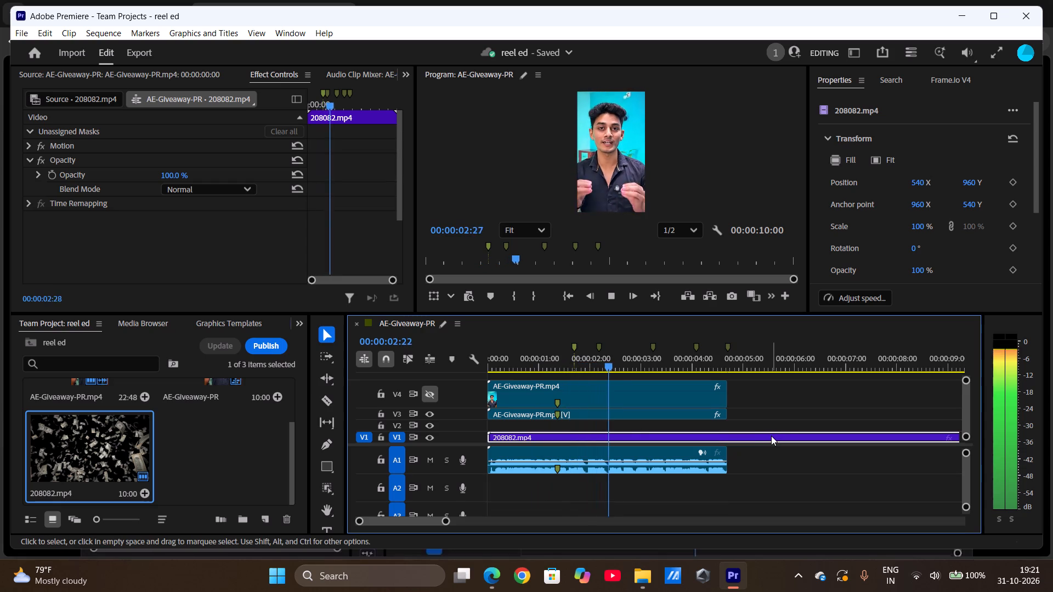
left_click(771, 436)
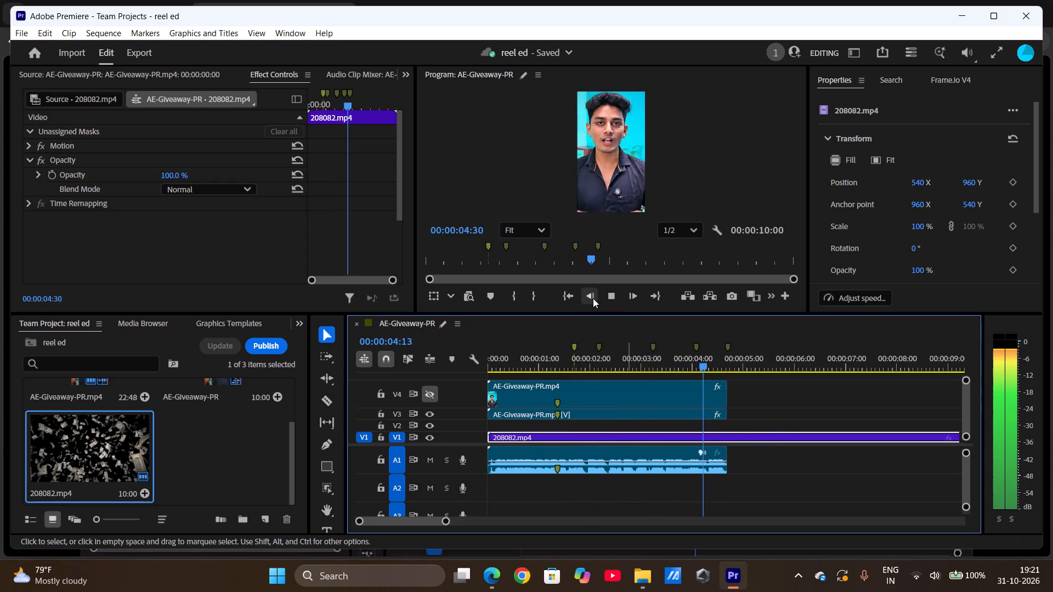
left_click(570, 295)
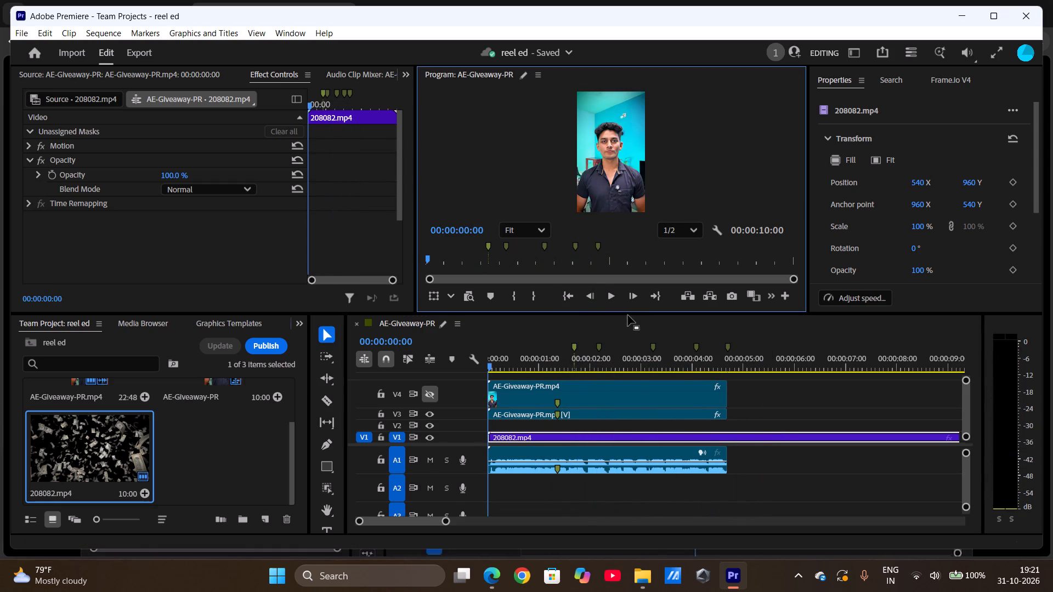
Move the 208082.mp4 clip from V1 to V2, and the masked AE-Giveaway-PR.mp4 clip from V4 to V1.
left_click(555, 435)
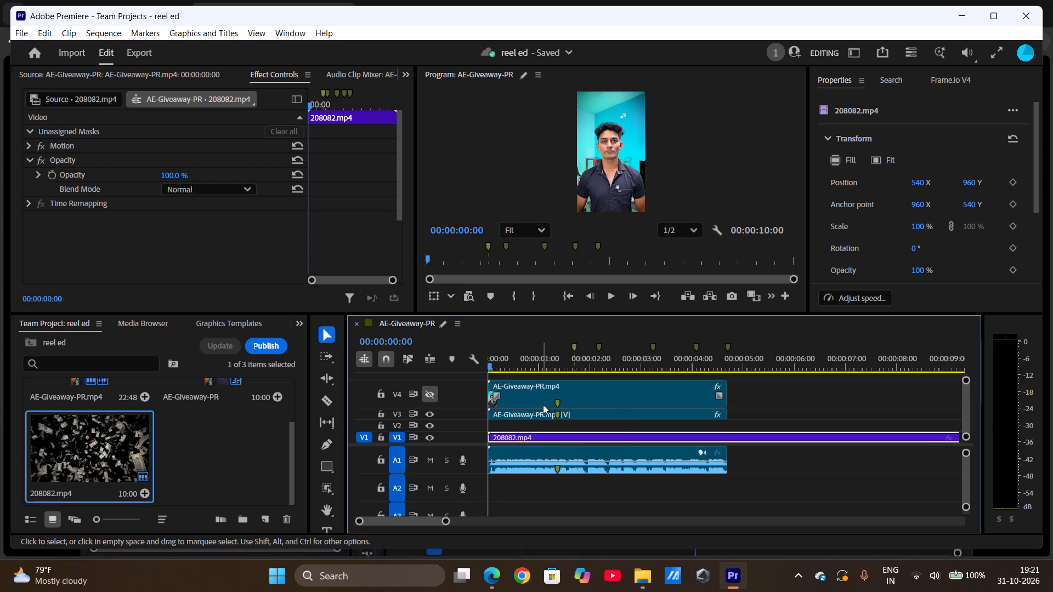
left_click_drag(532, 435, 535, 427)
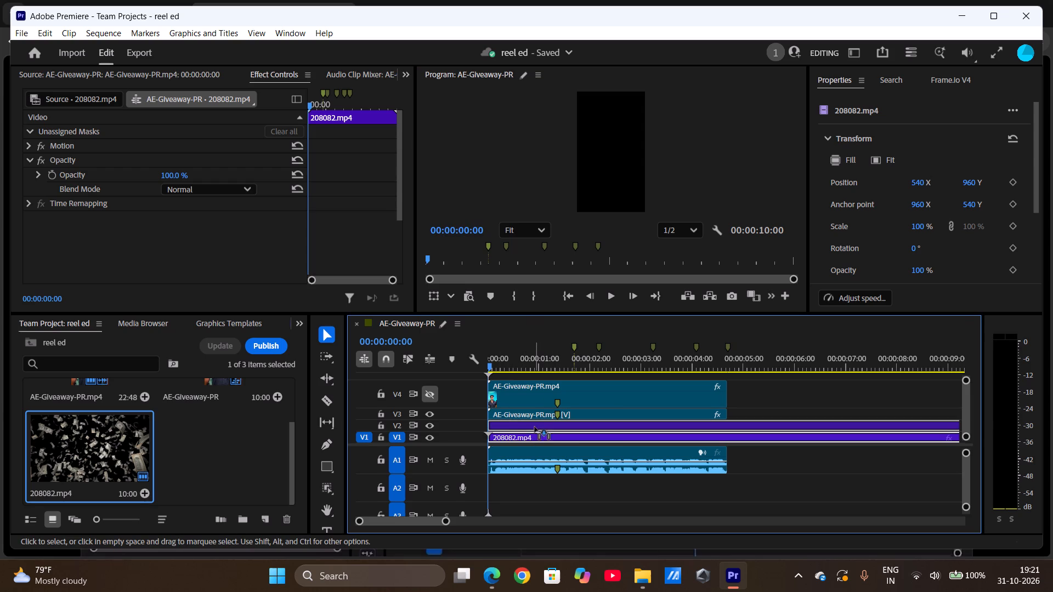
left_click_drag(535, 427, 536, 424)
left_click_drag(536, 397, 530, 441)
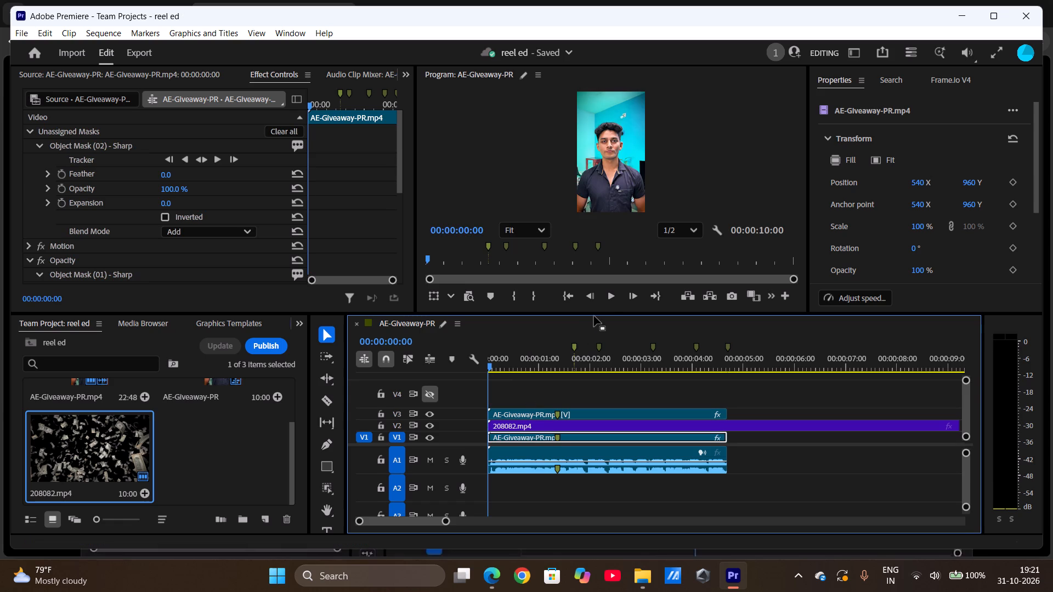
Play the sequence from its start in short stretches to check how the restacked 208082.mp4 and presenter clips composite.
left_click(608, 299)
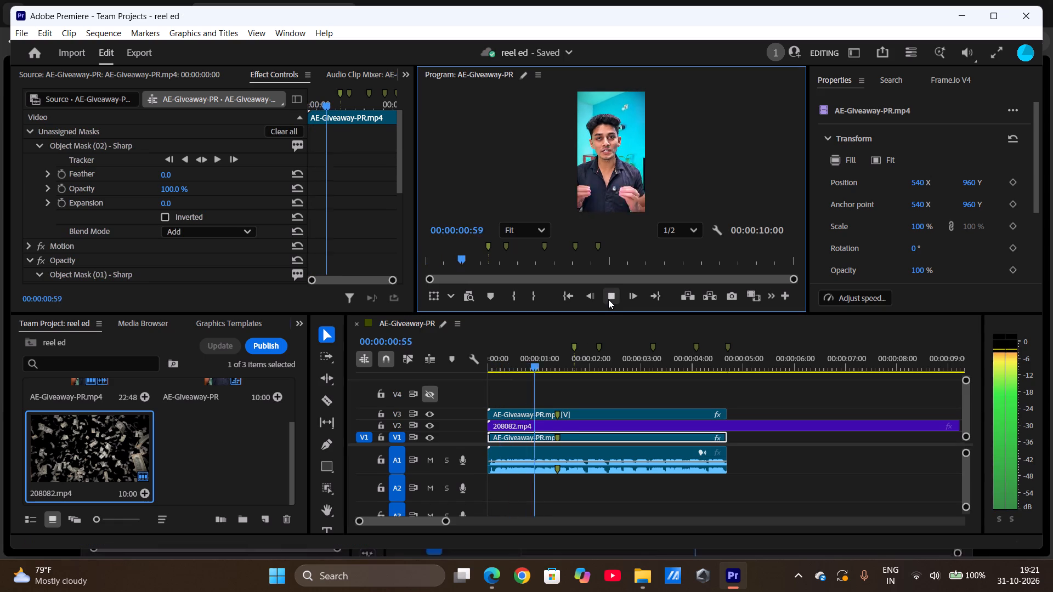
left_click(608, 299)
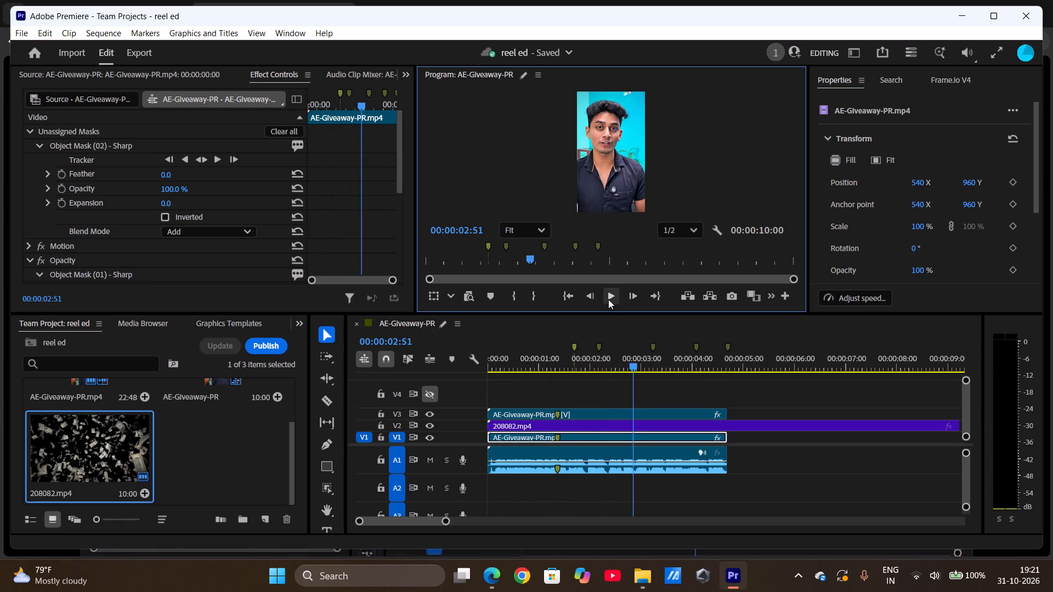
left_click(538, 424)
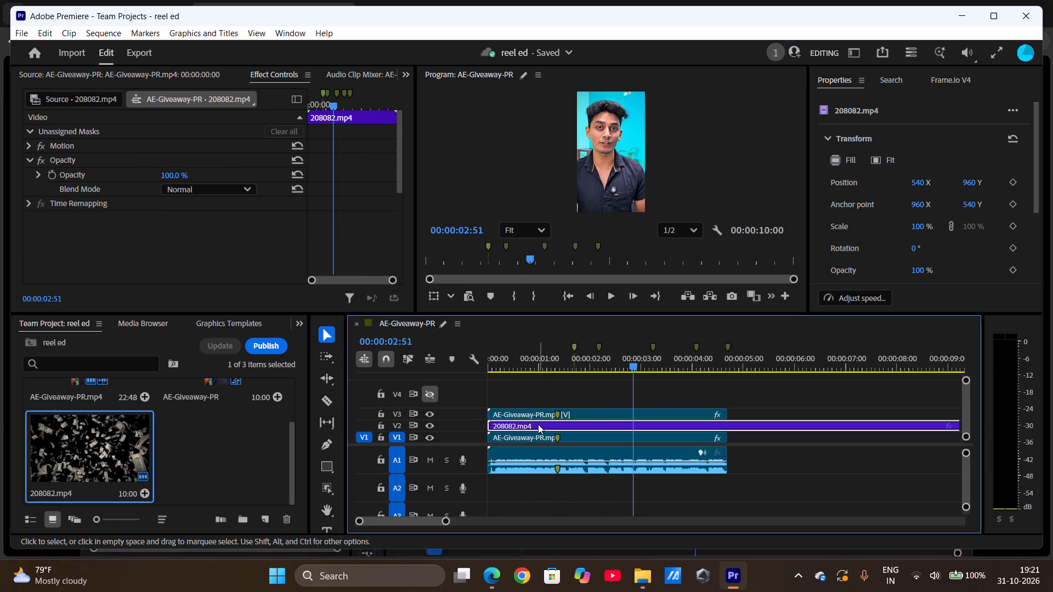
left_click(613, 295)
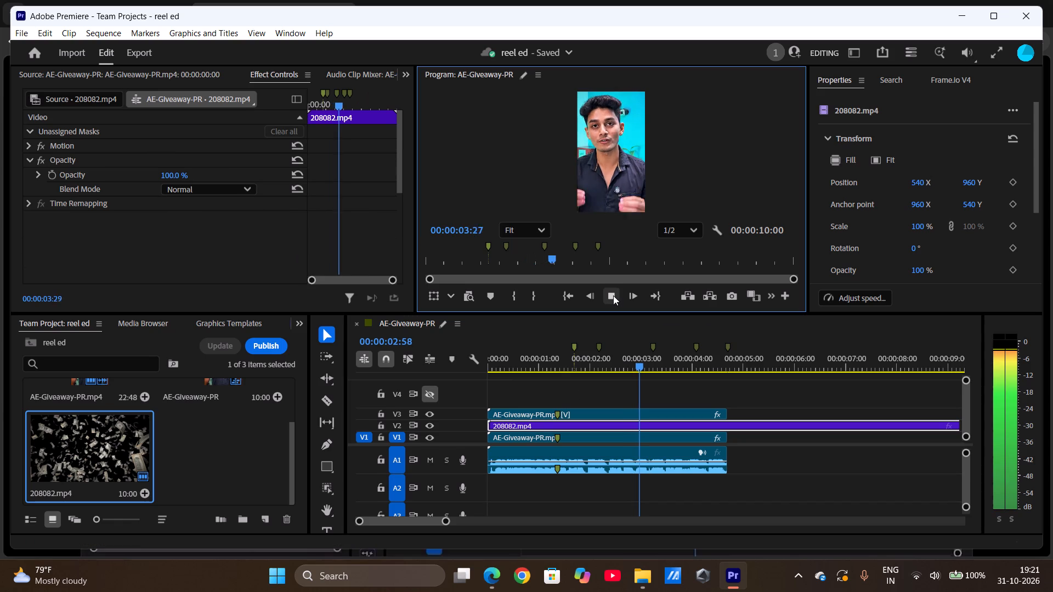
left_click(613, 295)
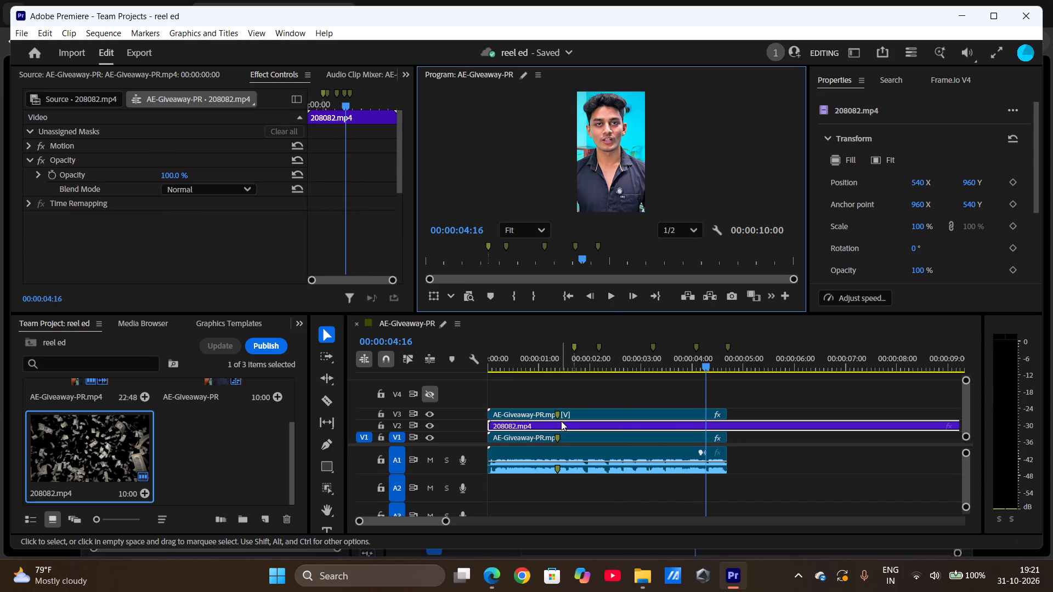
Move the unmasked AE-Giveaway-PR.mp4 clip from V3 up to the hidden V4 track, keeping its timing.
left_click_drag(557, 412, 551, 394)
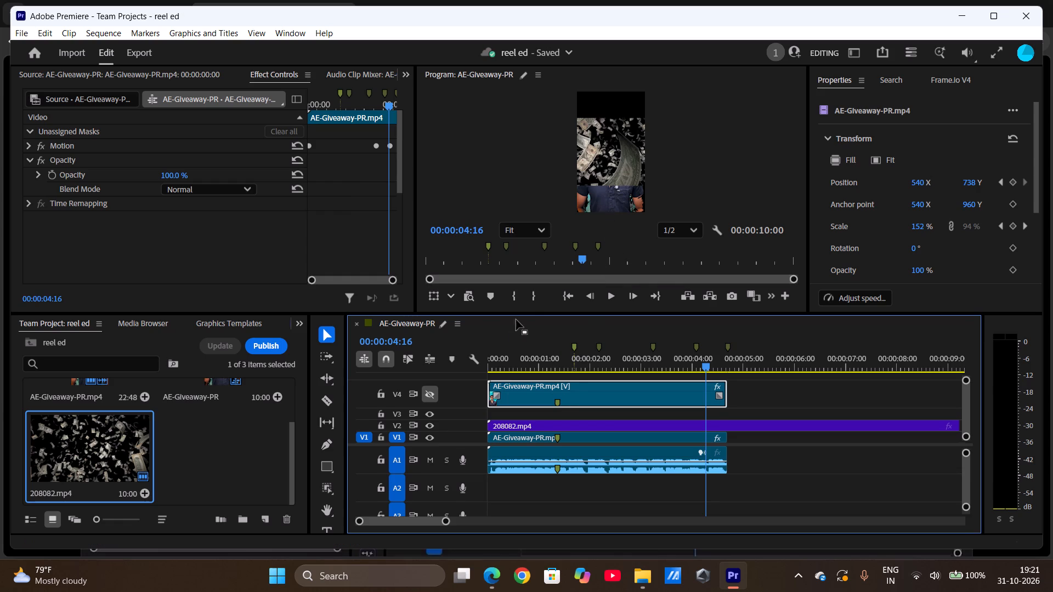
left_click(595, 169)
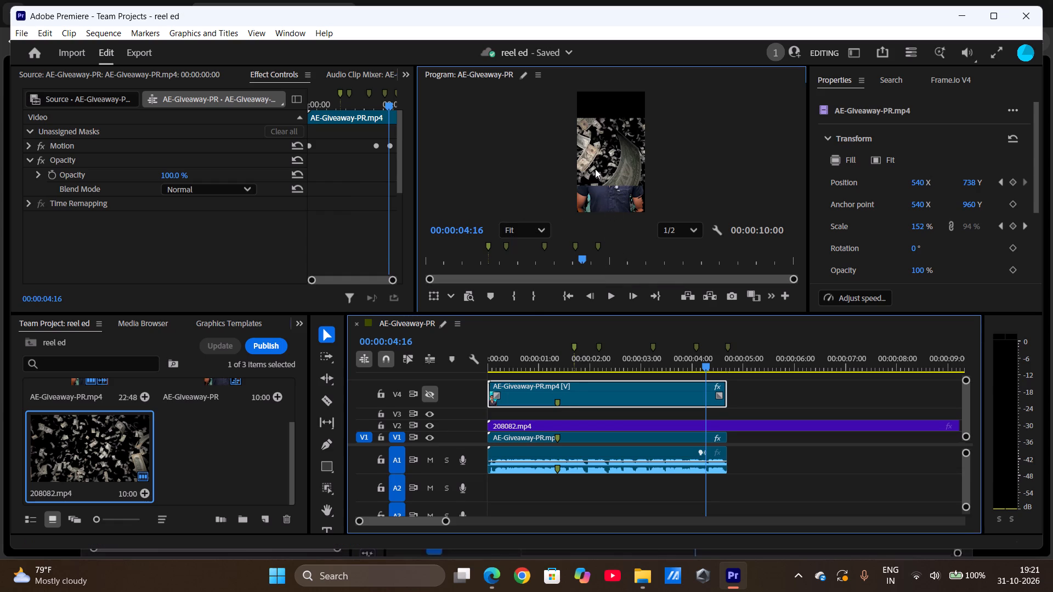
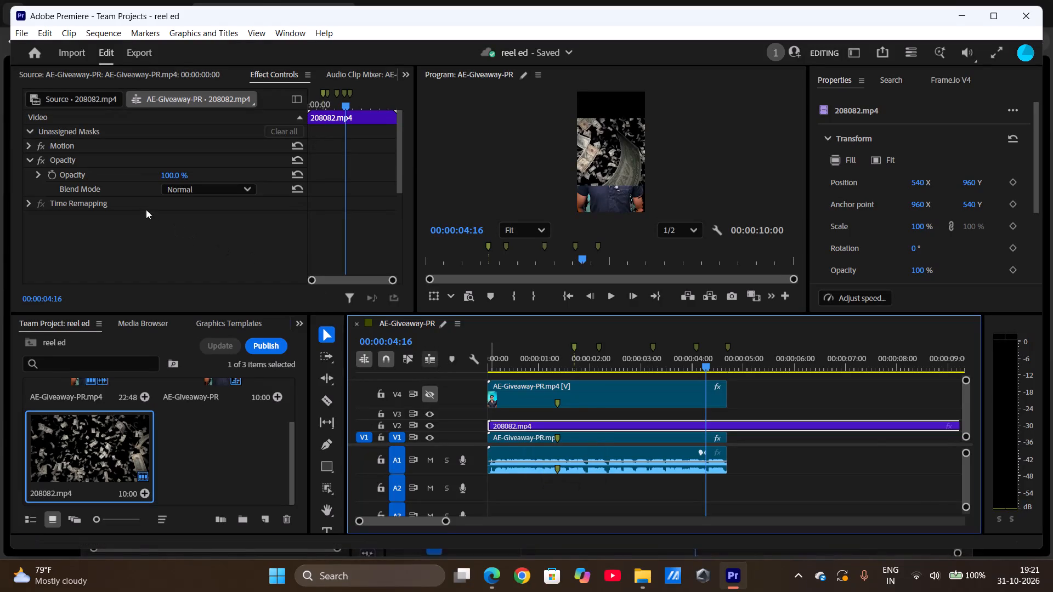
Set the rotation of the 208082.mp4 clip on V2 to 90°.
left_click(77, 145)
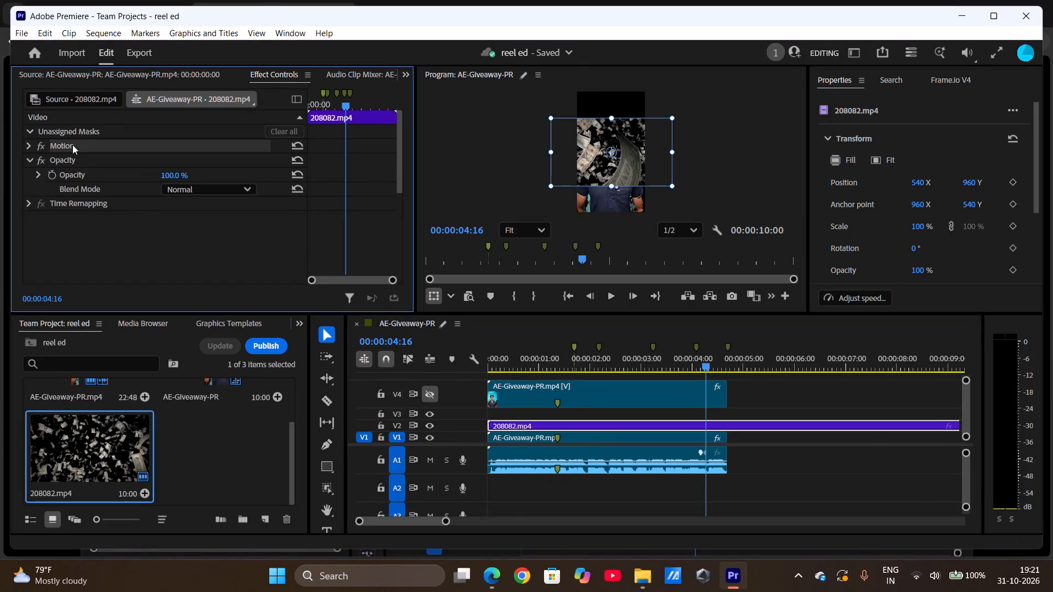
left_click(32, 140)
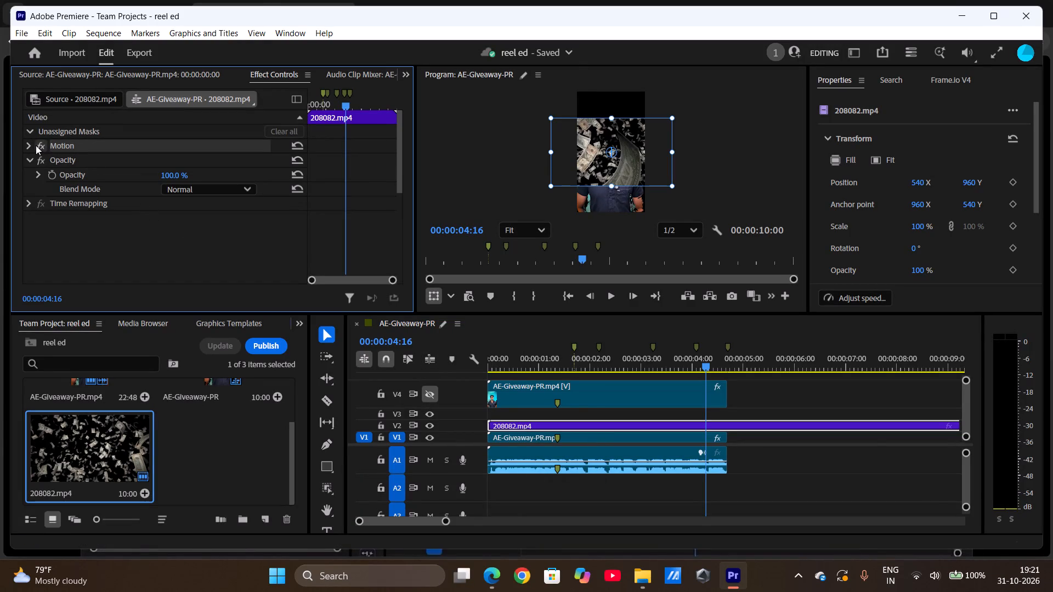
left_click(22, 144)
left_click(26, 146)
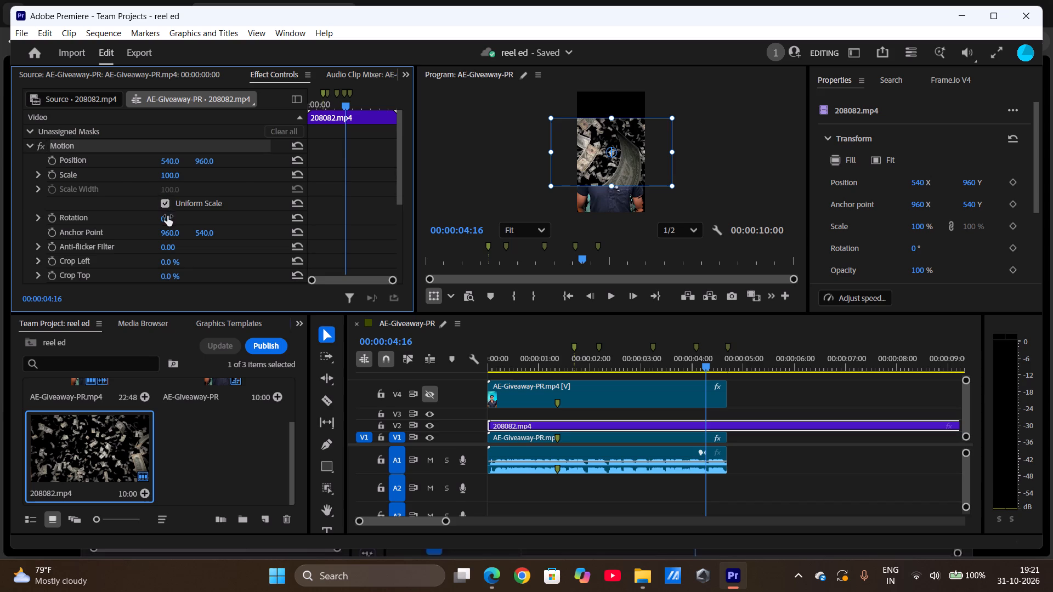
left_click(167, 216)
type("90")
key("Return")
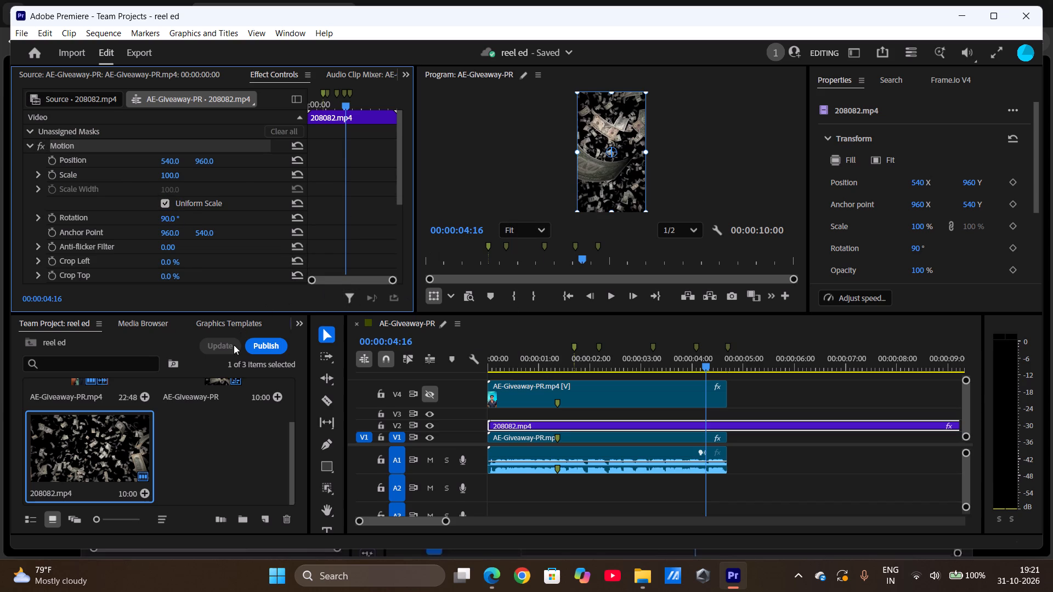
Lower the opacity of the 208082.mp4 clip on V2 to 43%.
scroll(234, 345, "down", 1)
scroll(143, 223, "down", 1)
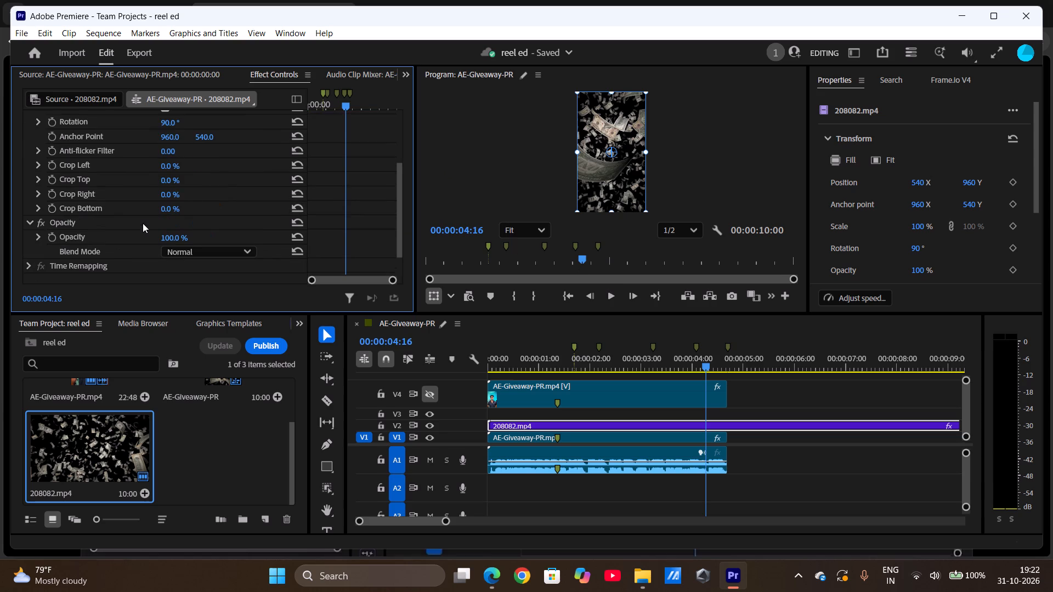
left_click_drag(178, 204, 163, 204)
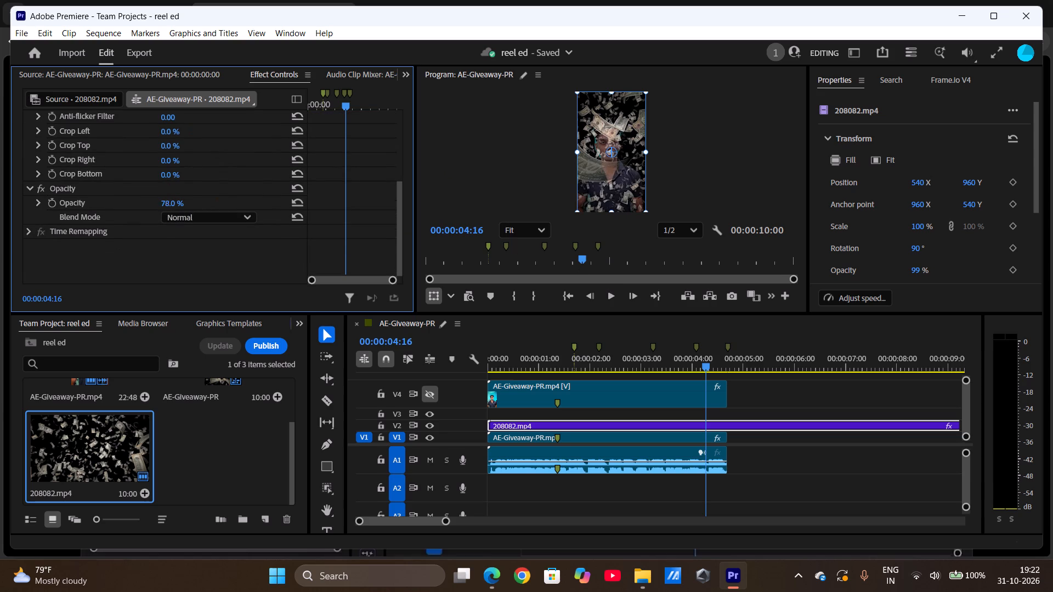
left_click_drag(163, 204, 126, 205)
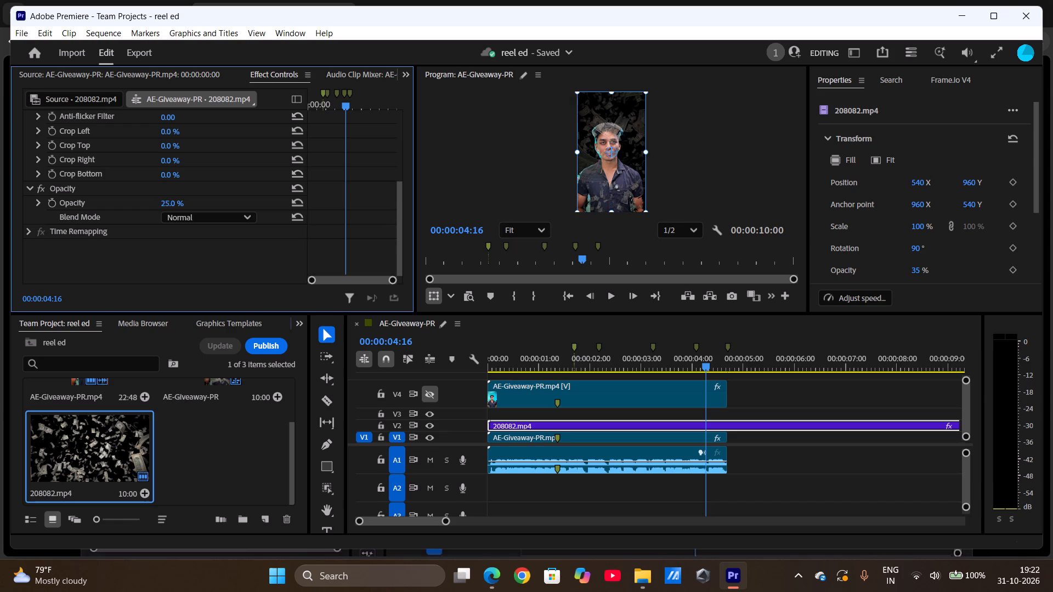
left_click_drag(126, 205, 123, 205)
left_click_drag(123, 205, 121, 204)
left_click_drag(121, 204, 139, 203)
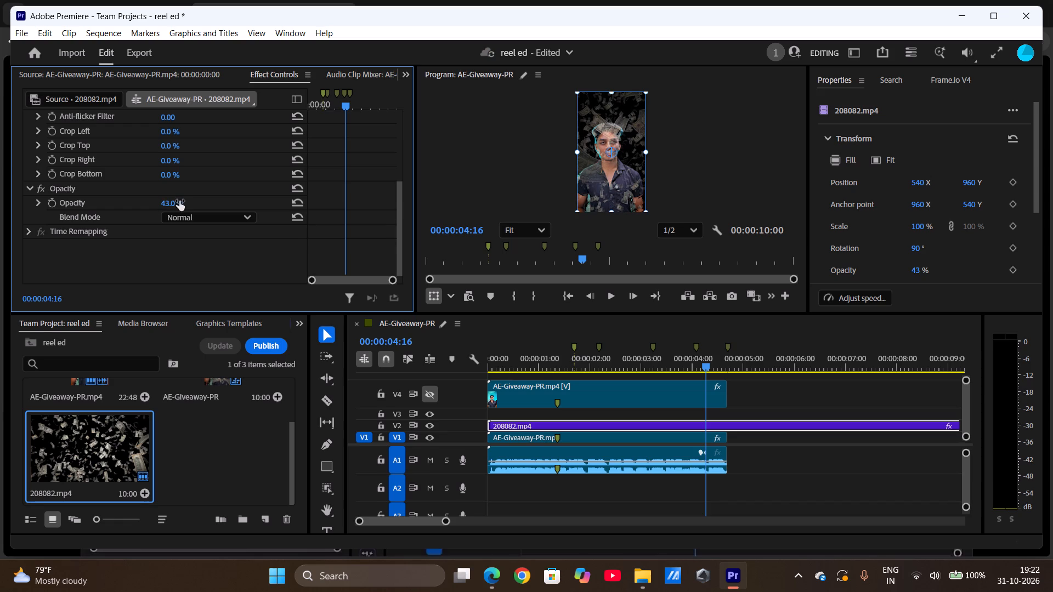
Play the sequence from its start to check the rotated, semi-transparent 208082.mp4 clip over the masked presenter.
left_click(610, 296)
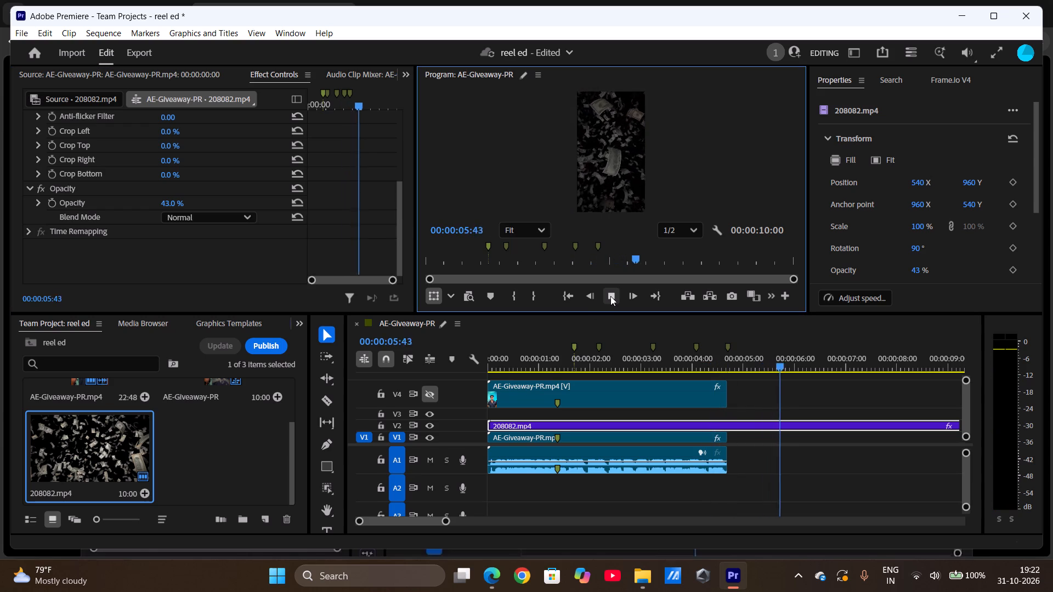
left_click(568, 293)
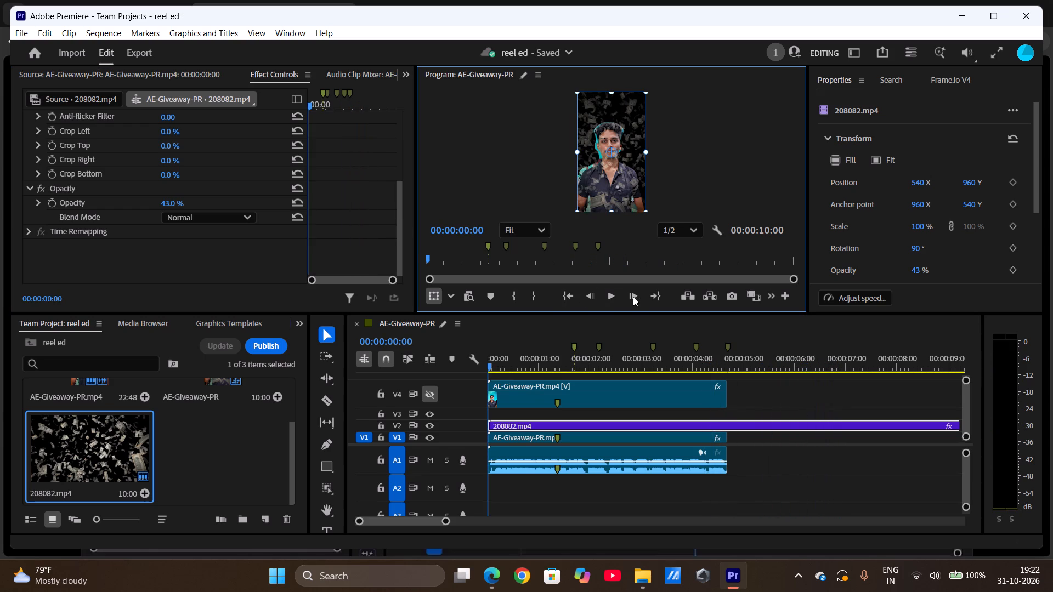
left_click(610, 299)
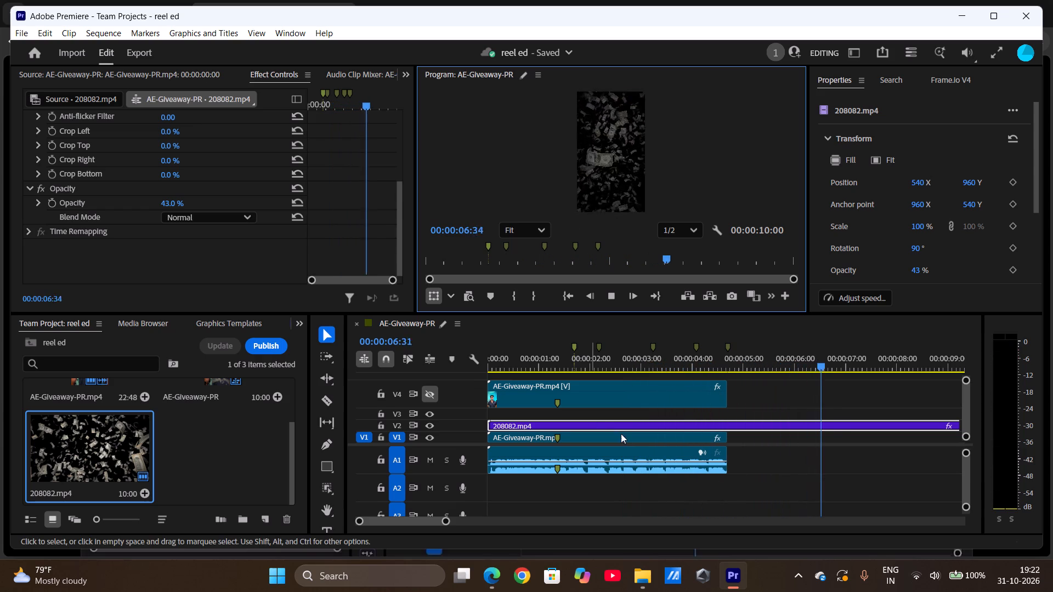
Turn the output of the hidden V4 track back on so its AE-Giveaway-PR.mp4 clip shows.
left_click(550, 401)
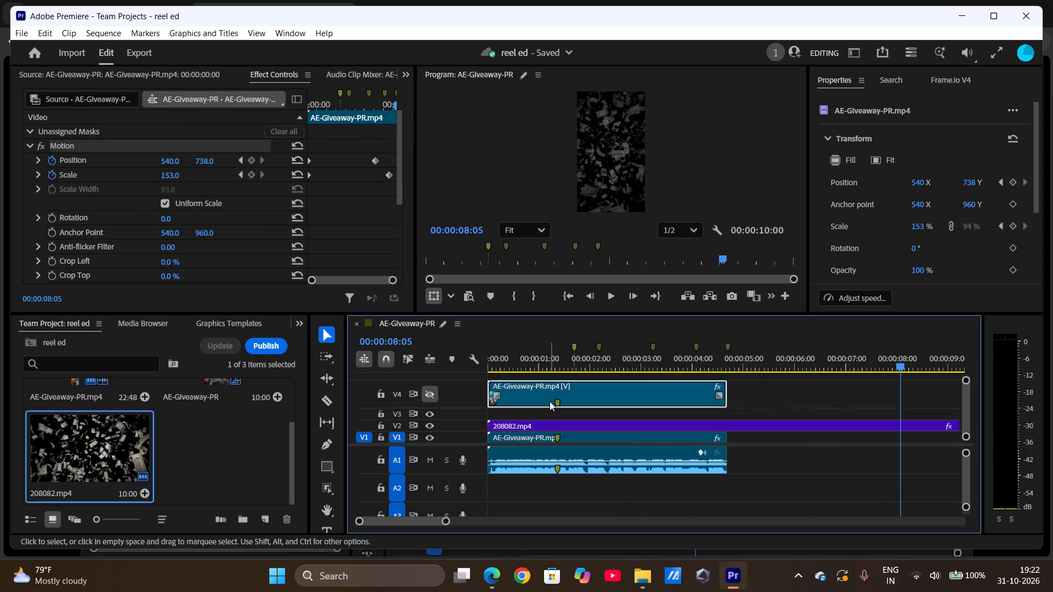
left_click(426, 392)
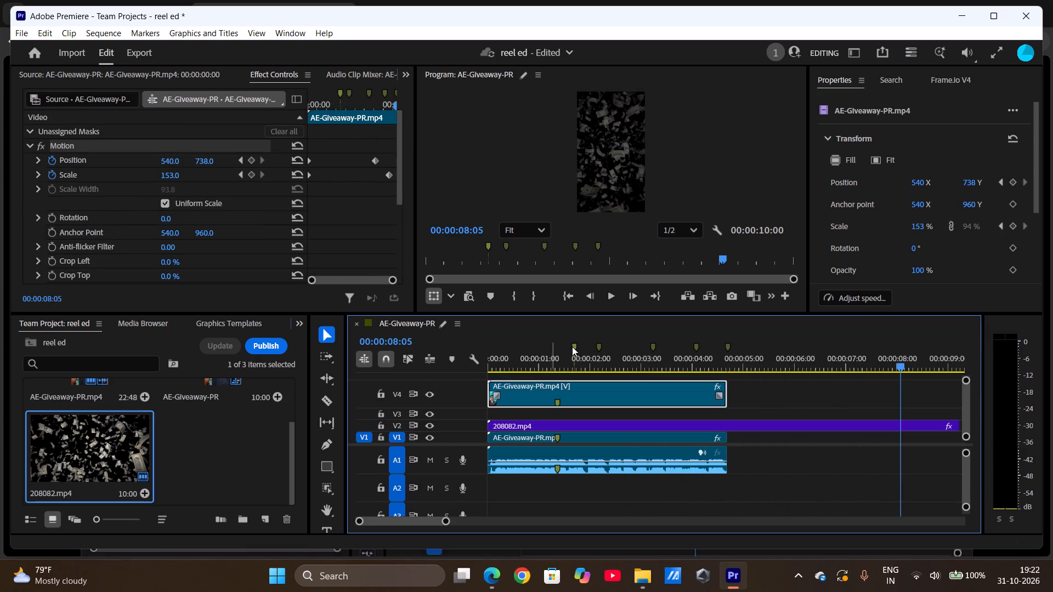
Play the sequence from its start to check the composite with the V4 track switched on.
left_click(614, 298)
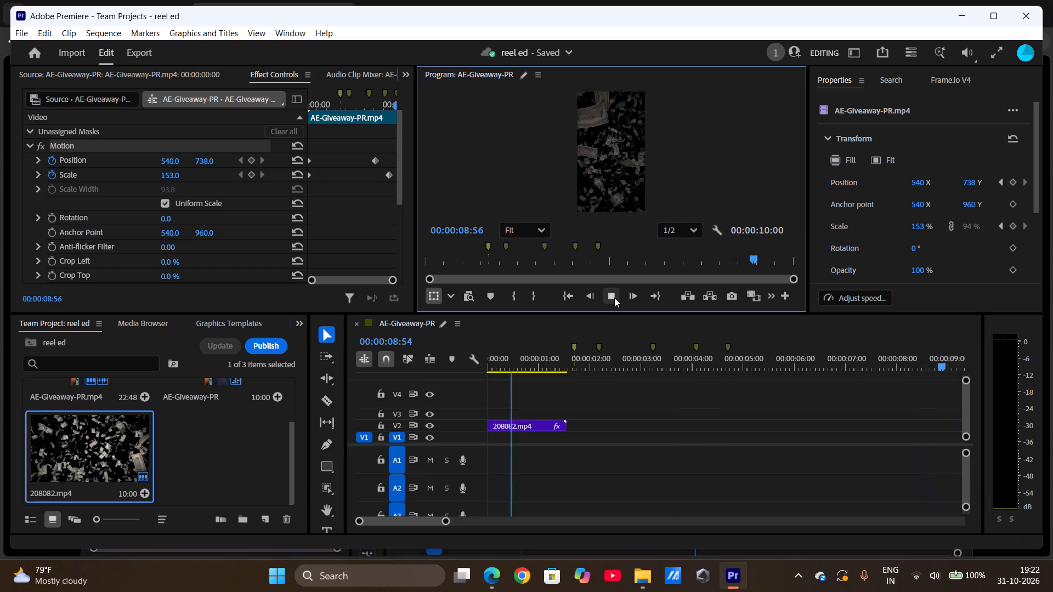
left_click(570, 298)
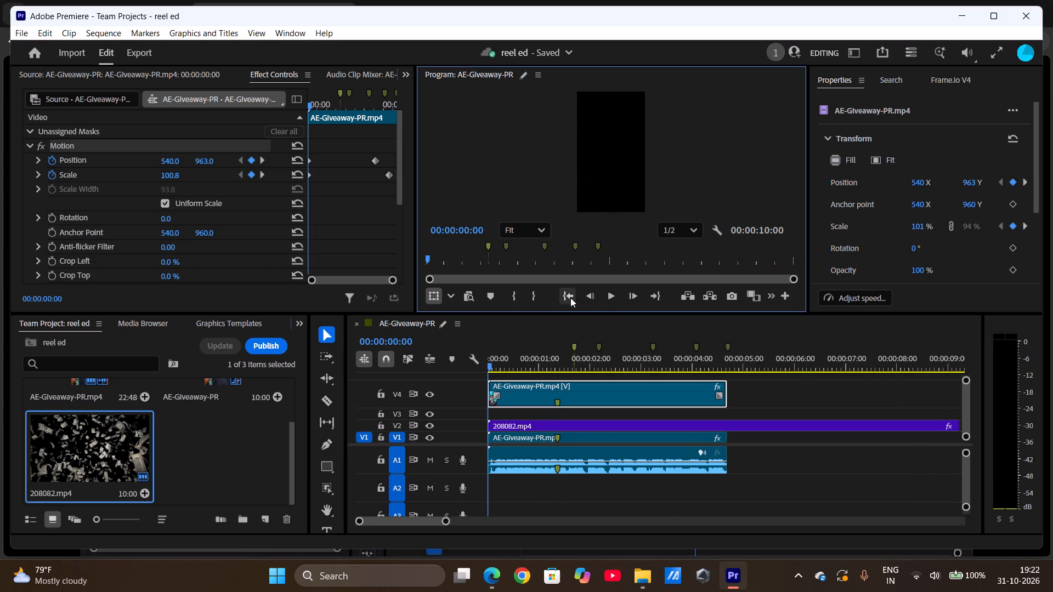
left_click(616, 295)
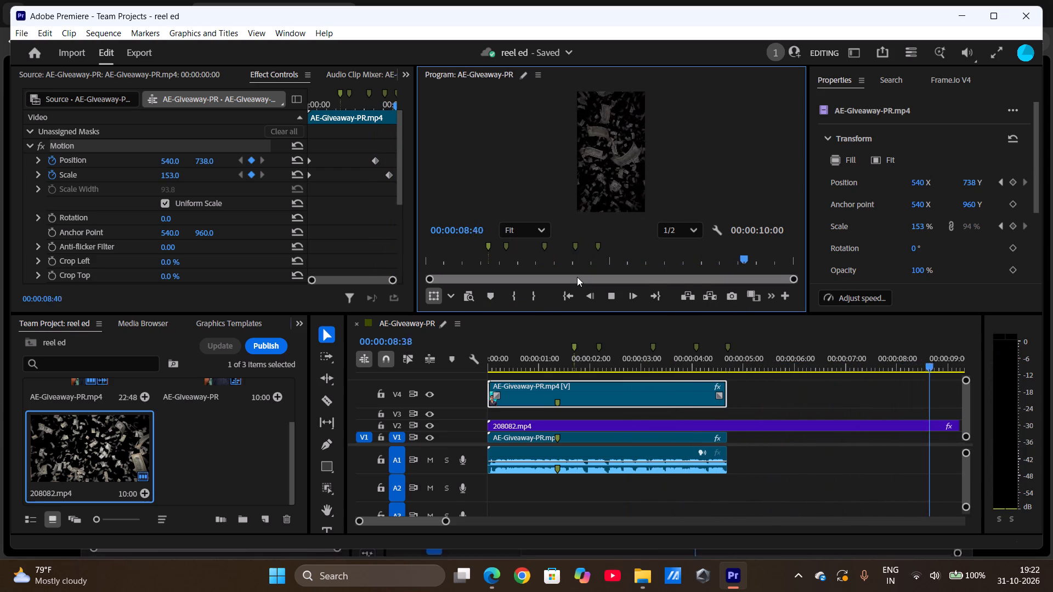
Split the 208082.mp4 clip on V2 where the AE-Giveaway-PR.mp4 clips end, and delete the excess part after the cut.
scroll(507, 435, "right", 7)
left_click(554, 422)
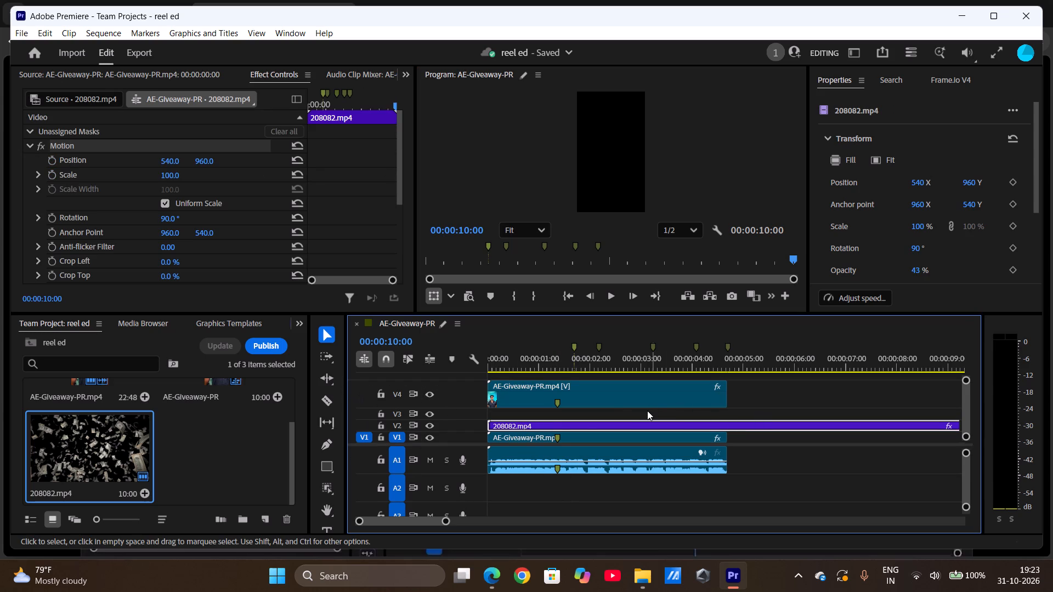
key("c")
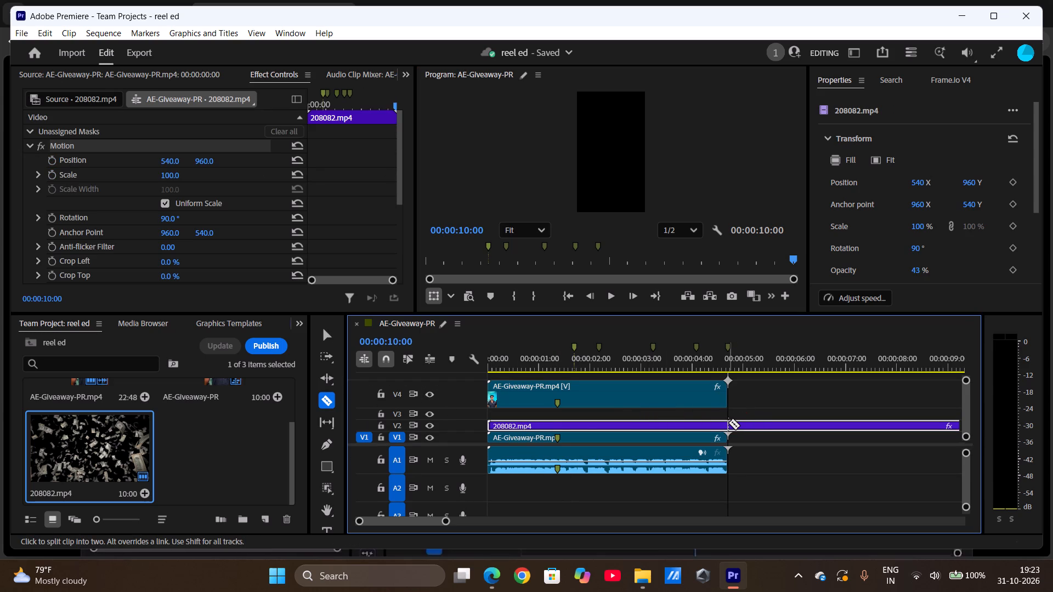
key("Return")
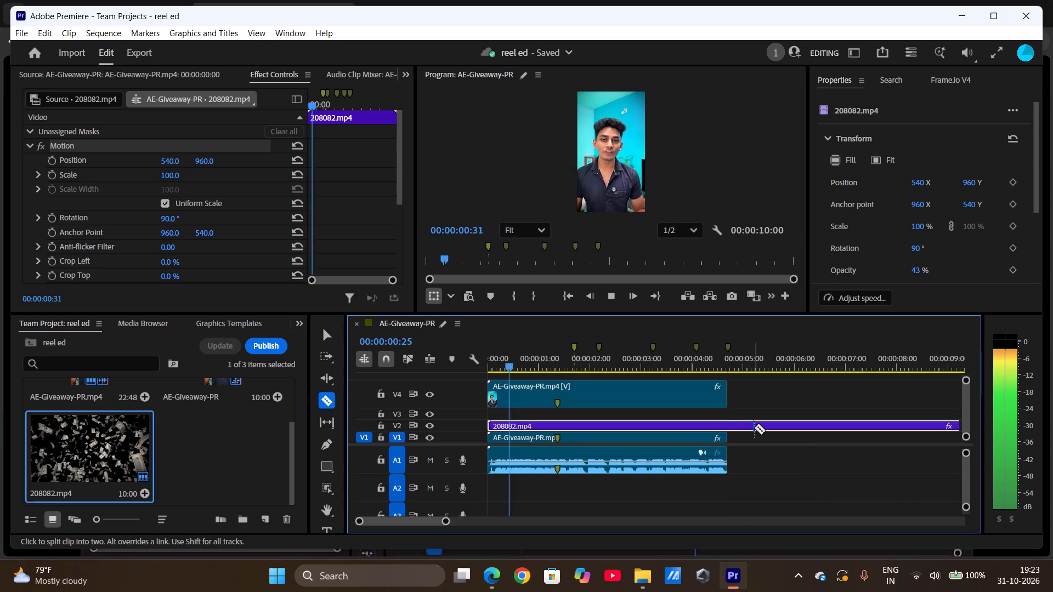
key("v")
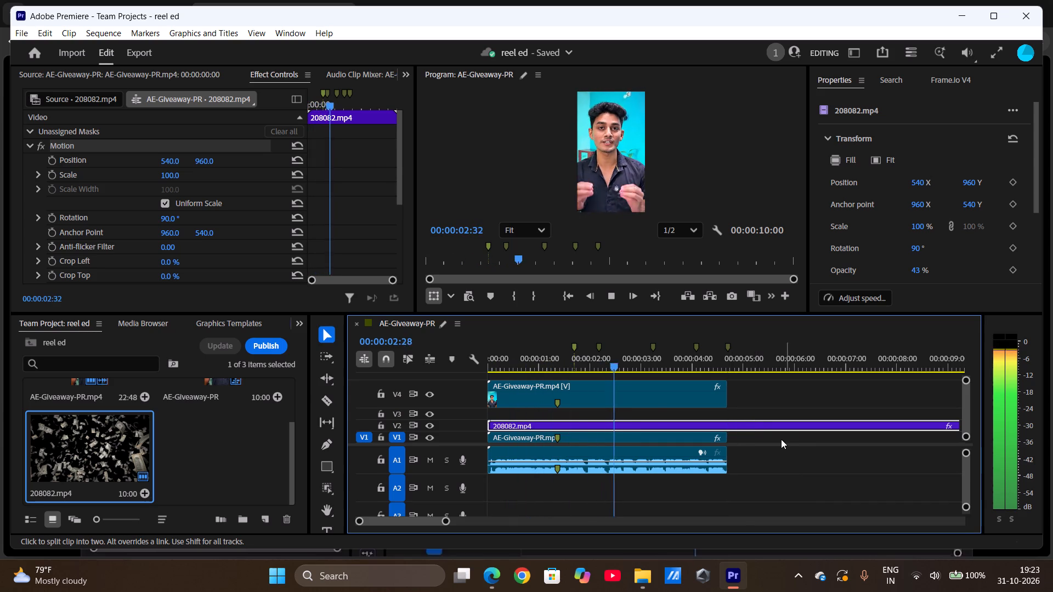
key("c")
left_click(726, 423)
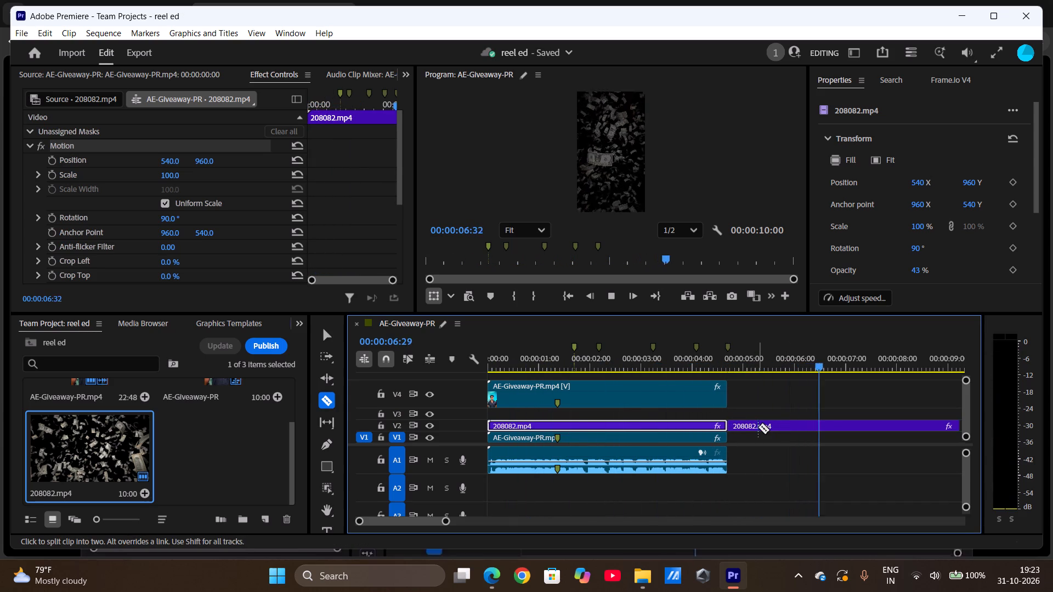
key("v")
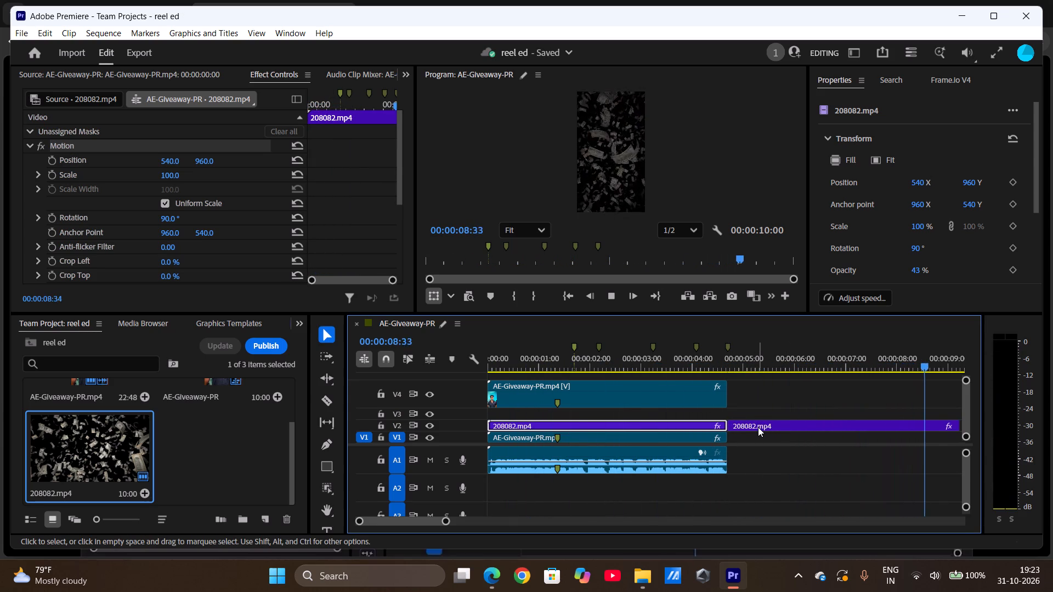
left_click(547, 425)
key("BackSpace")
Play the shortened sequence from its start to review it.
scroll(547, 425, "right", 9)
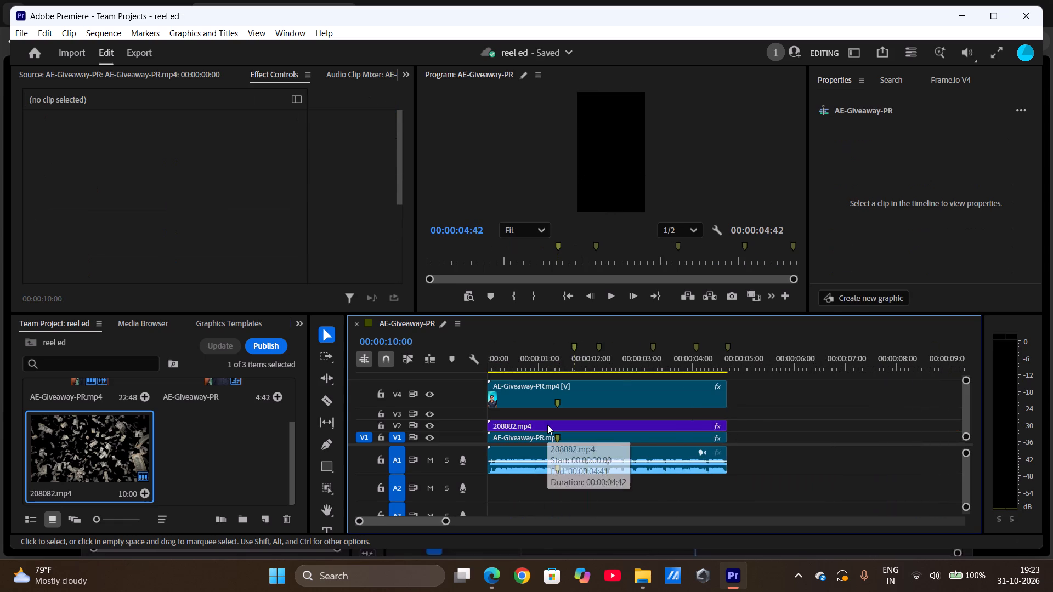
scroll(547, 425, "right", 5)
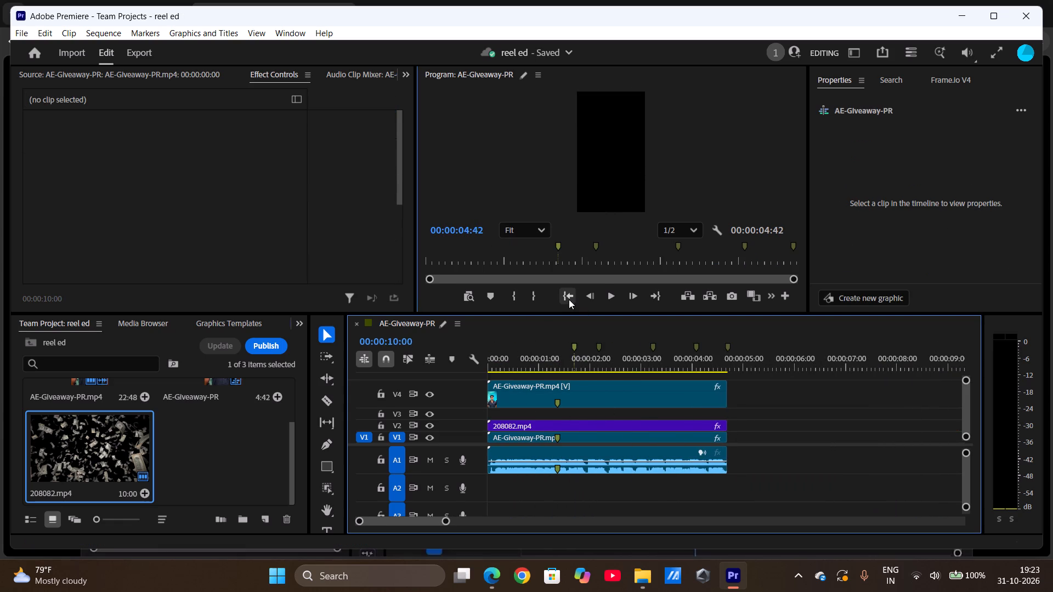
left_click(569, 299)
left_click(611, 293)
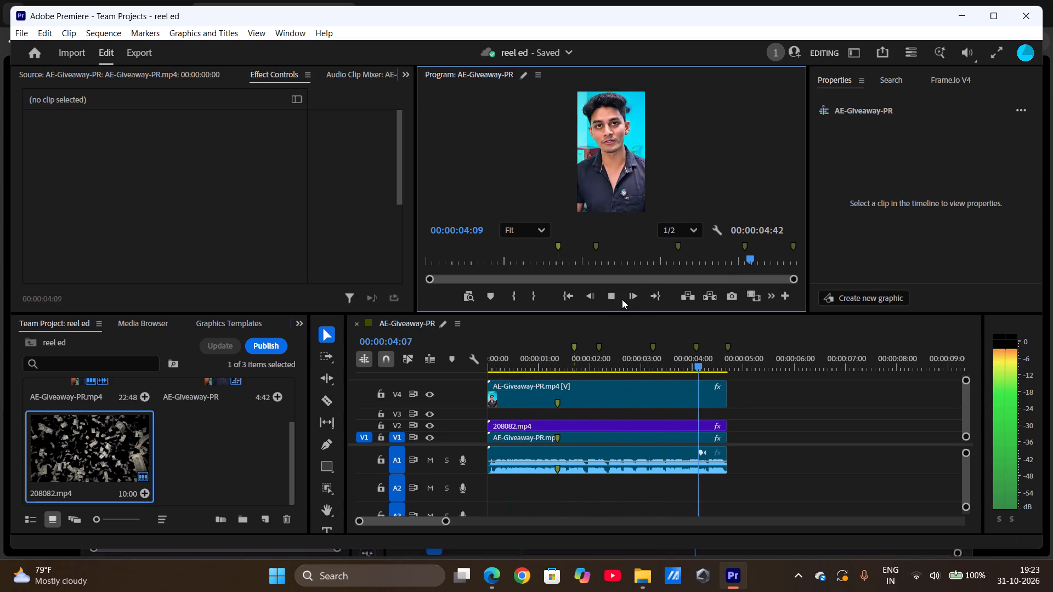
left_click(620, 299)
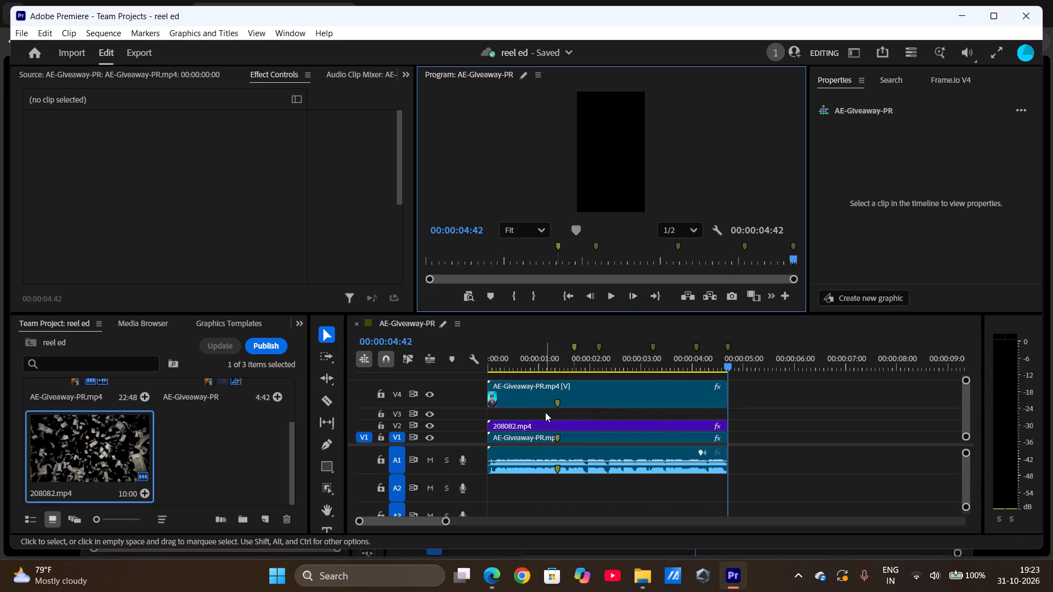
Apply the Ultra Key video effect to the 208082.mp4 clip on V2.
left_click(529, 425)
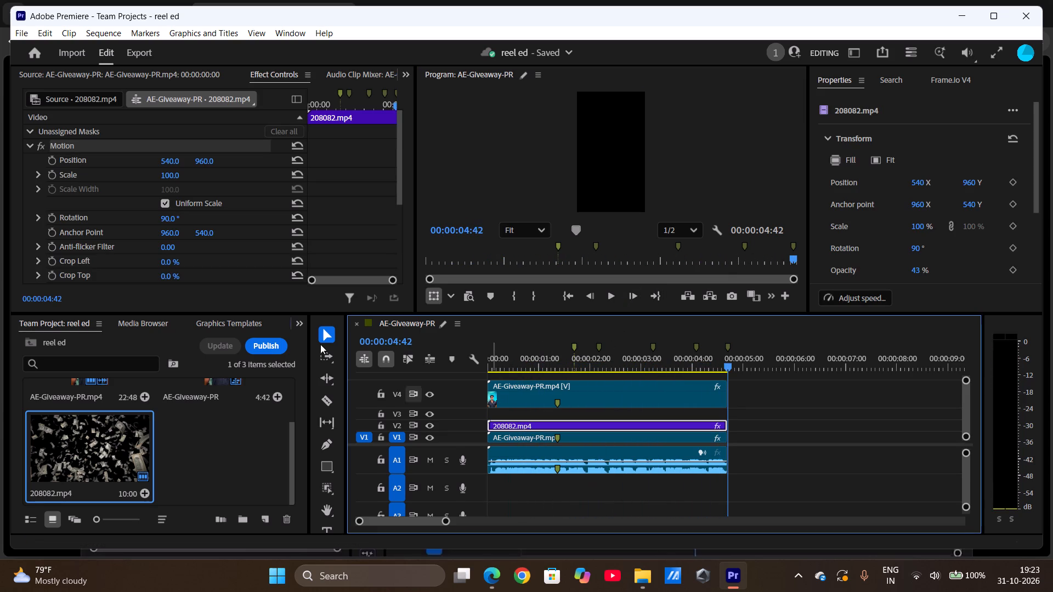
scroll(178, 237, "down", 1)
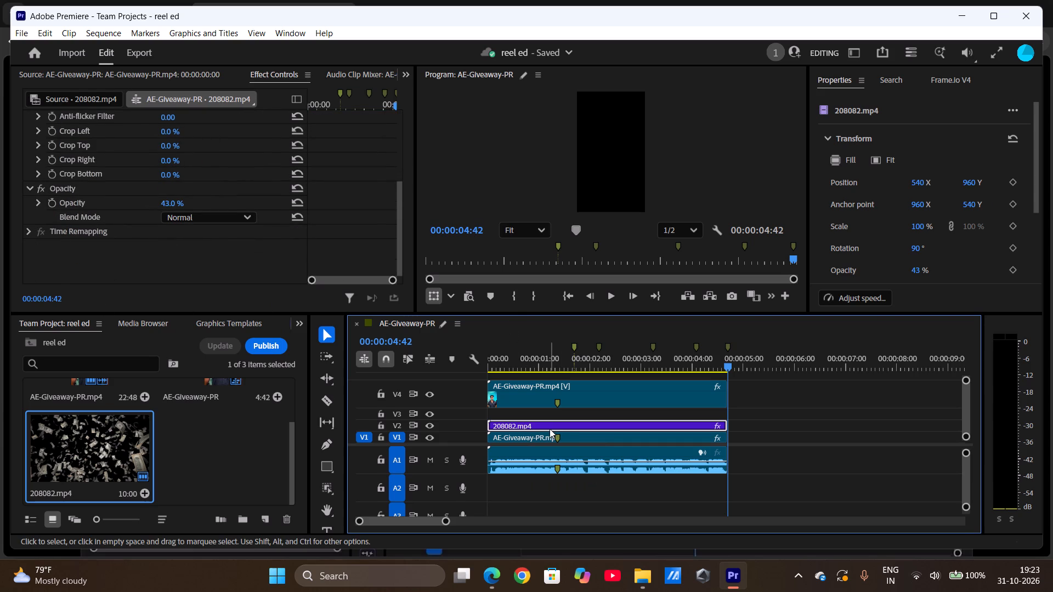
left_click(286, 27)
left_click(349, 227)
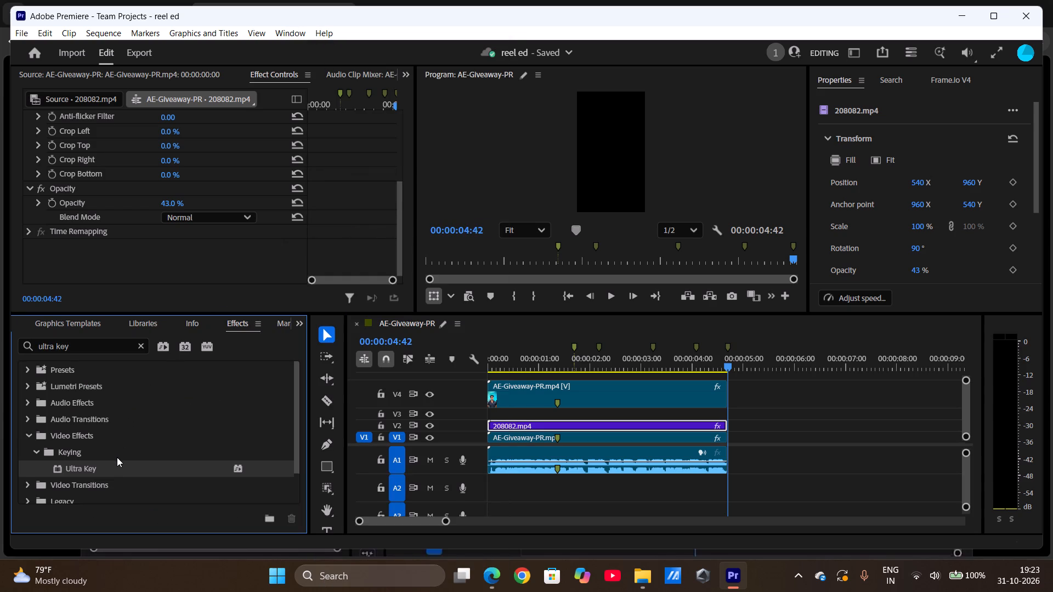
left_click_drag(115, 463, 511, 428)
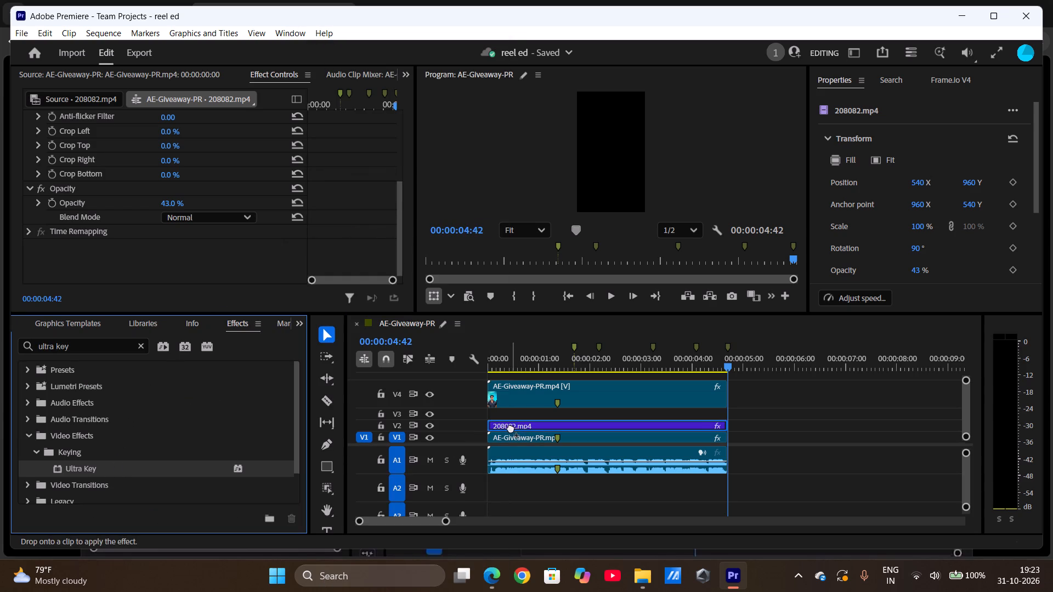
left_click_drag(511, 428, 510, 428)
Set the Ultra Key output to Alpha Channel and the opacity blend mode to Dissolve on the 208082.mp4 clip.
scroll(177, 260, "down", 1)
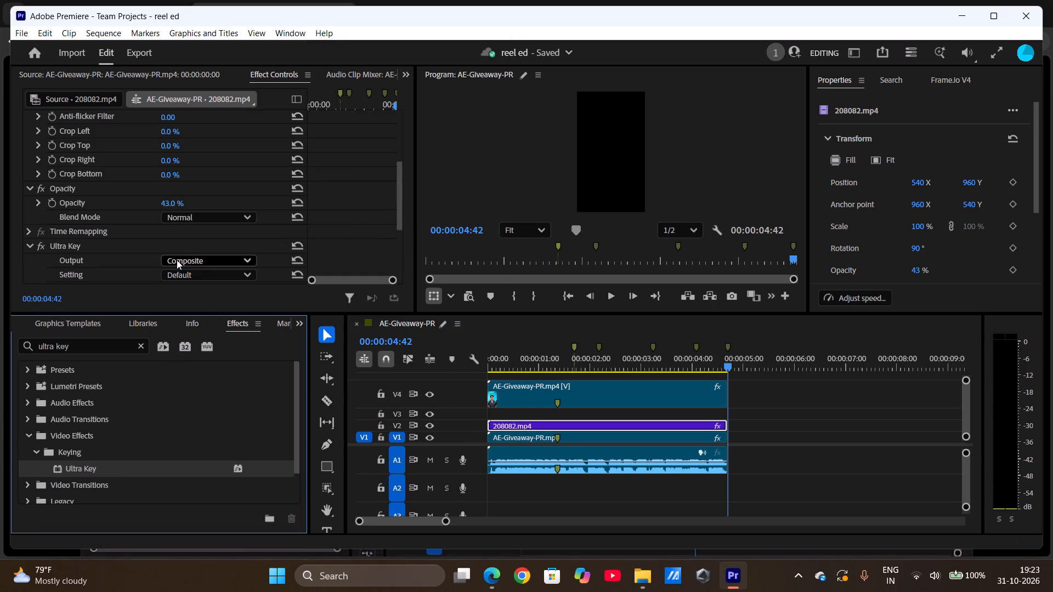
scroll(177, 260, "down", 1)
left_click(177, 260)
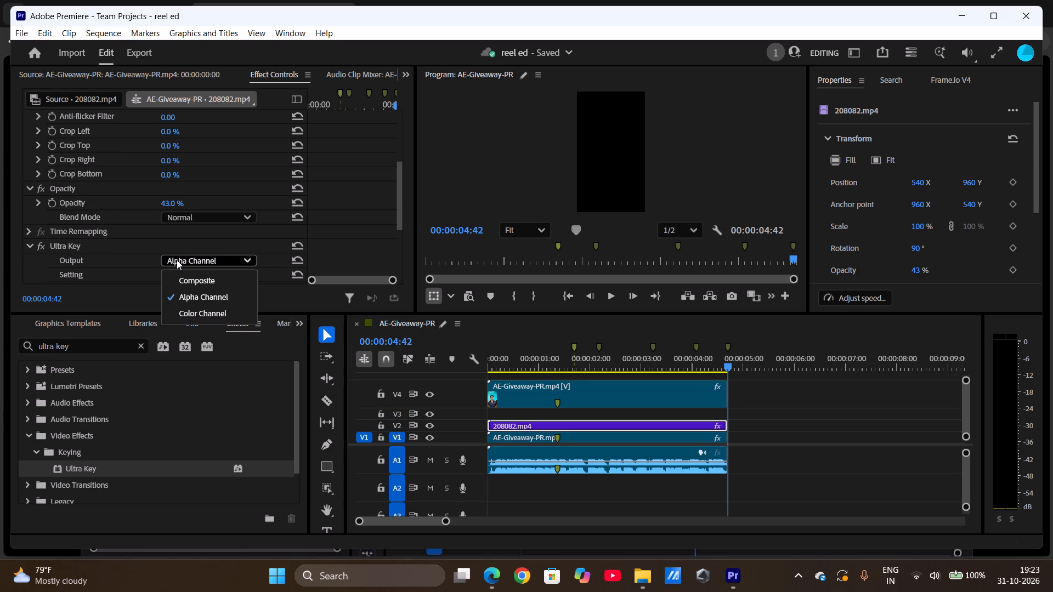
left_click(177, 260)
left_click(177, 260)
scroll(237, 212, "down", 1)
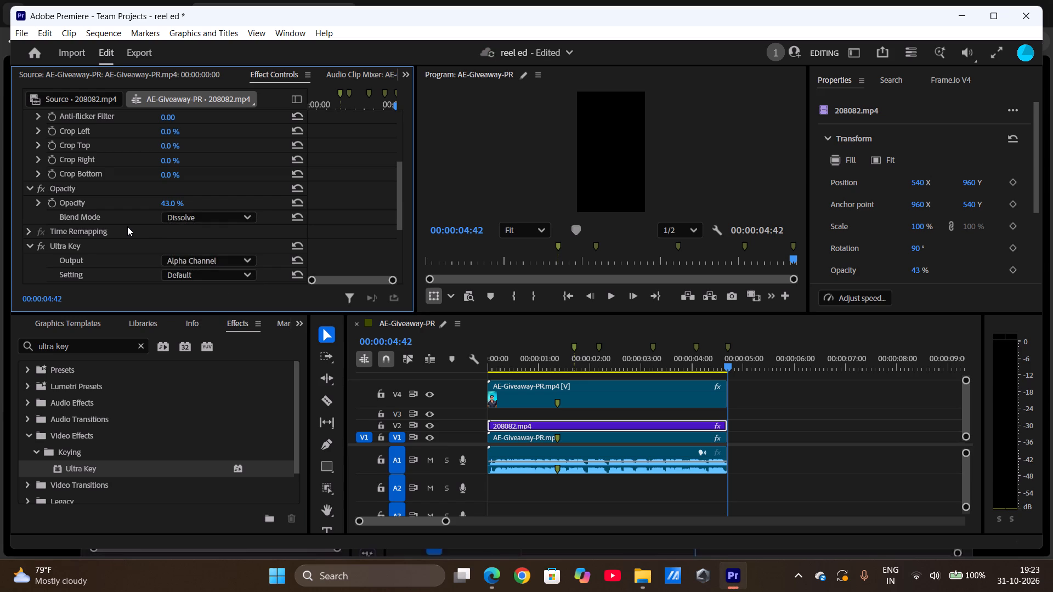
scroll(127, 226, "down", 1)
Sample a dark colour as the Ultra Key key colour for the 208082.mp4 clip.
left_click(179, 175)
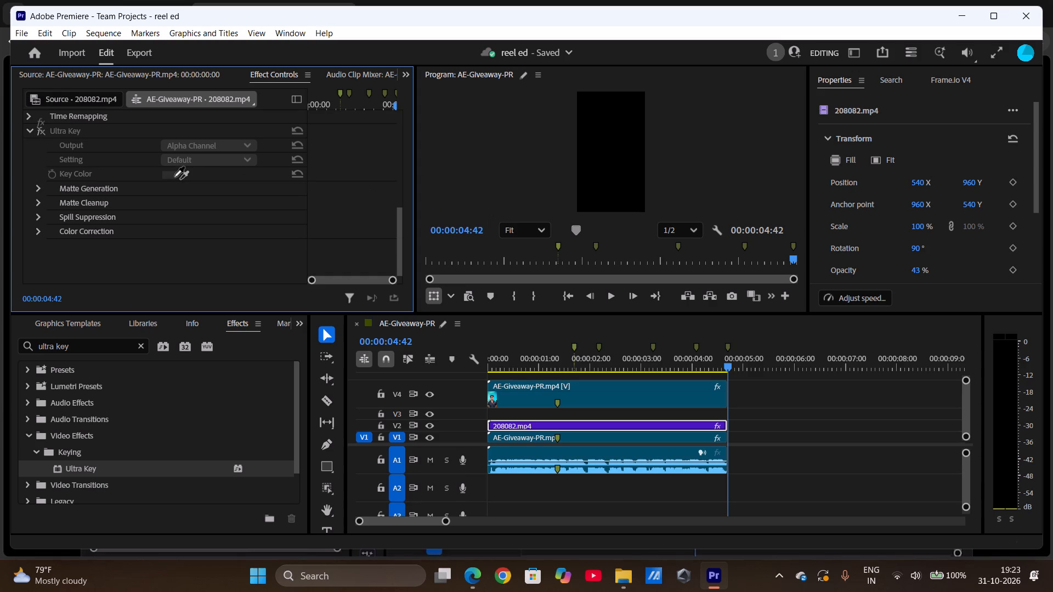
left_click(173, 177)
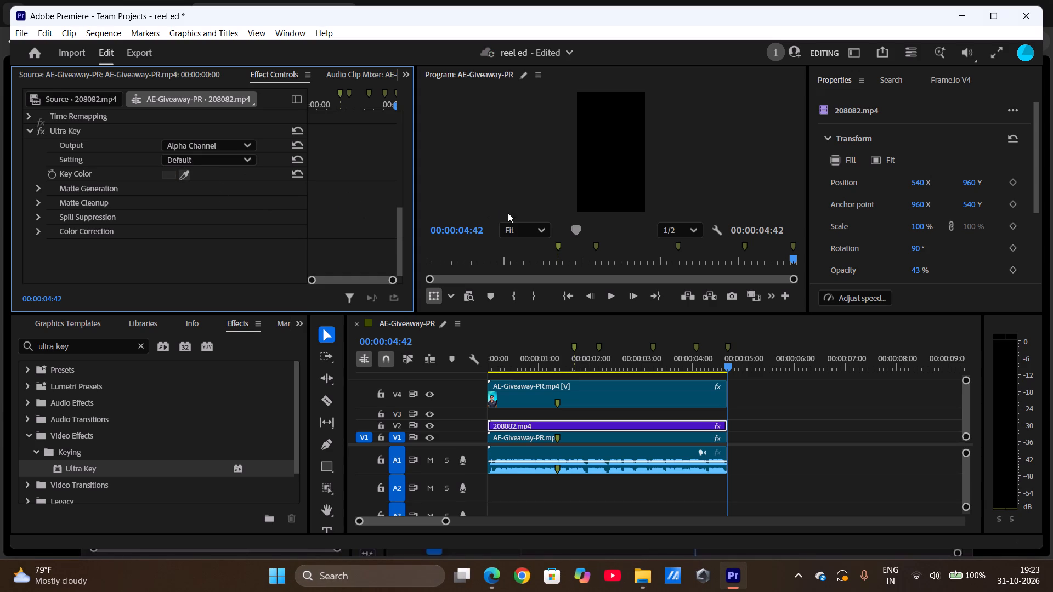
Play the sequence from its start to check the composite with the new Ultra Key settings.
left_click(568, 297)
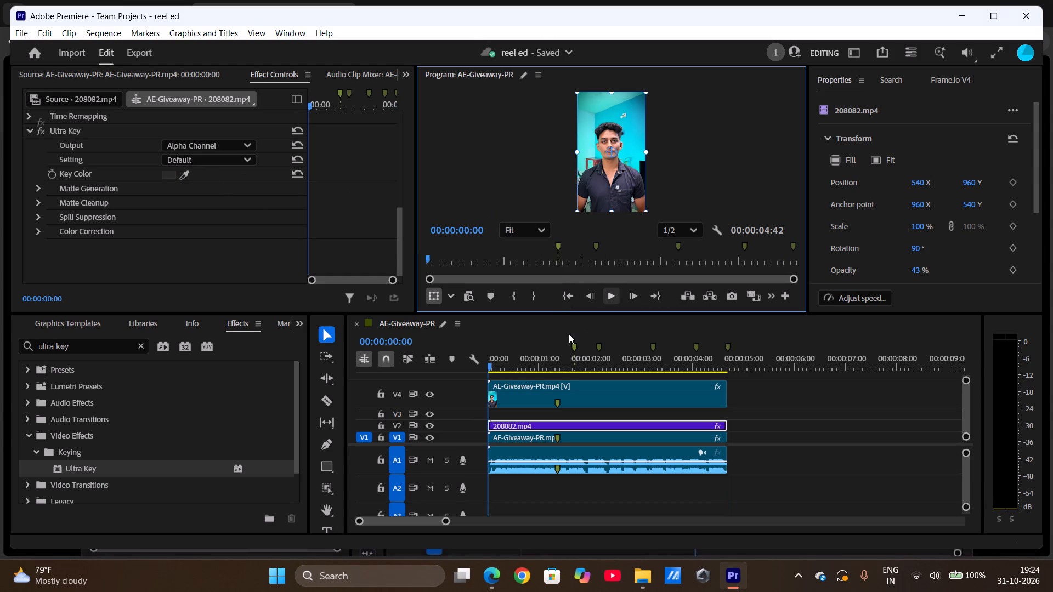
left_click(613, 297)
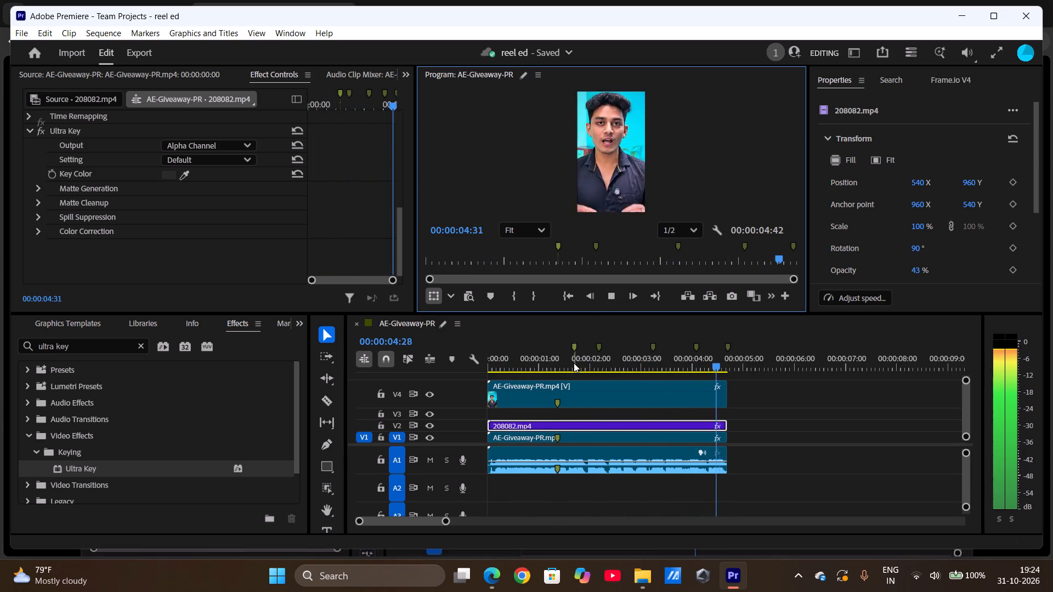
Switch off the V1 track output and play the sequence from its start to check the remaining layers.
left_click(535, 384)
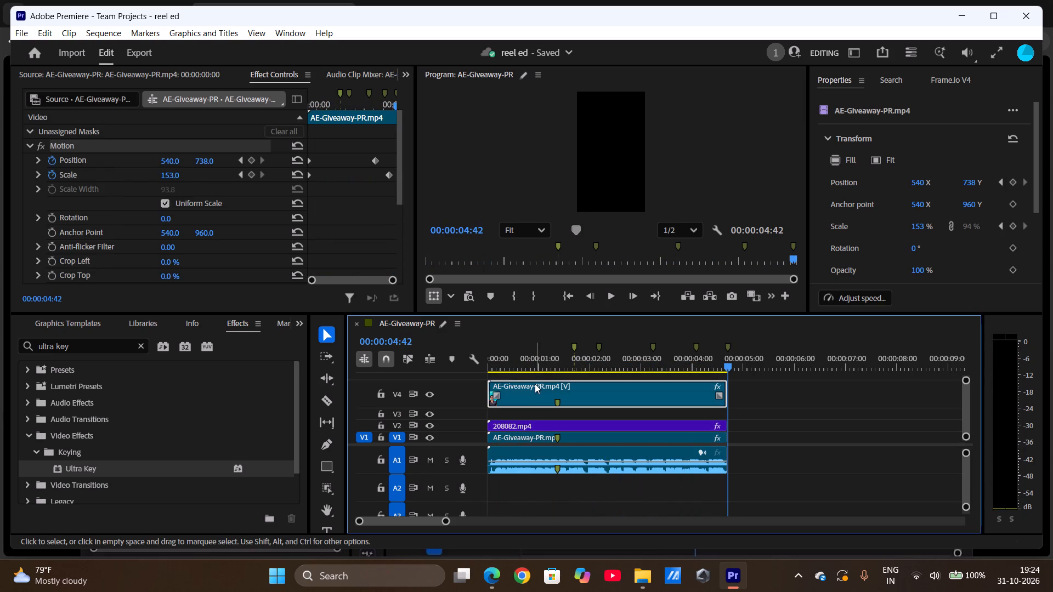
left_click(538, 390)
left_click(538, 390)
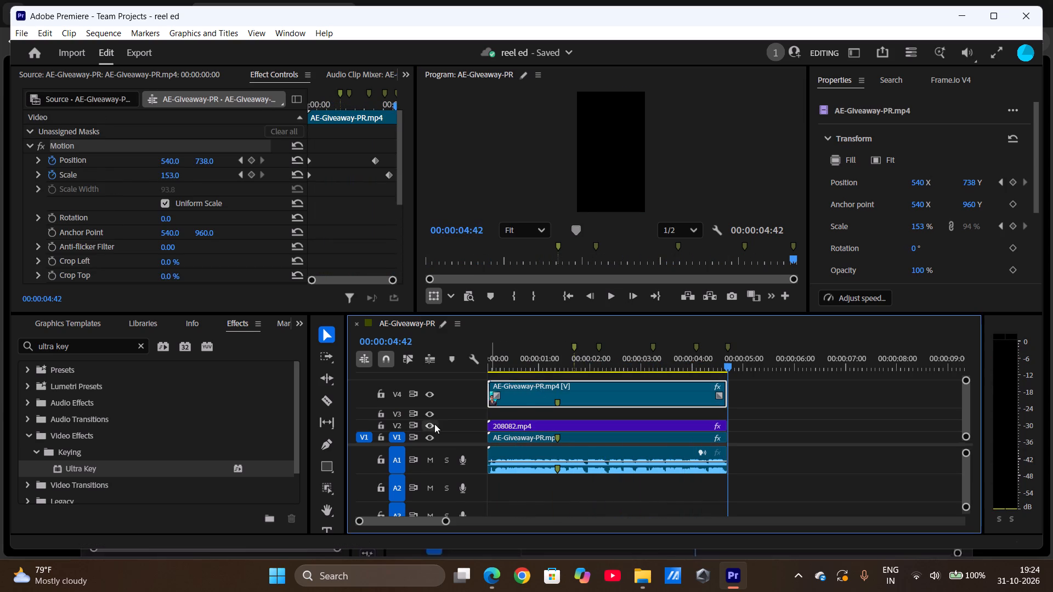
left_click(431, 437)
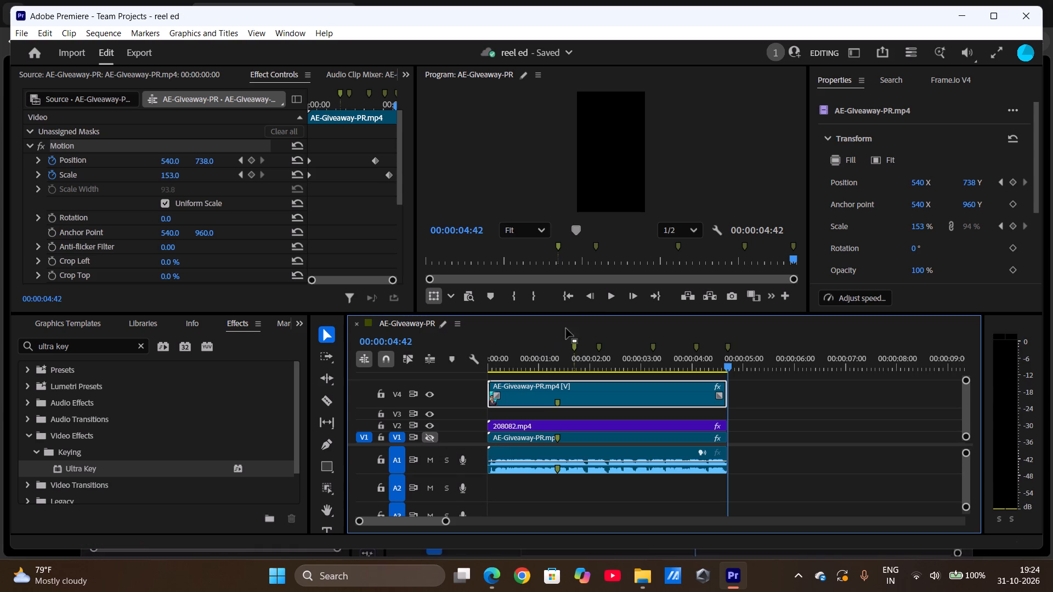
left_click(569, 294)
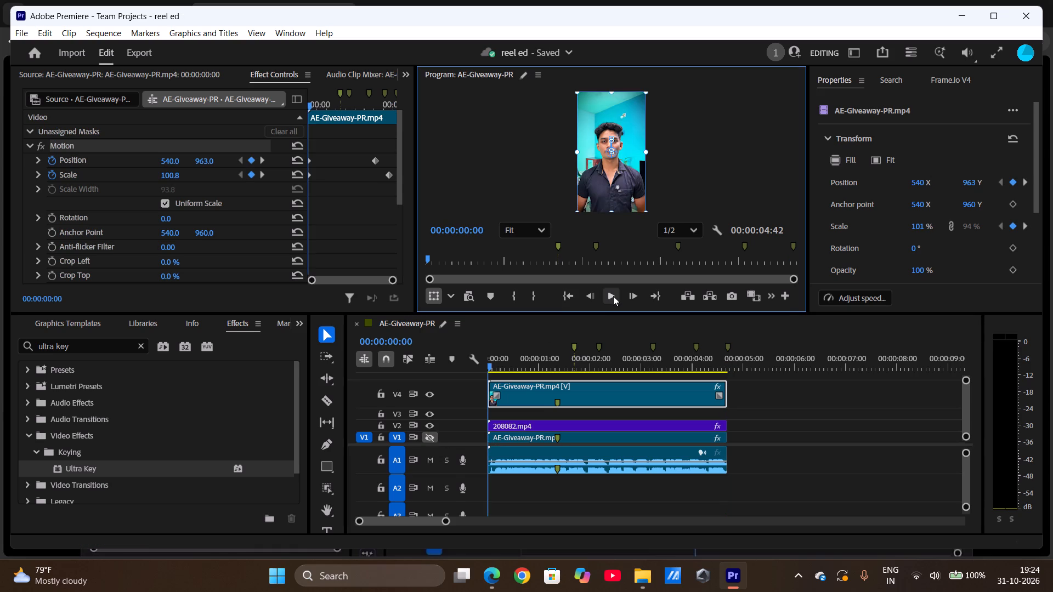
left_click(614, 296)
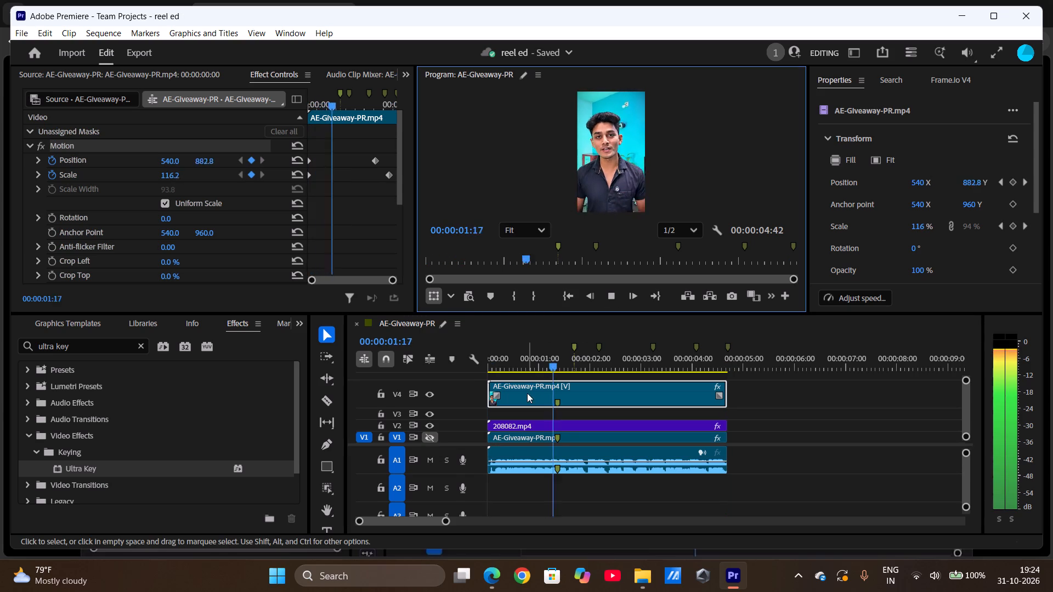
Switch off the V3 and V4 tracks, leave only V1 and V2 on, and play the sequence to check these two layers.
left_click(433, 424)
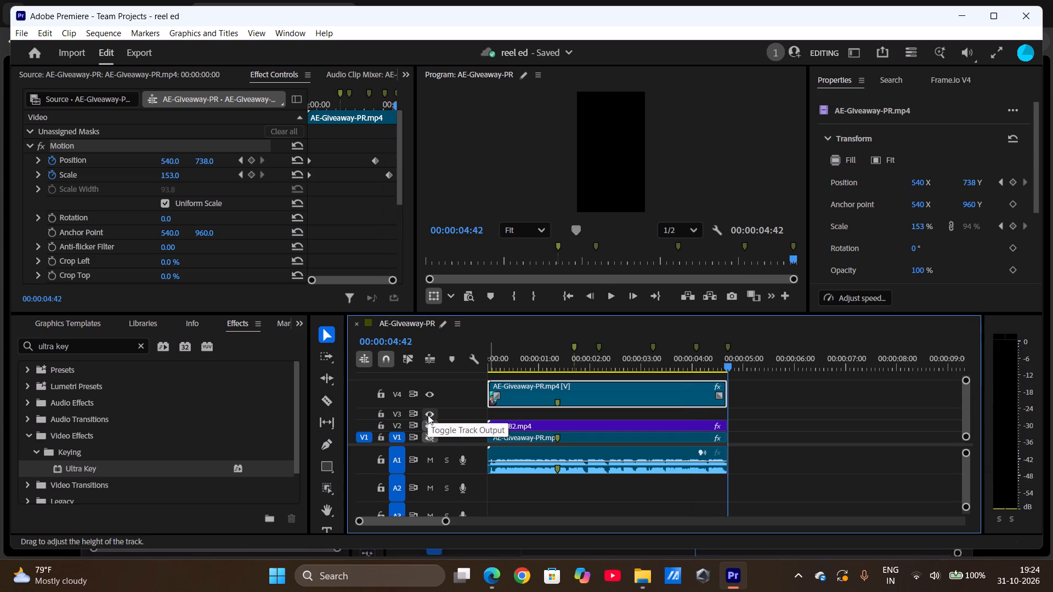
left_click(428, 415)
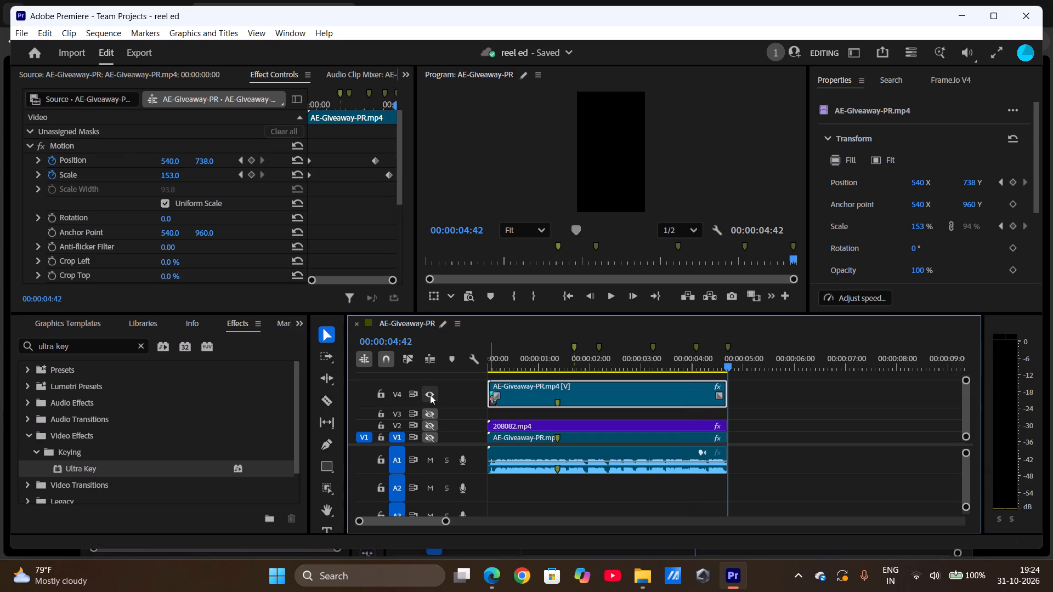
left_click(430, 395)
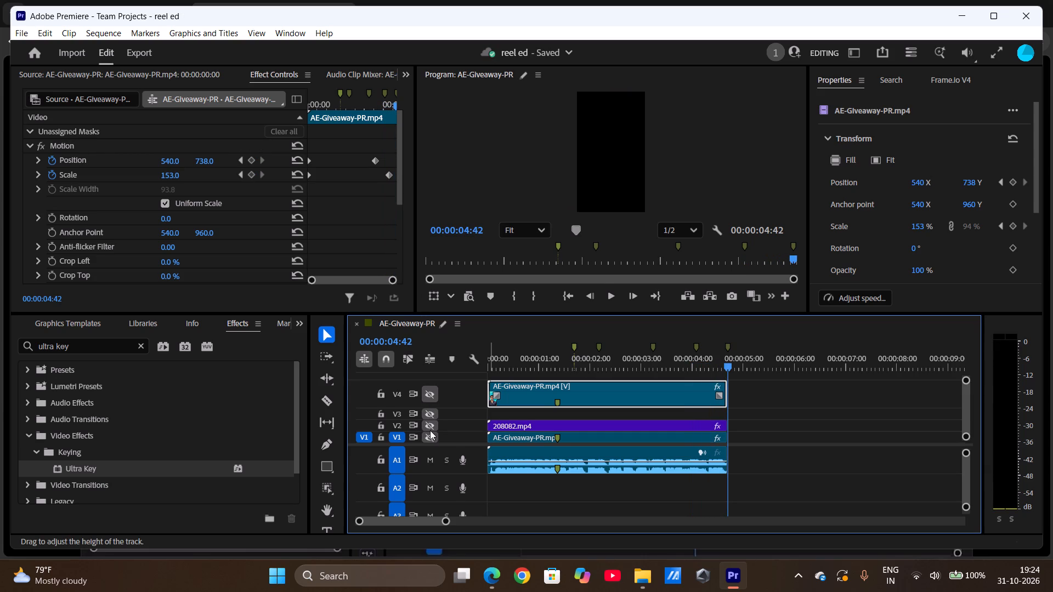
left_click(430, 430)
left_click(430, 432)
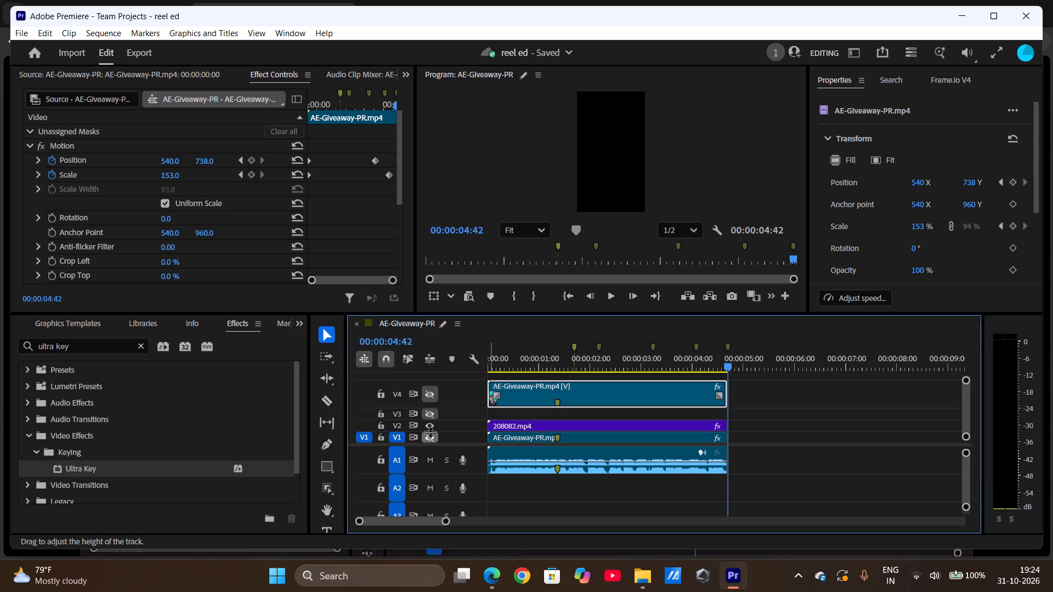
left_click(426, 440)
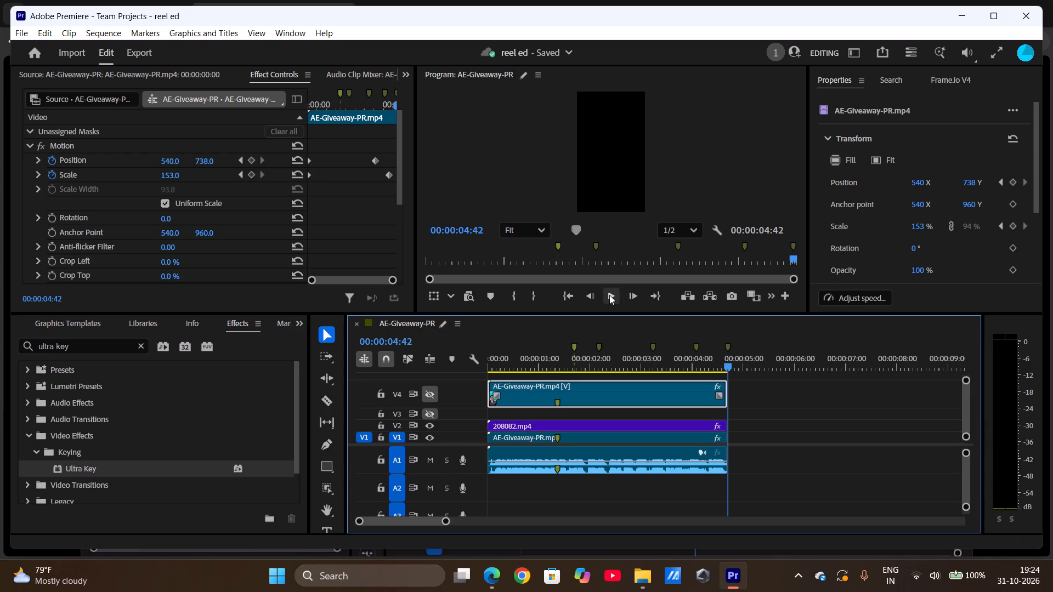
left_click(609, 295)
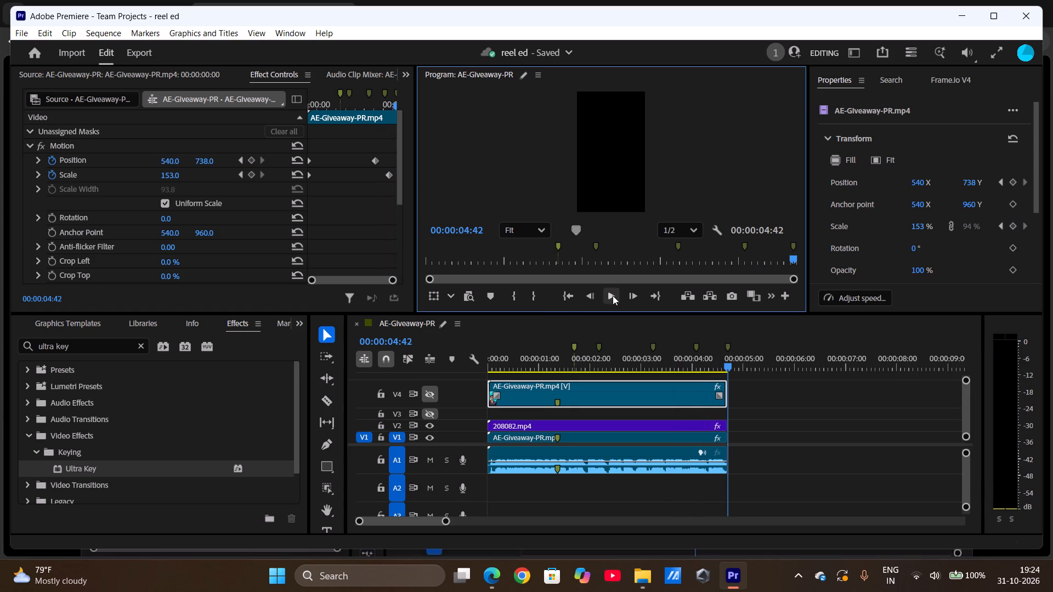
left_click(573, 295)
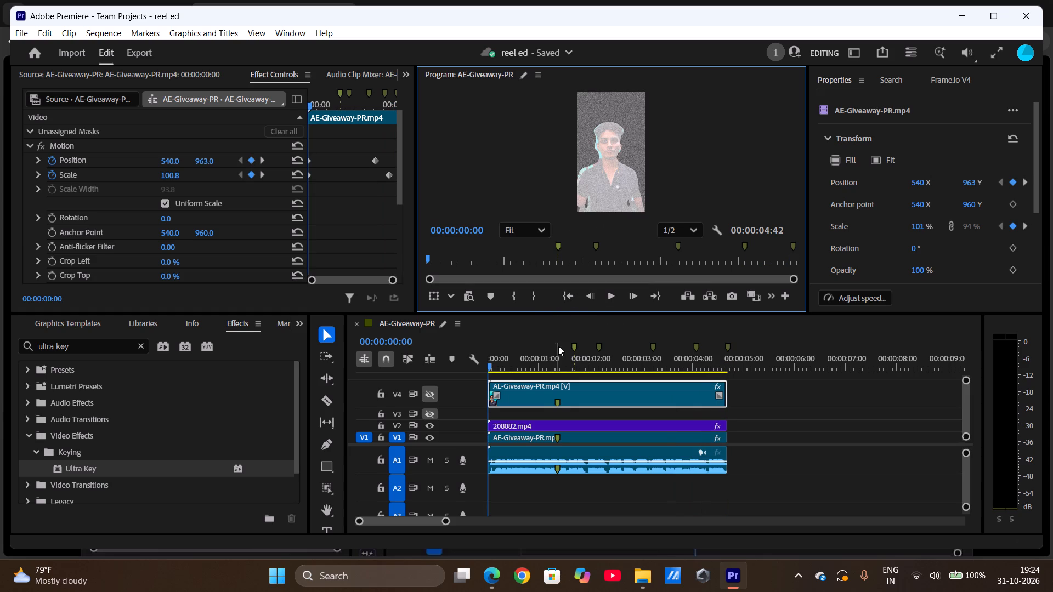
Move the object-masked AE-Giveaway-PR.mp4 clip from V1 onto V4, overwriting the clip there, and move it back to V1.
left_click(541, 439)
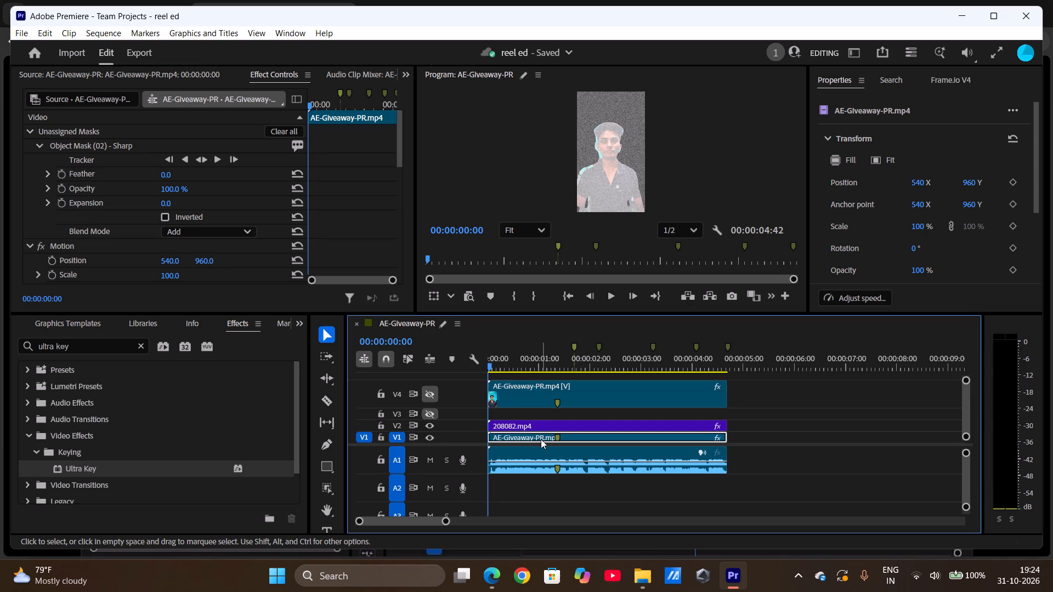
left_click_drag(541, 439, 539, 401)
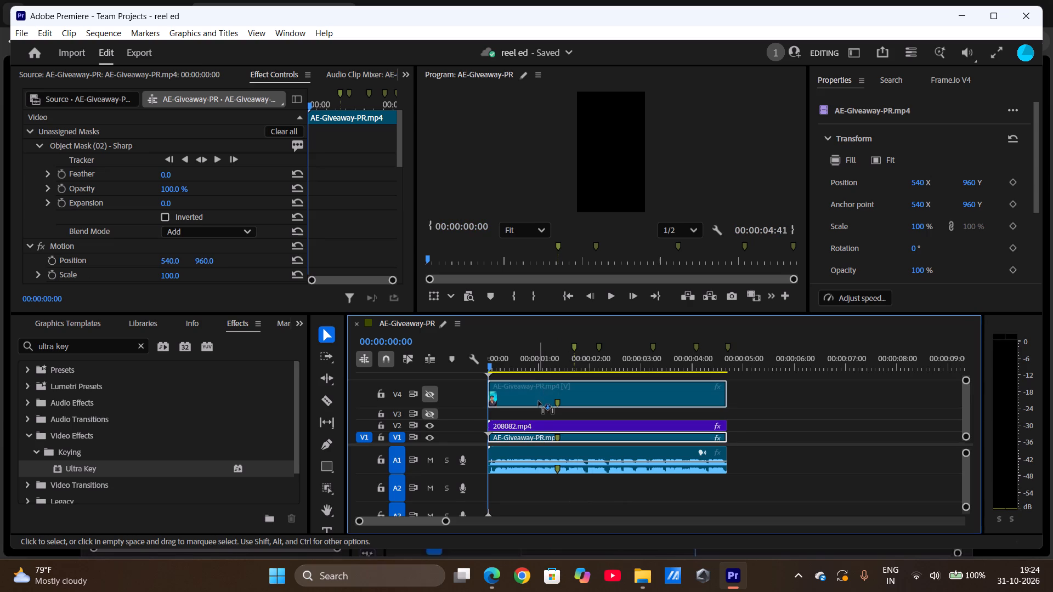
left_click_drag(539, 401, 538, 403)
left_click_drag(554, 395, 553, 442)
scroll(530, 422, "right", 4)
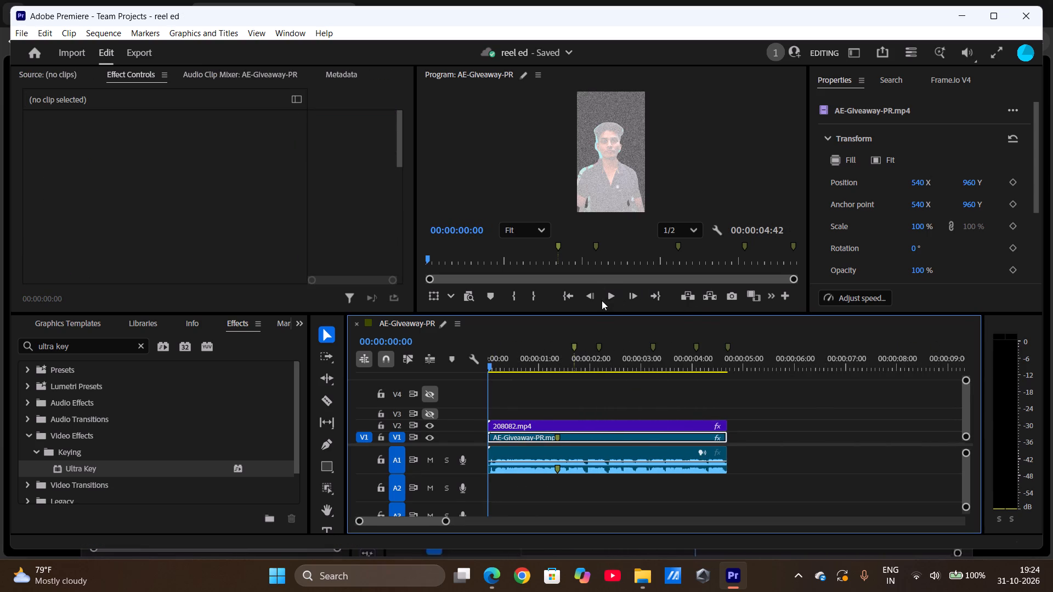
Switch the V3 and V4 tracks back on and play the sequence from its start.
left_click(588, 295)
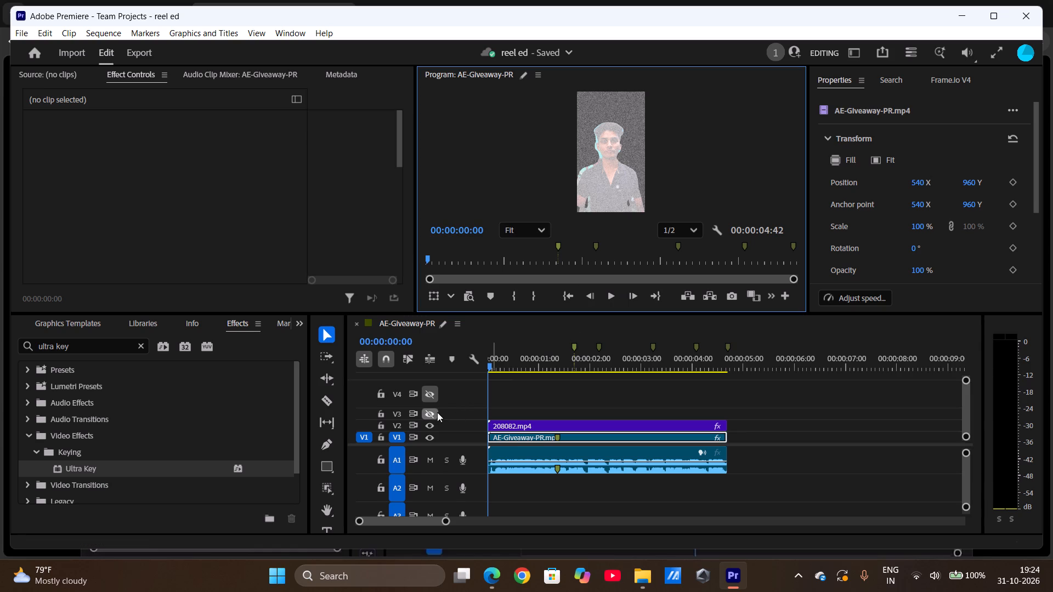
left_click(432, 412)
left_click(433, 393)
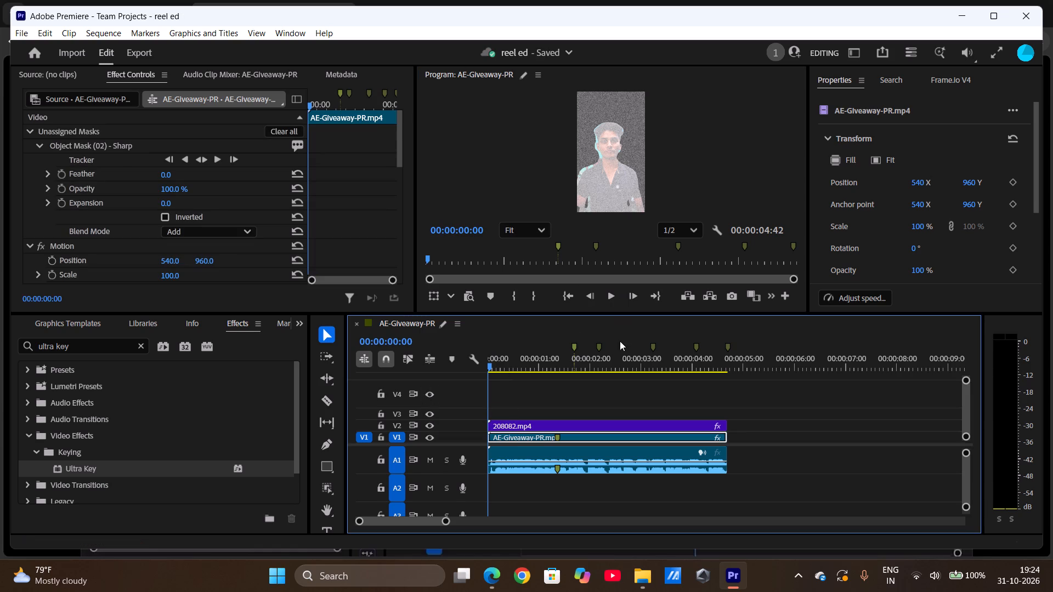
left_click(611, 300)
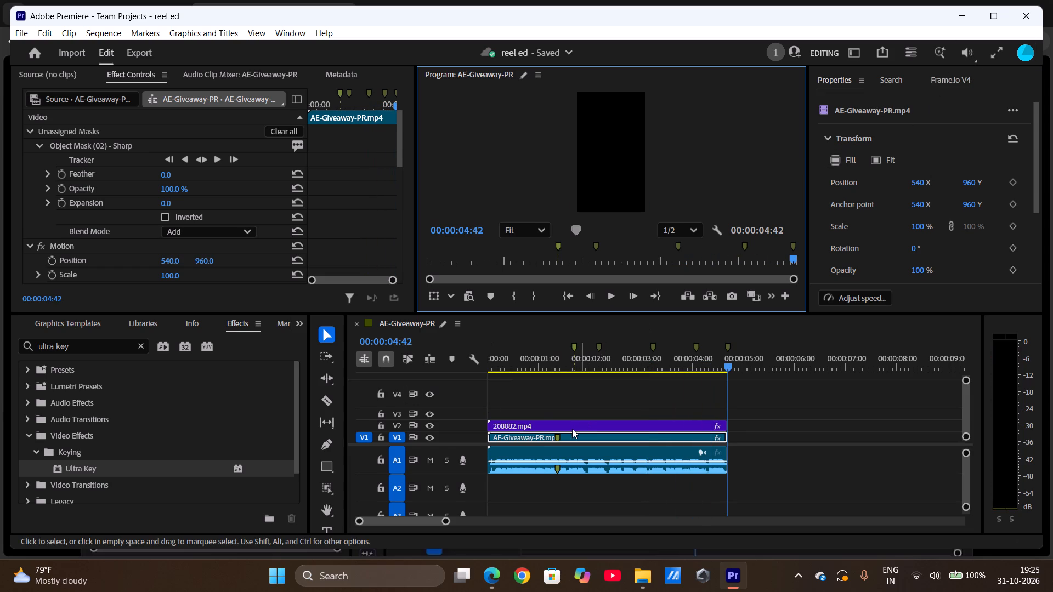
Delete the audio clip on A1, the AE-Giveaway-PR.mp4 clip on V1 and the 208082.mp4 clip on V2, emptying the timeline.
scroll(572, 429, "right", 4)
left_click(606, 436)
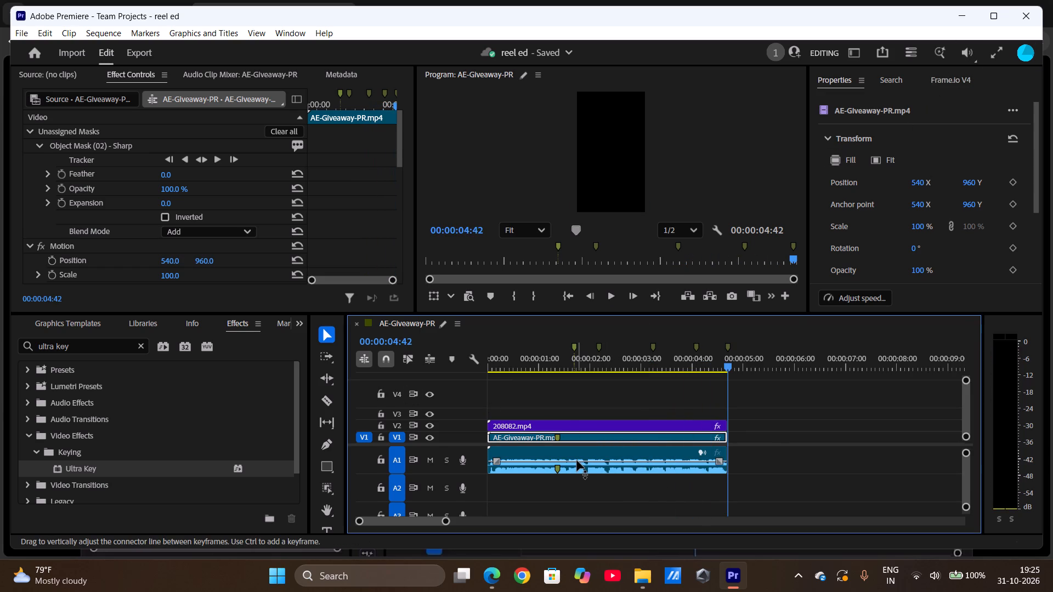
left_click(577, 460)
key("BackSpace")
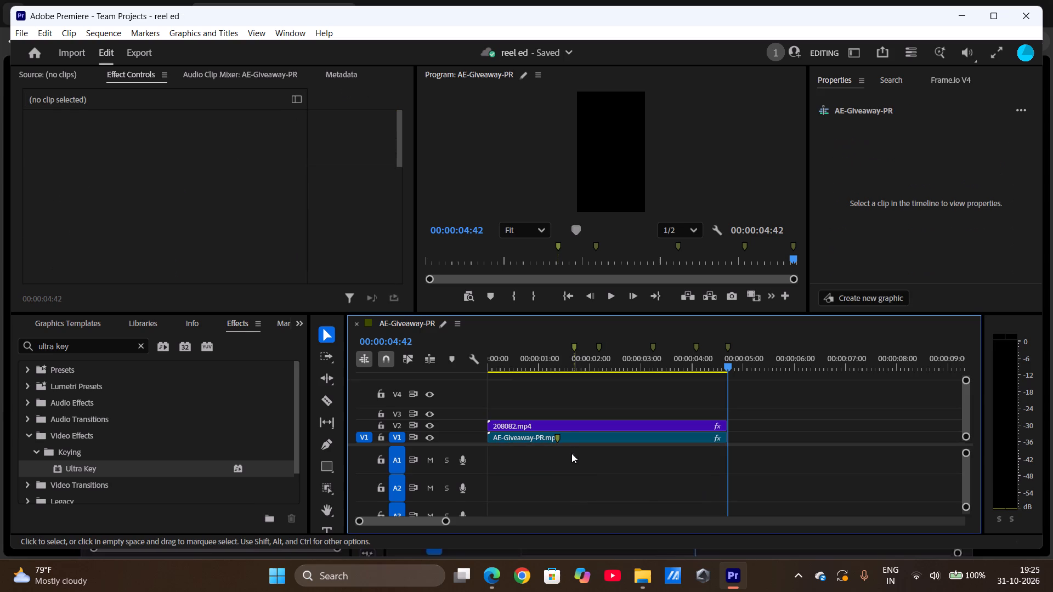
left_click(565, 434)
key("BackSpace")
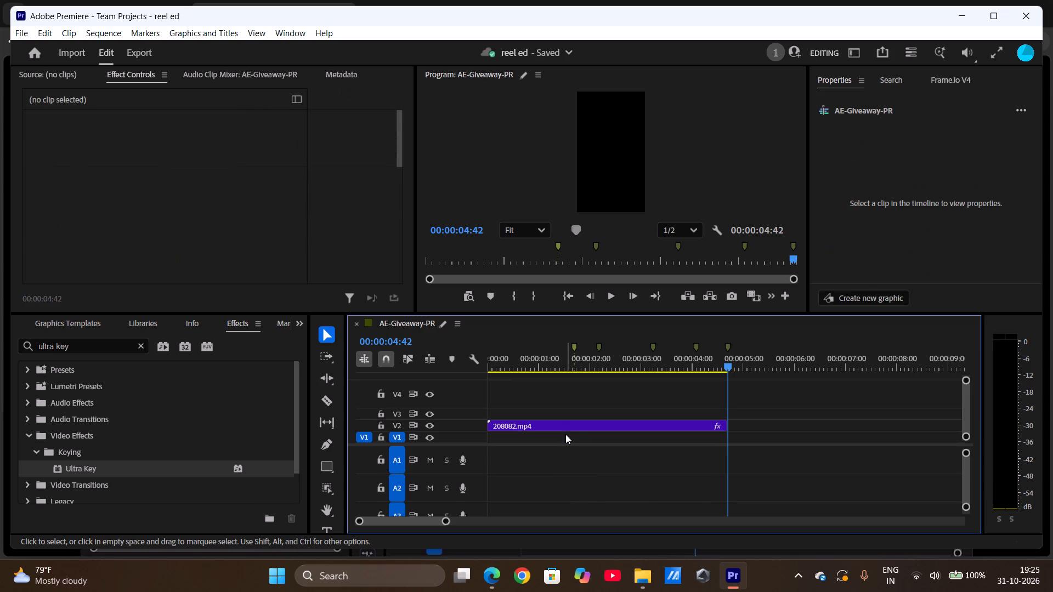
left_click(562, 429)
key("BackSpace")
scroll(547, 451, "down", 1)
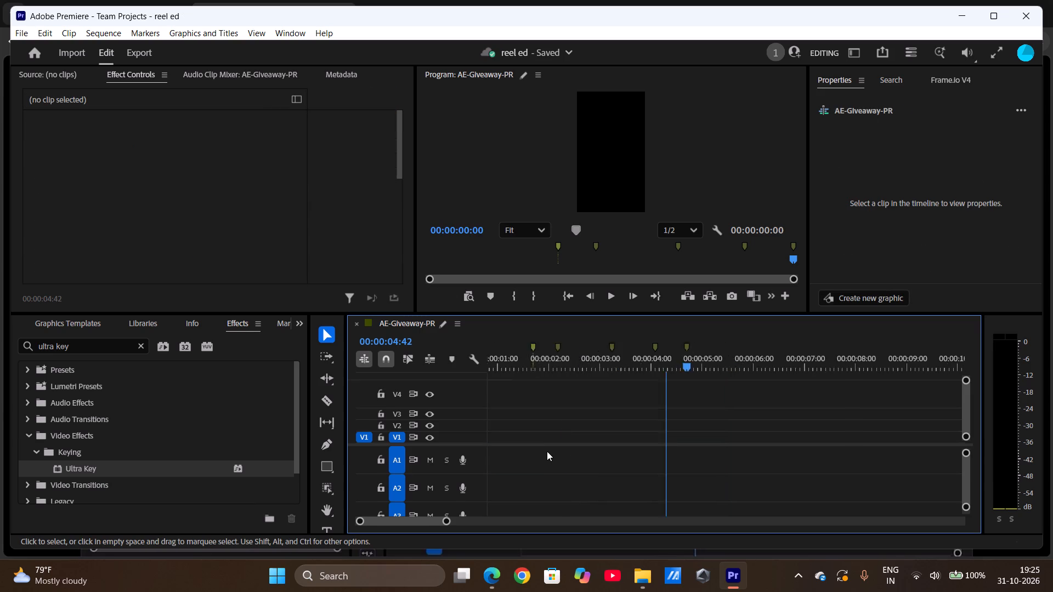
scroll(547, 451, "down", 2)
scroll(239, 489, "down", 2)
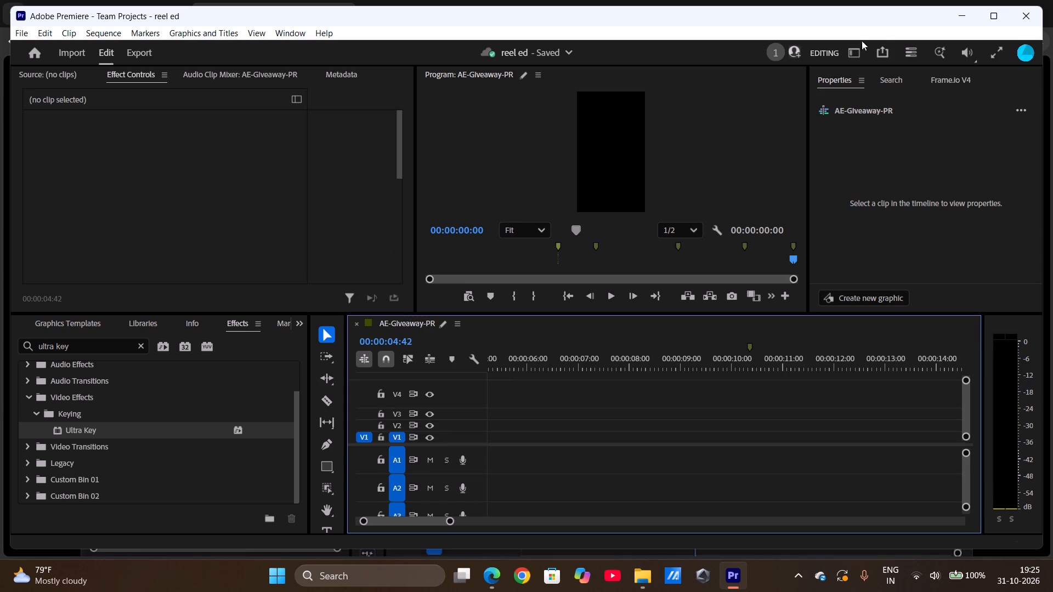
Close Premiere without publishing the changes to the Team Project "reel ed".
left_click(1027, 4)
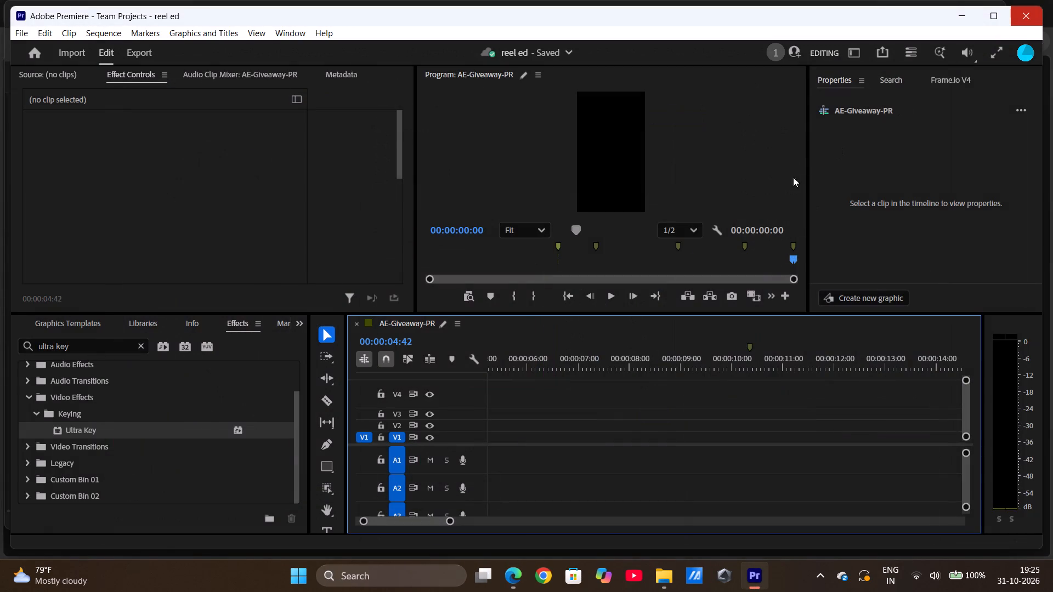
scroll(47, 469, "down", 3)
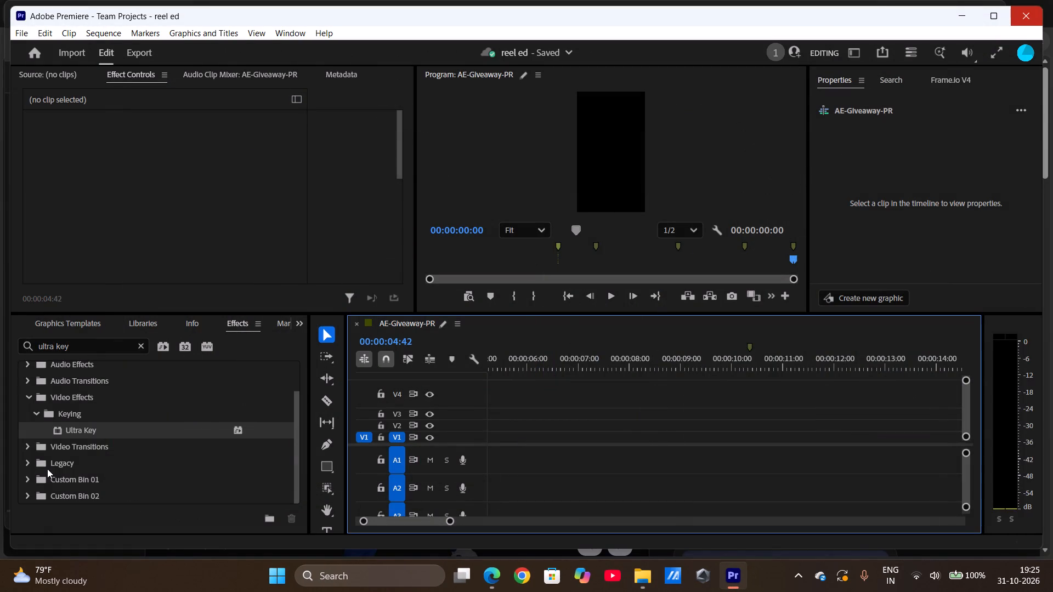
left_click(1029, 14)
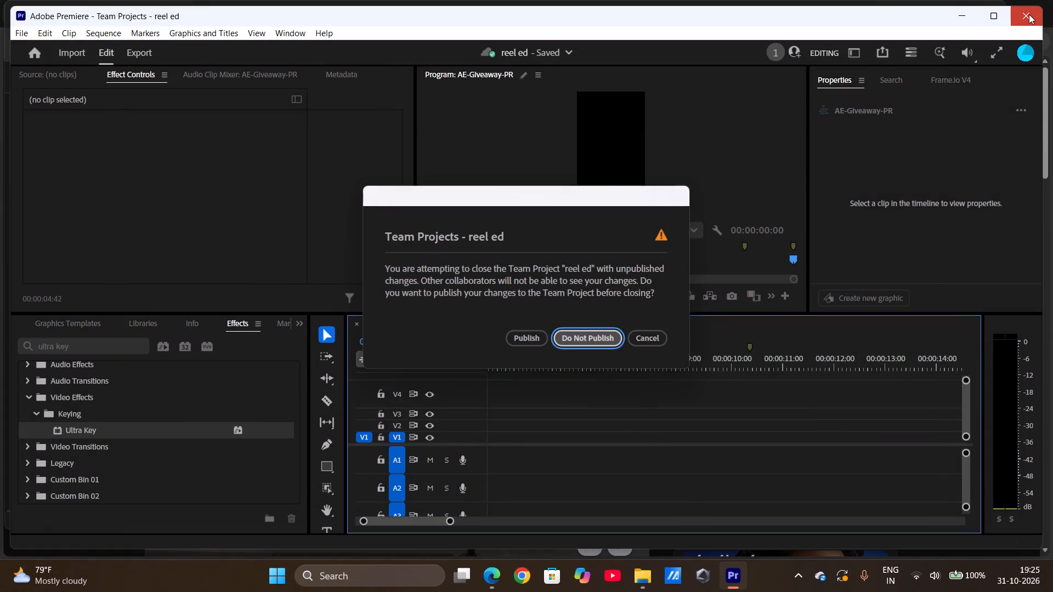
left_click(576, 334)
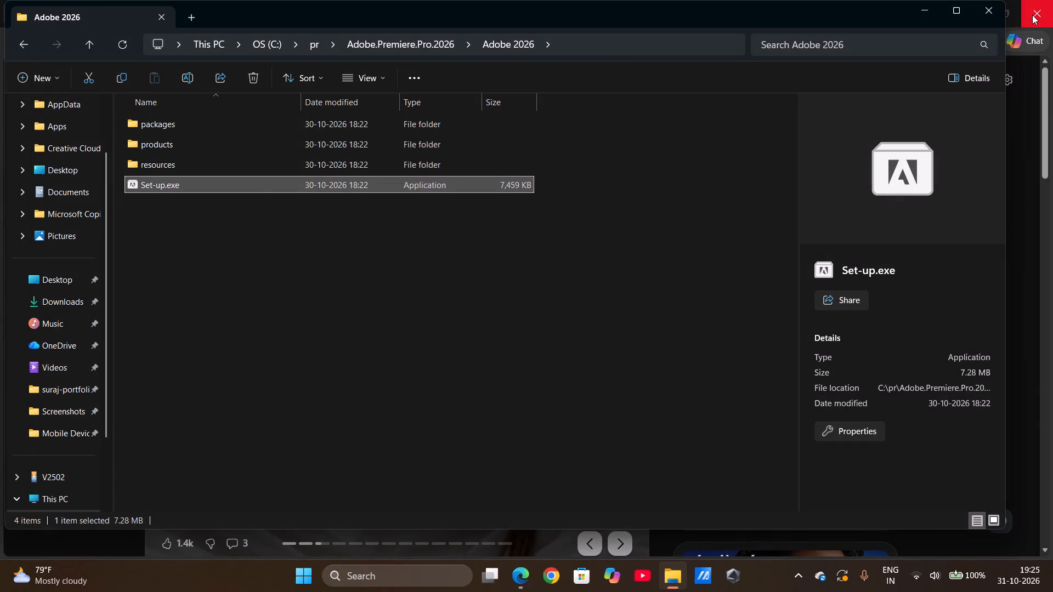
Clear the desktop by minimising the Adobe 2026 folder window and closing the Edge browser window.
left_click(925, 11)
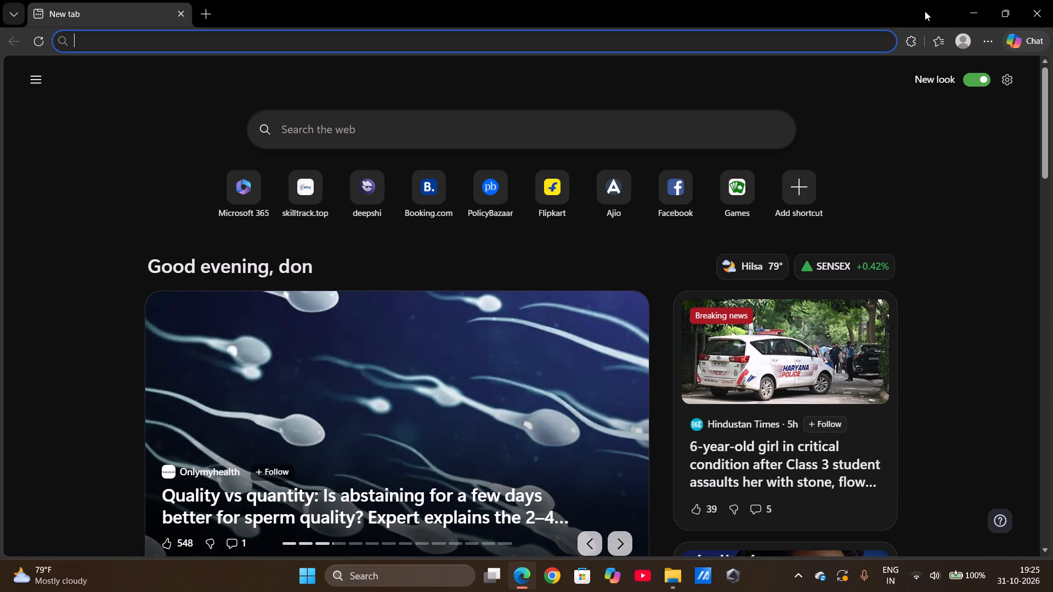
left_click(974, 17)
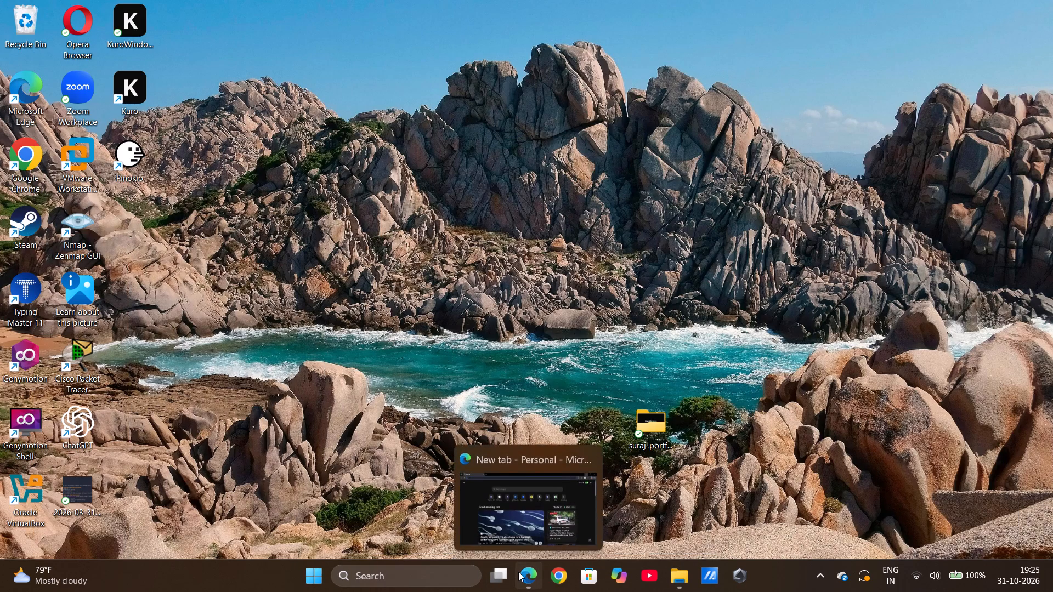
left_click(527, 512)
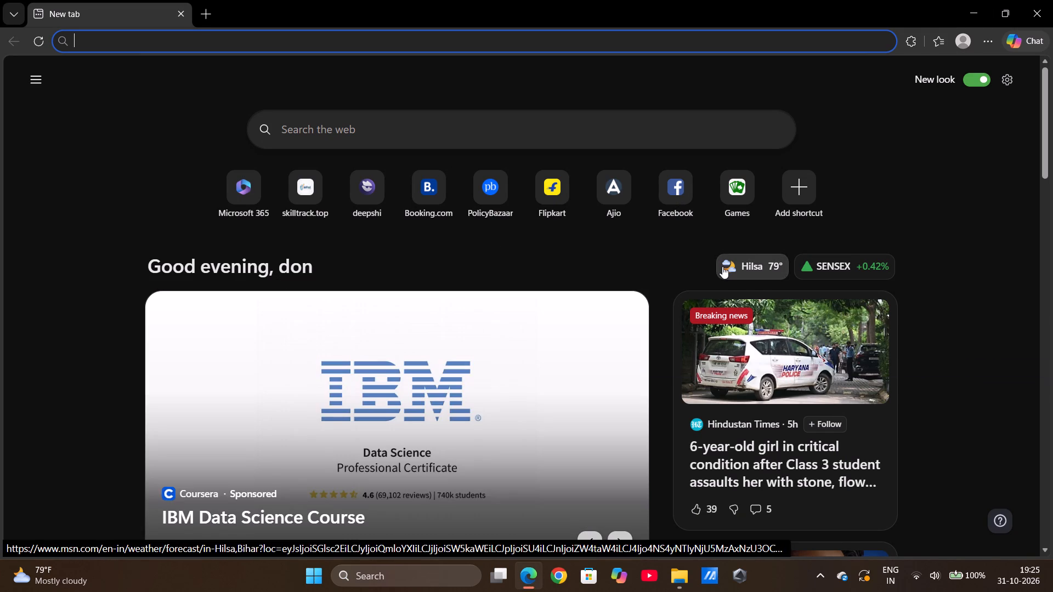
left_click(1051, 19)
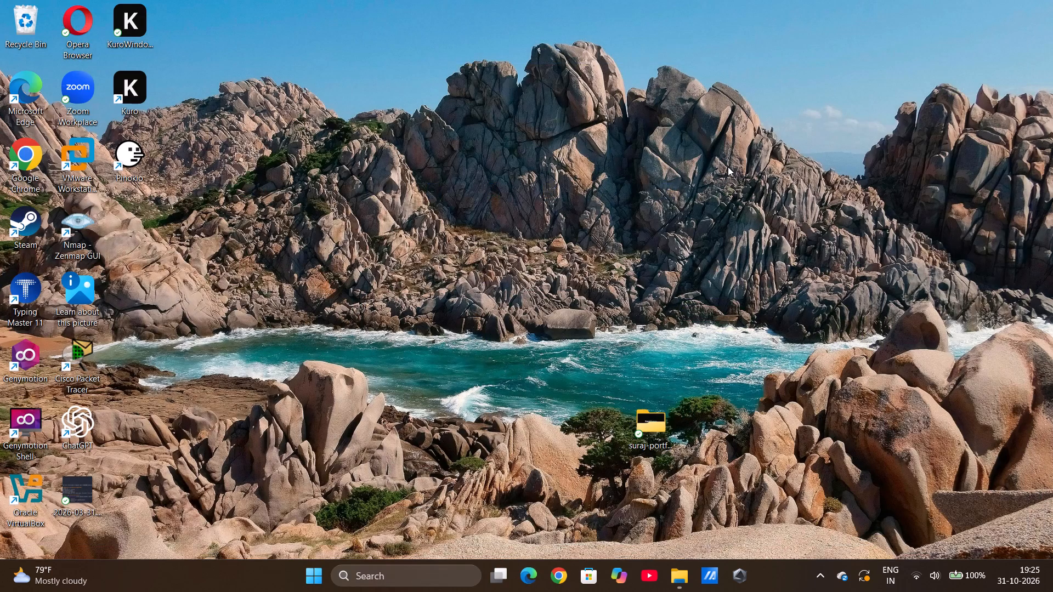
Put the computer to sleep by choosing Sleep in the Shut Down Windows dialog.
key("x")
key("F4")
key("F4")
key("alt+F4")
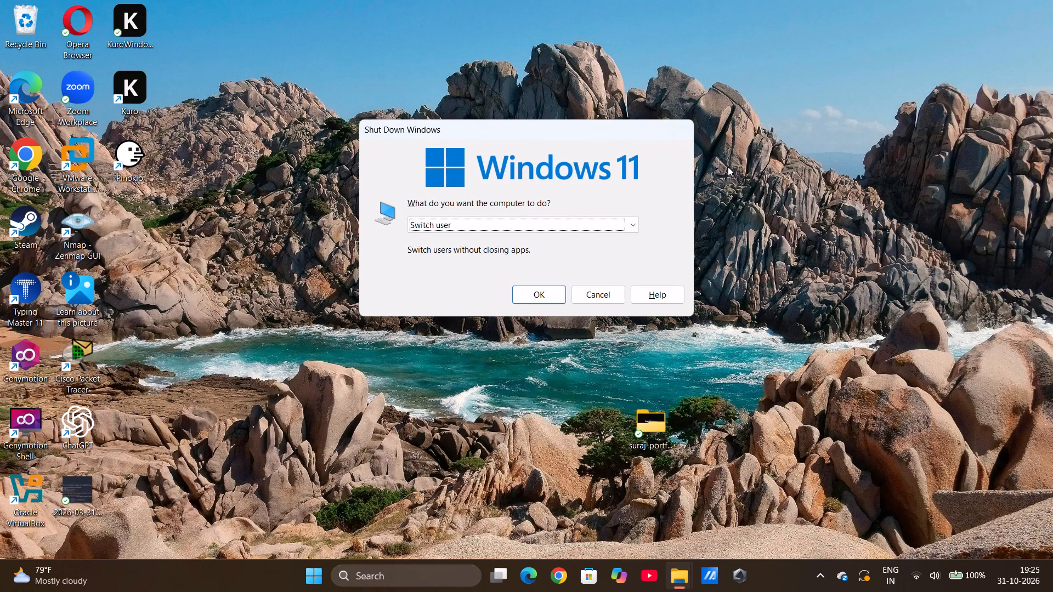
key("Down")
key("Down")
key("Down")
key("Down")
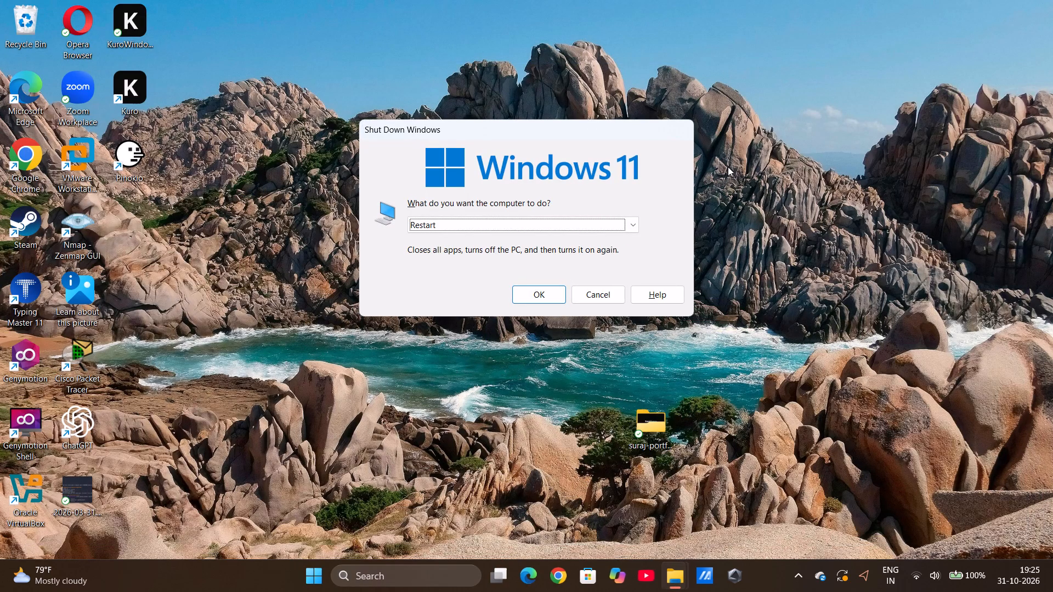
key("Up")
key("Down")
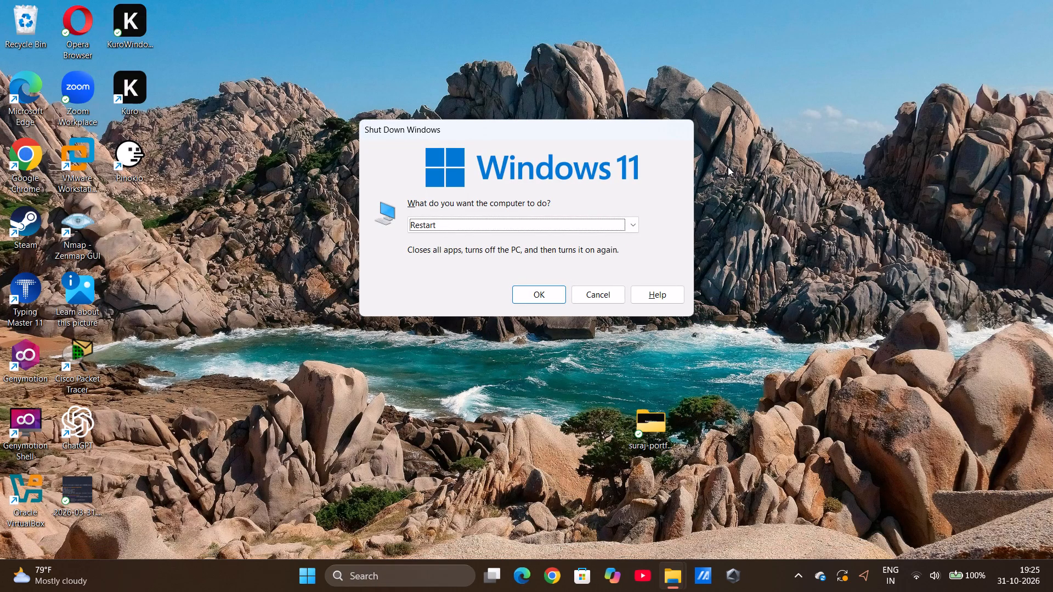
key("Up")
key("Up")
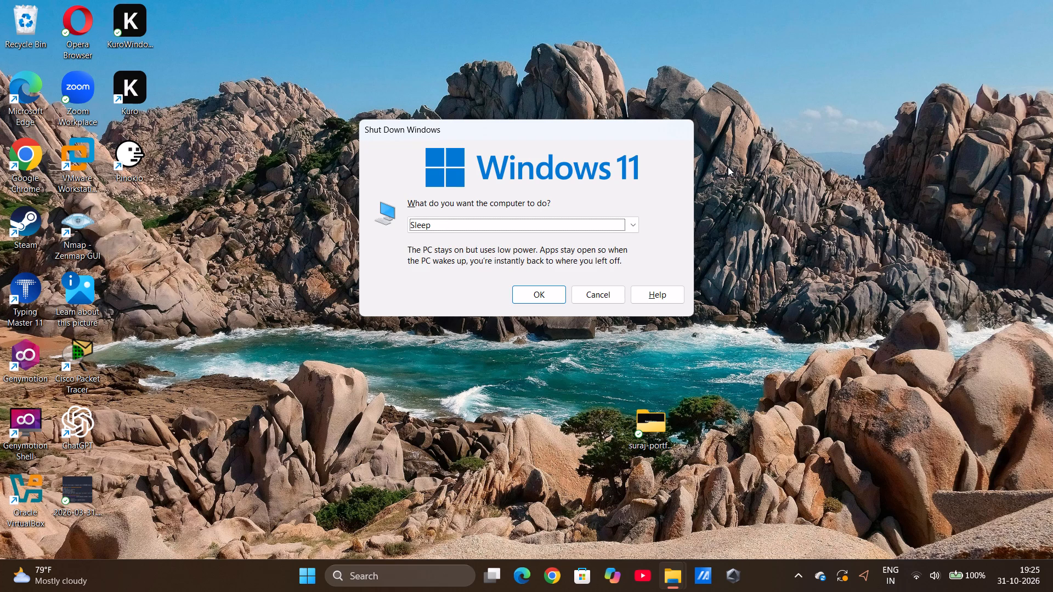
key("Return")
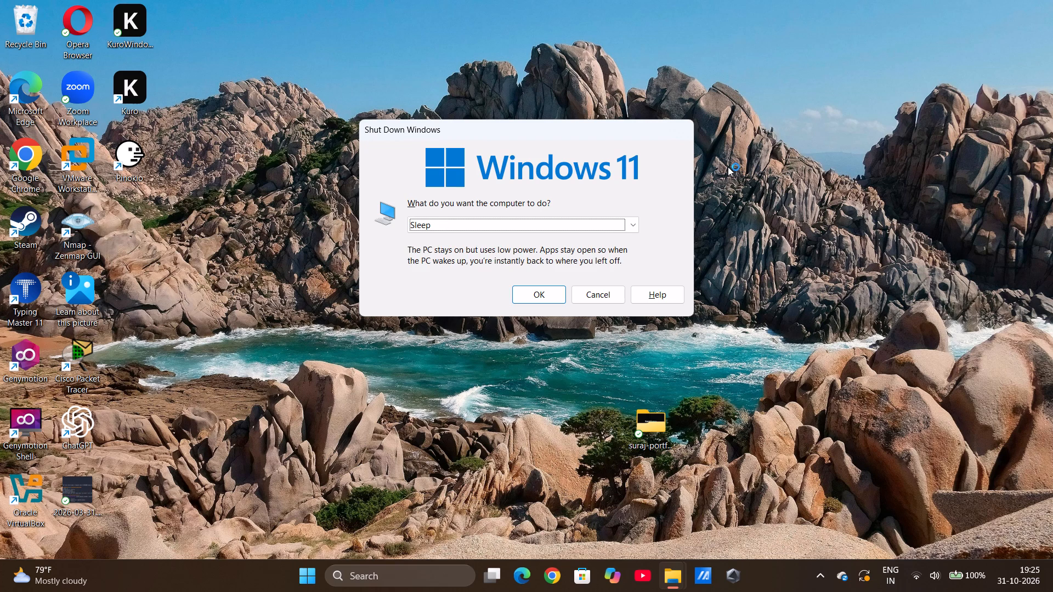